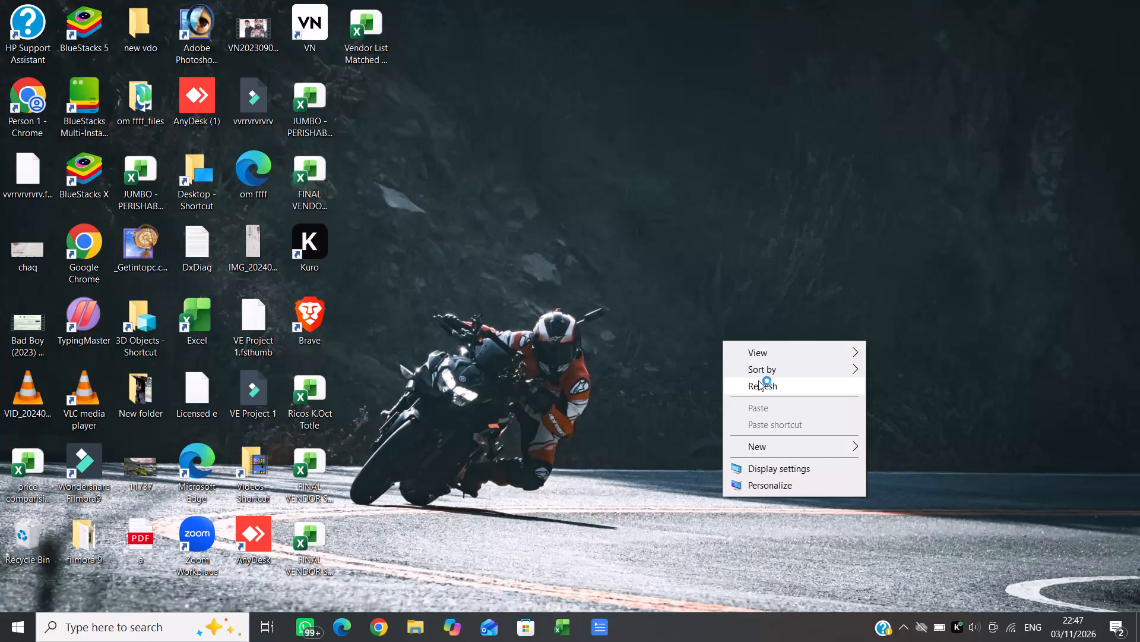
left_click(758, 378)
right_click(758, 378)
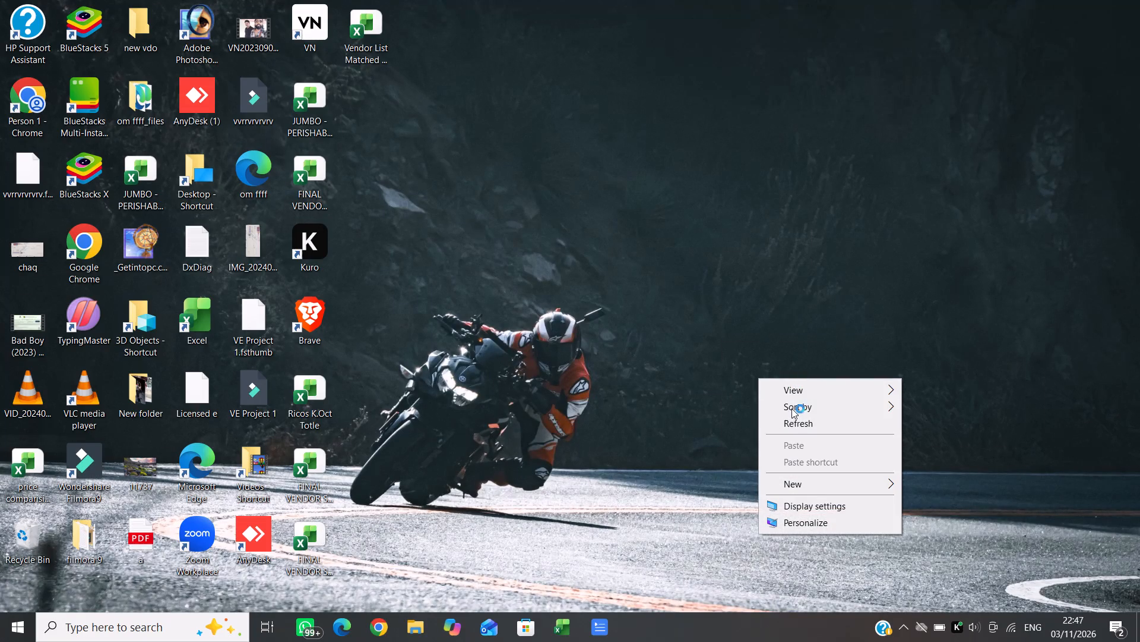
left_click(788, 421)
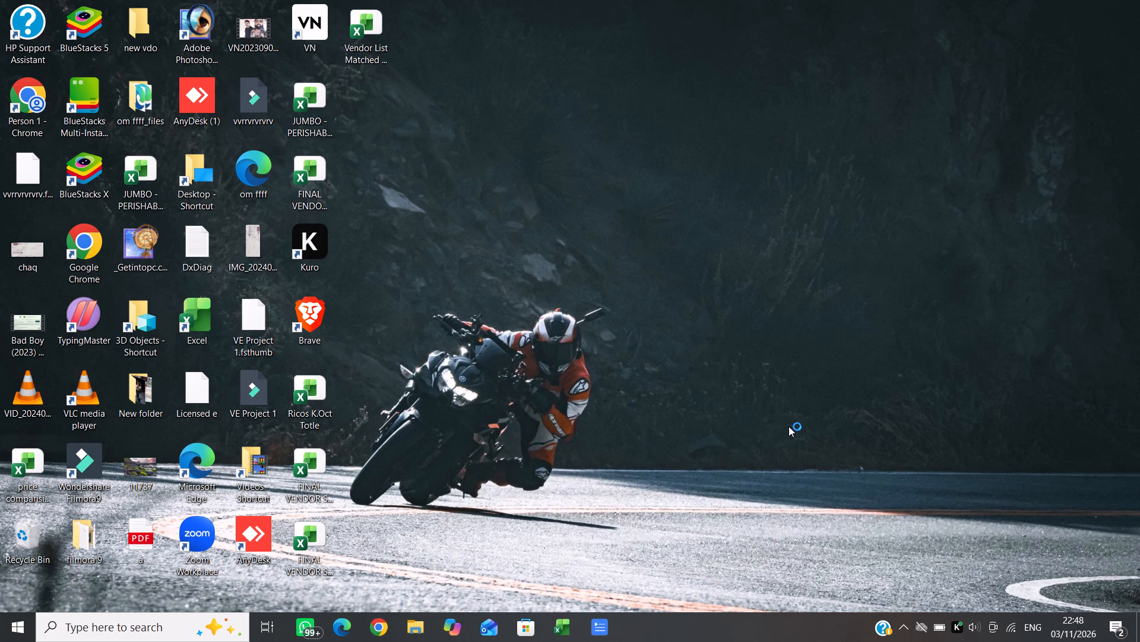
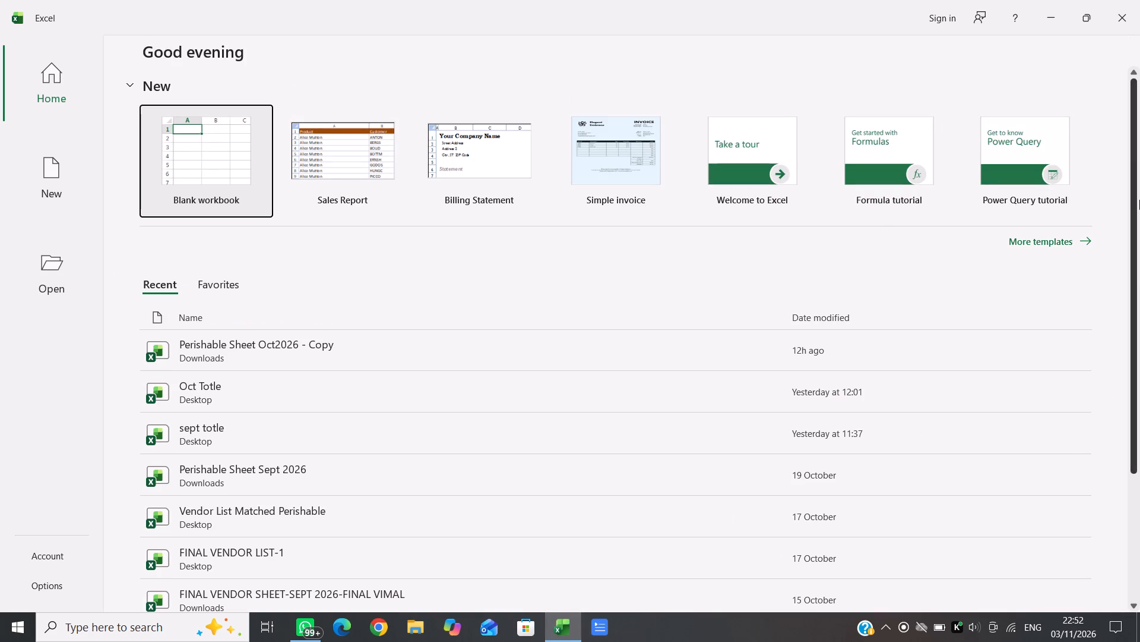
Close the Excel start window without opening a workbook.
left_click(1125, 23)
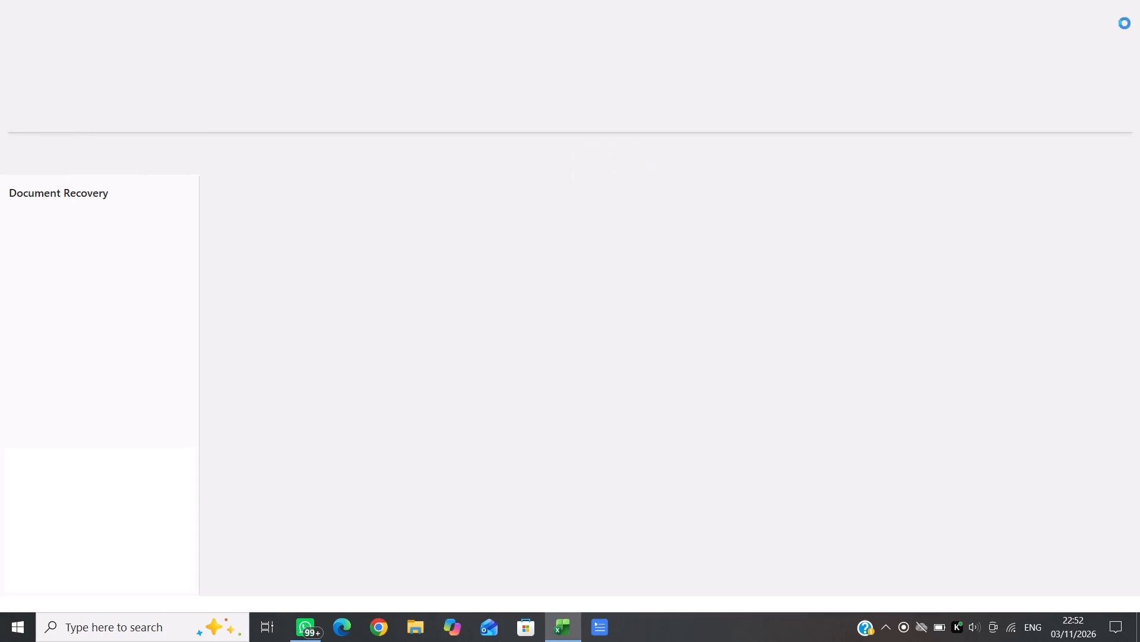
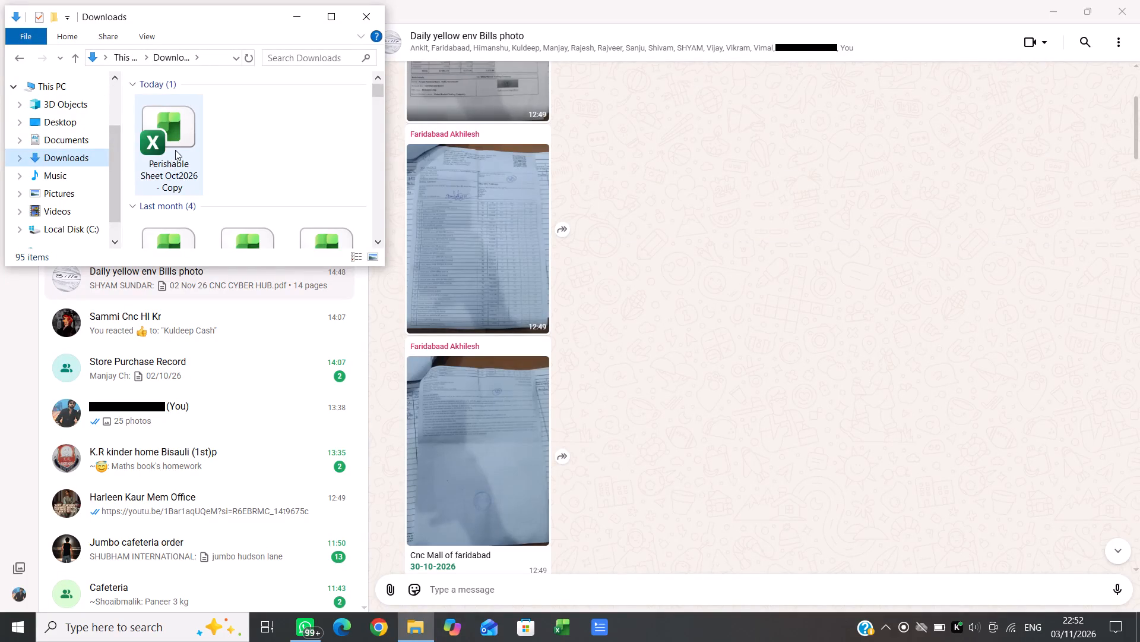
Open the Perishable Sheet Oct2026 - Copy workbook from the Downloads folder and dismiss the OneDrive backup notification.
double_click(175, 150)
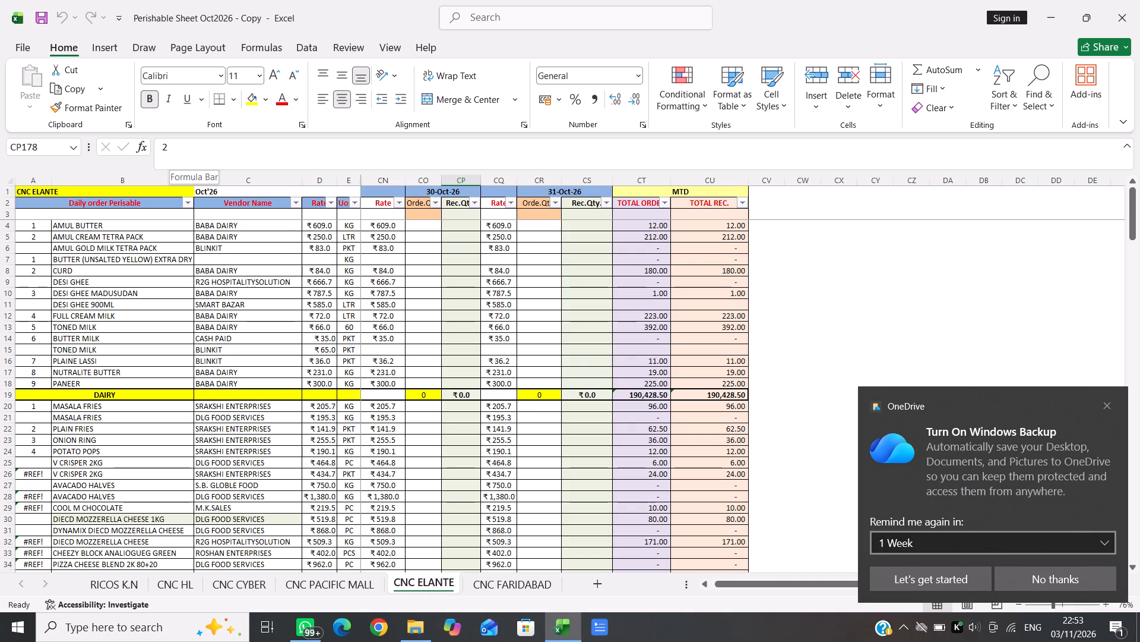
left_click(1104, 405)
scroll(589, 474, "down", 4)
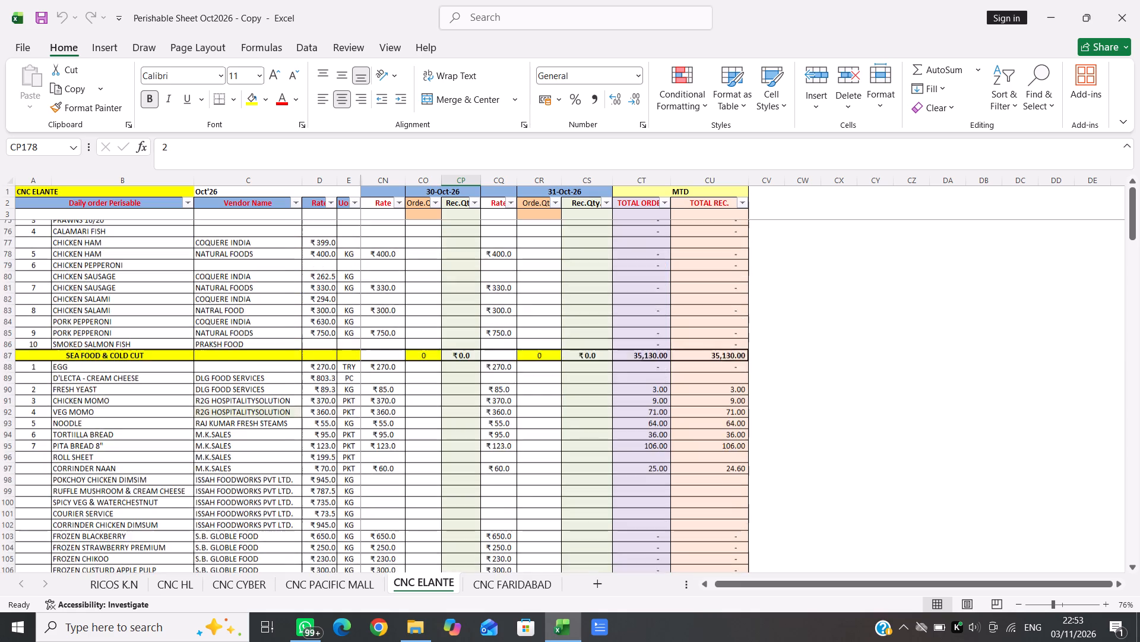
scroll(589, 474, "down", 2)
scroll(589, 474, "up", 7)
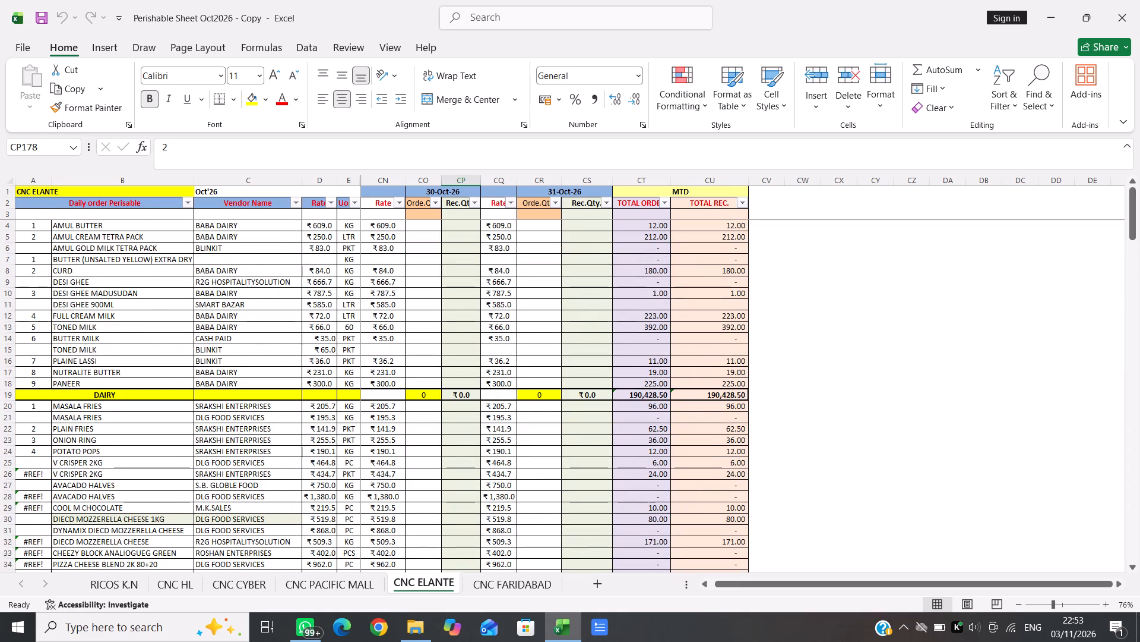
Switch back to File Explorer and close the Downloads folder window.
key("alt+Tab")
key("alt+Tab")
key("alt+Tab")
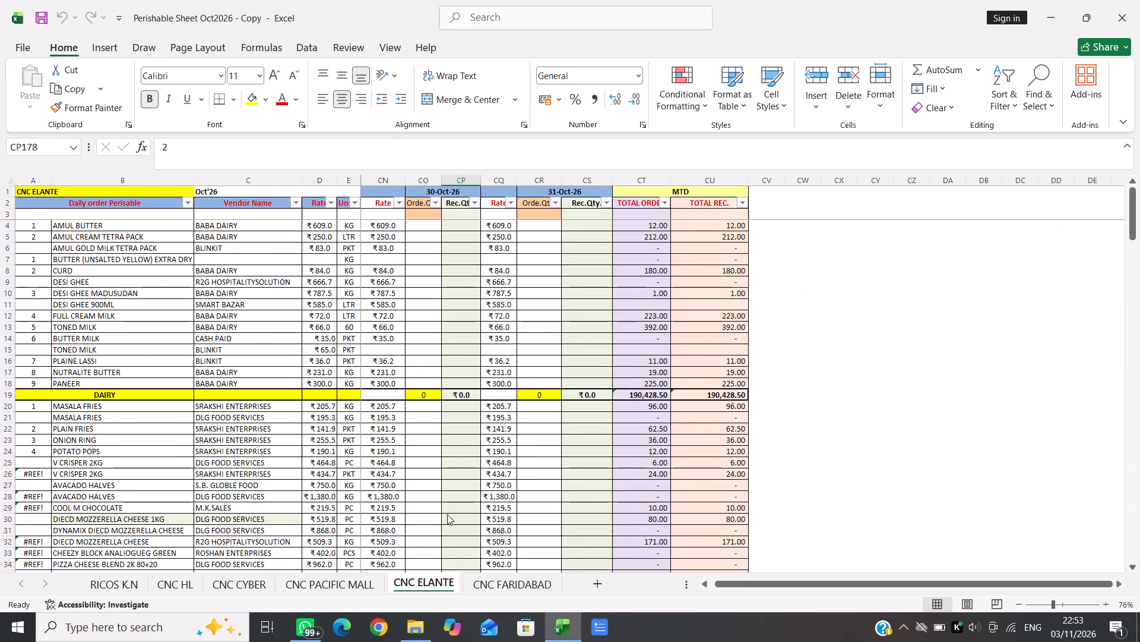
left_click(365, 21)
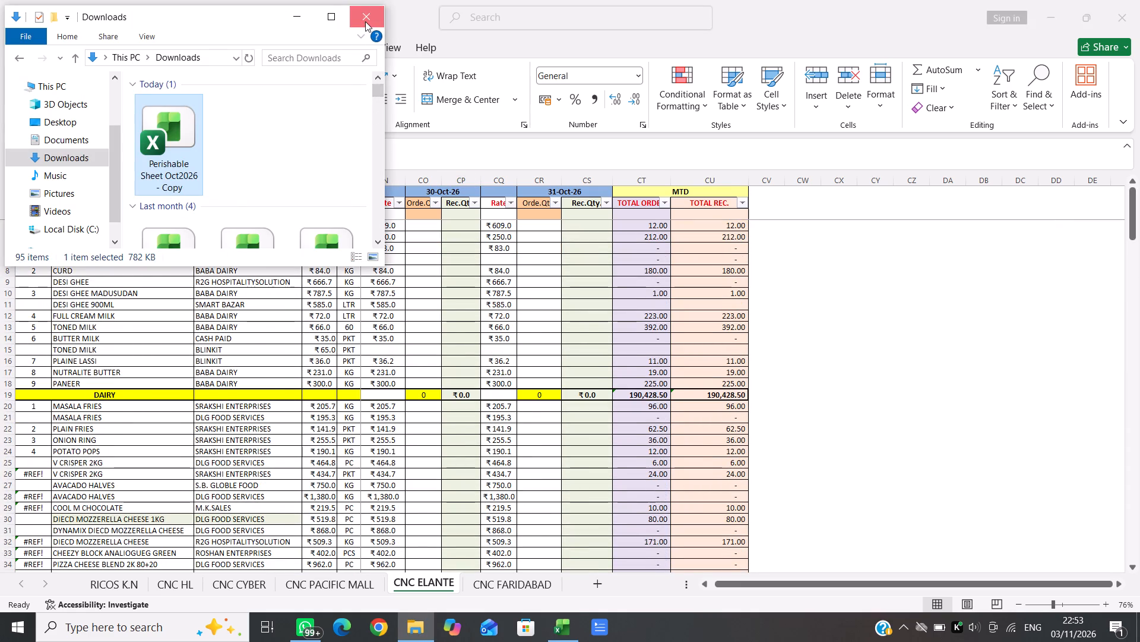
Look through the item rows of the CNC ELANTE sheet, examining the order and received quantities for 30-Oct-26 and 31-Oct-26.
scroll(482, 373, "down", 2)
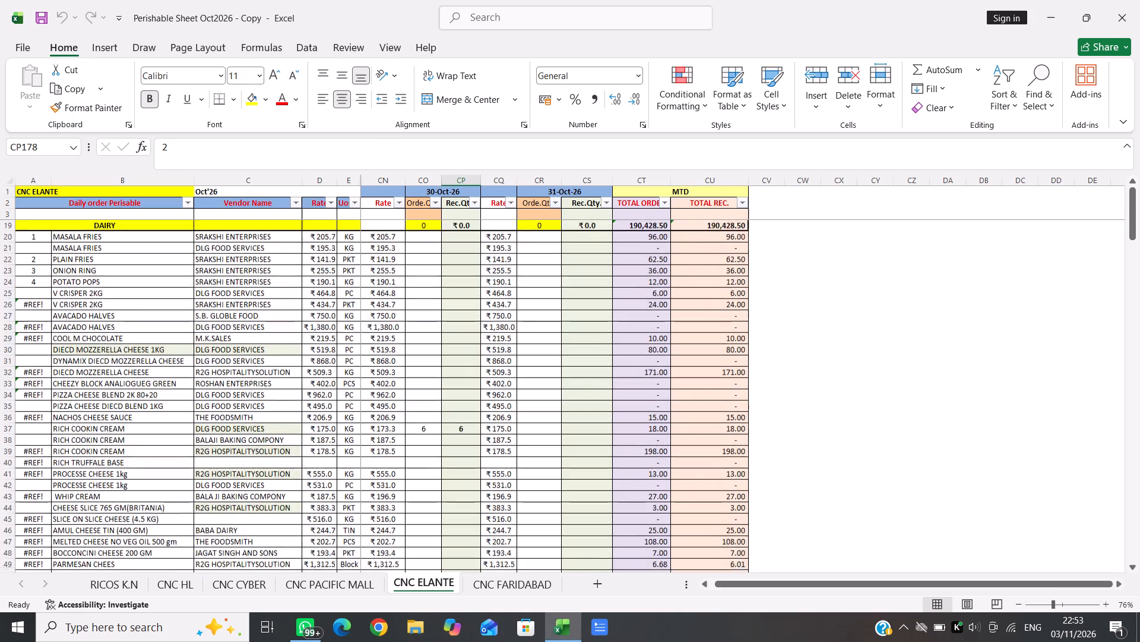
scroll(482, 373, "down", 6)
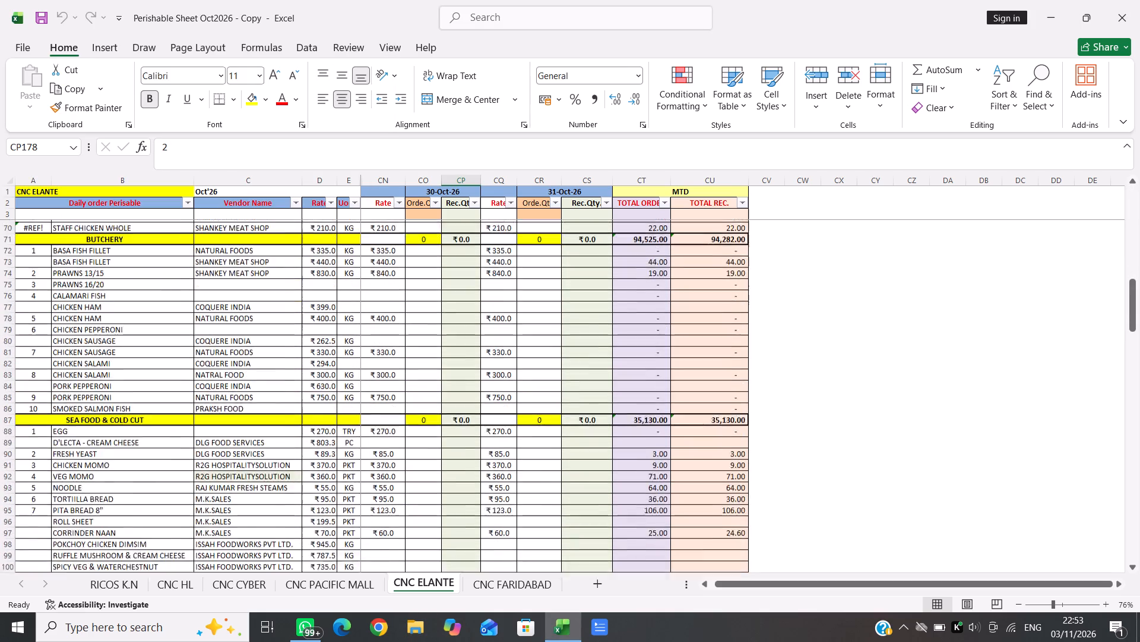
scroll(482, 373, "down", 5)
scroll(482, 373, "up", 1)
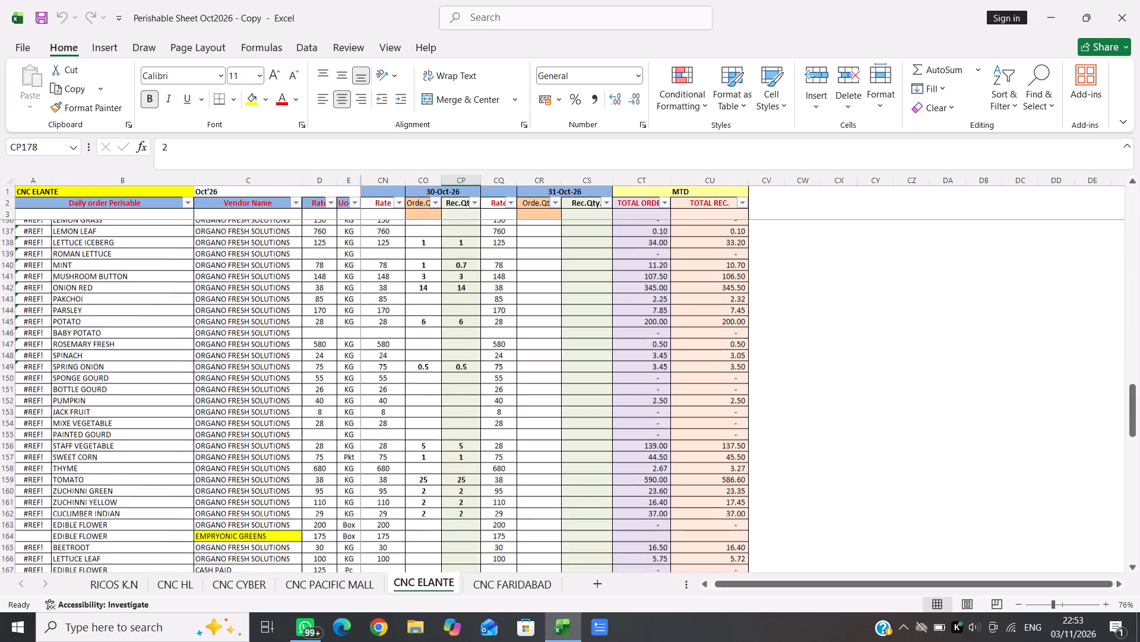
scroll(482, 373, "up", 1)
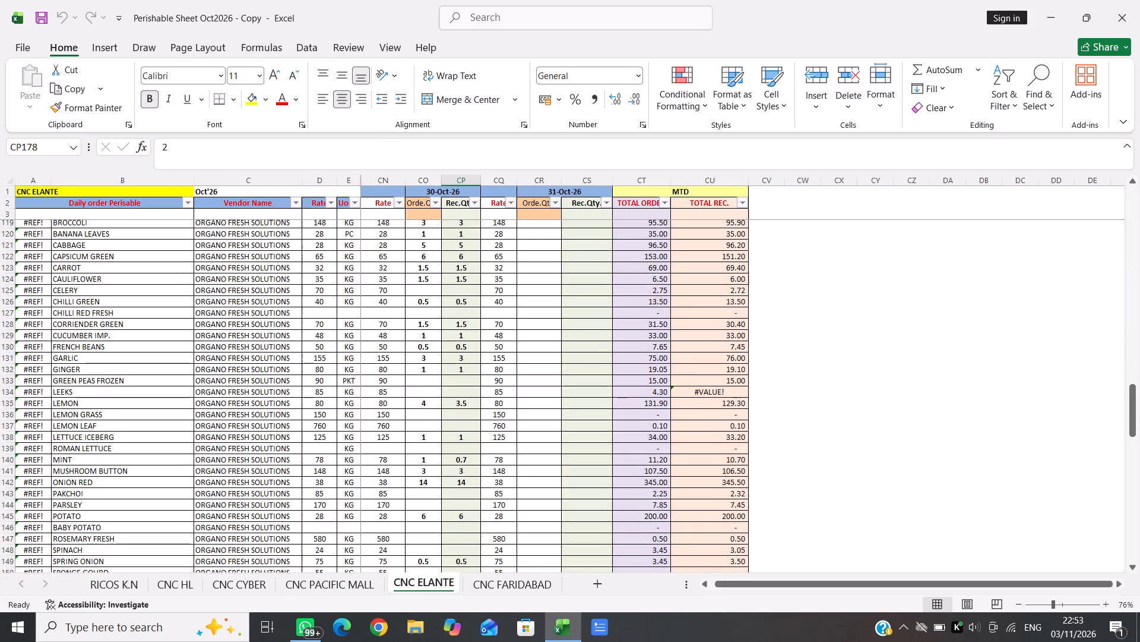
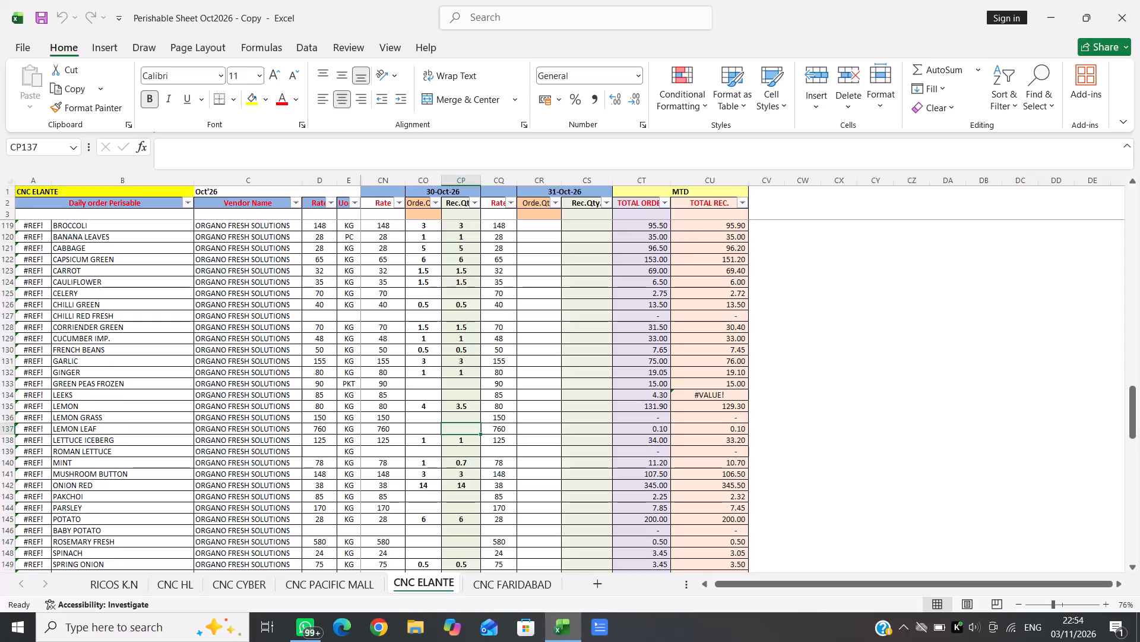
Search the CNC ELANTE sheet for "rich" and close the search once the first matching item is selected.
key("ctrl+f")
key("BackSpace")
key("BackSpace")
key("BackSpace")
key("BackSpace")
type("rich")
key("Return")
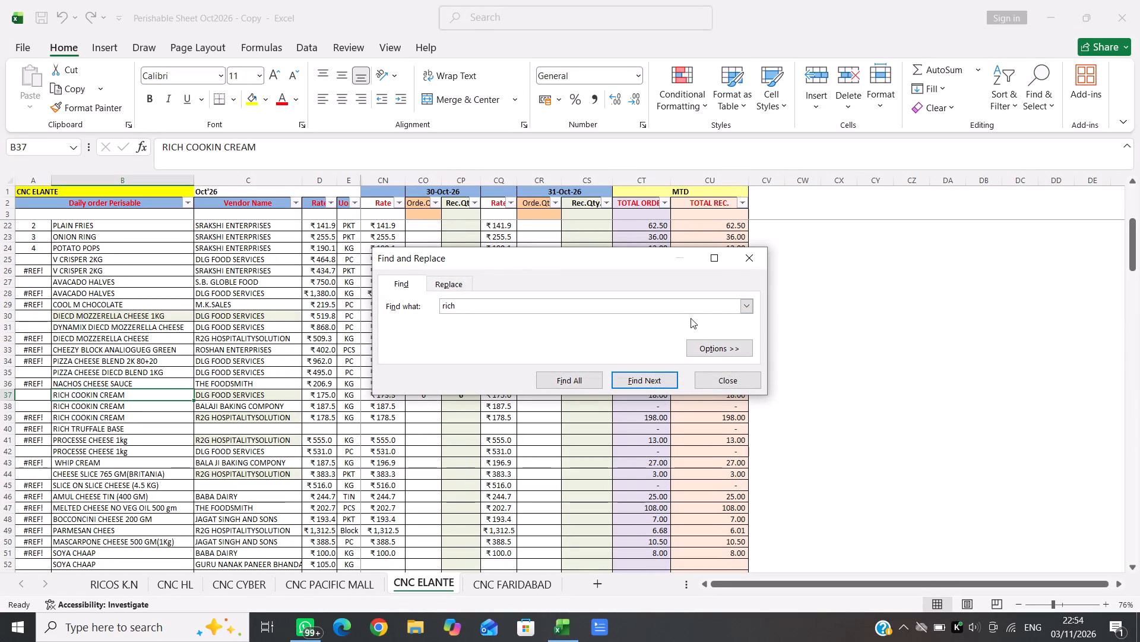
left_click(749, 260)
Examine the RICH COOKIN CREAM rows and the neighbouring items, comparing their vendors, rates and order quantities.
key("Down")
key("Down")
key("Down")
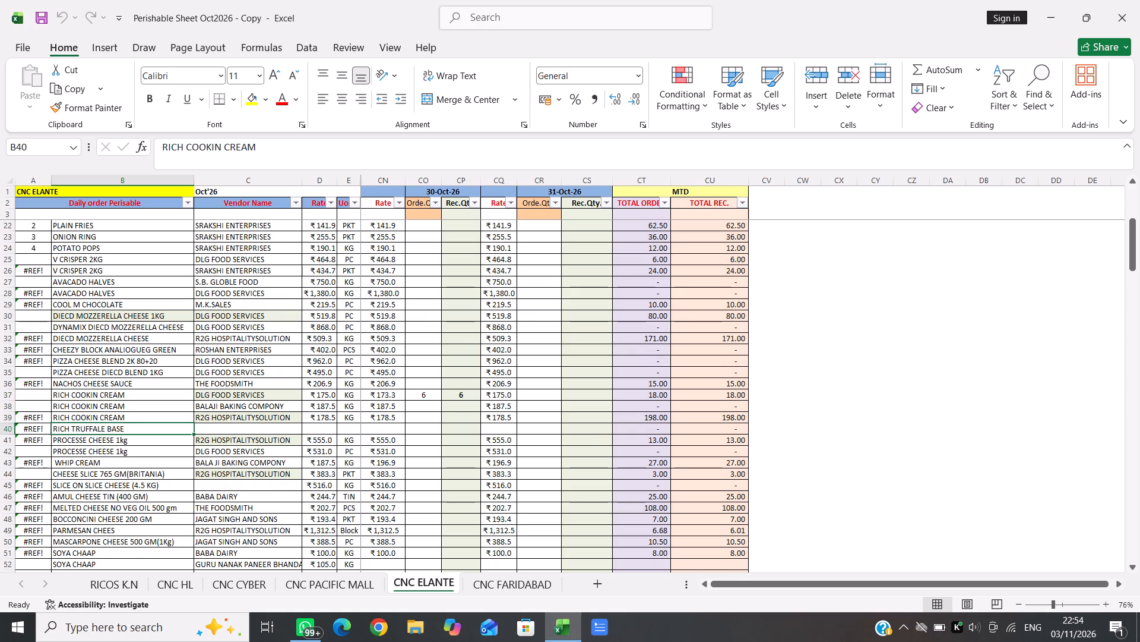
key("Down")
key("Up")
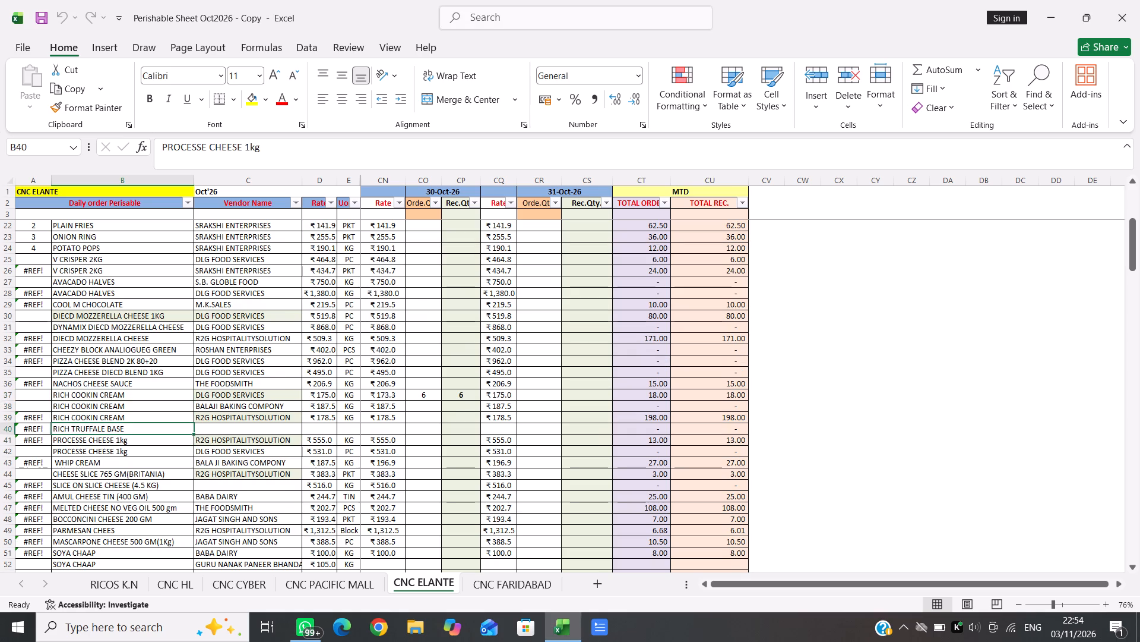
key("Up")
key("Up")
key("Up")
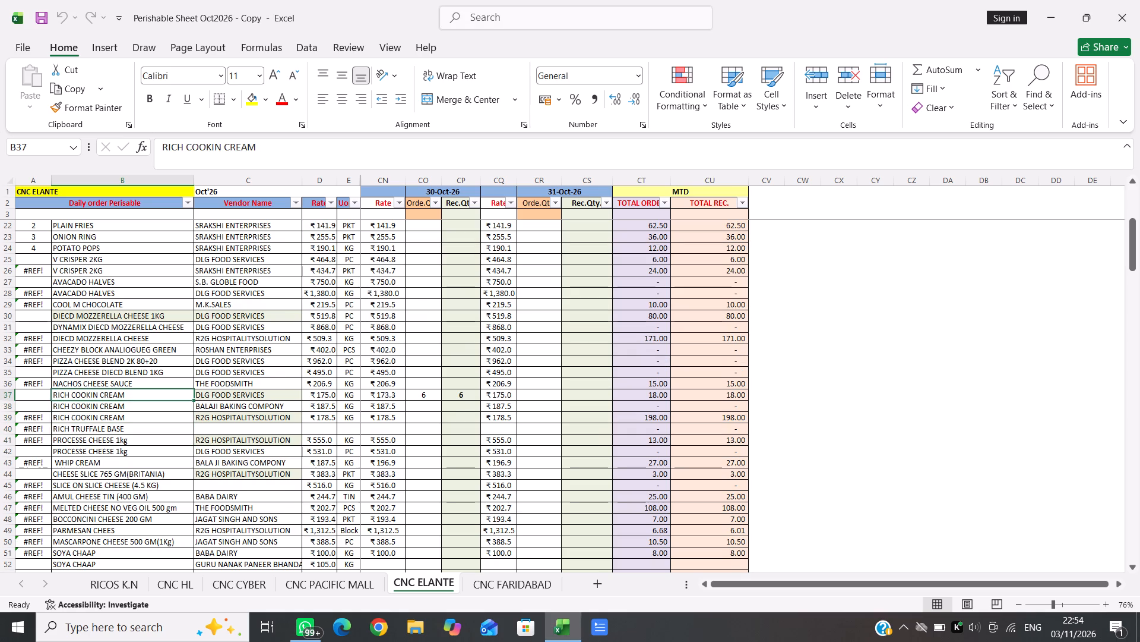
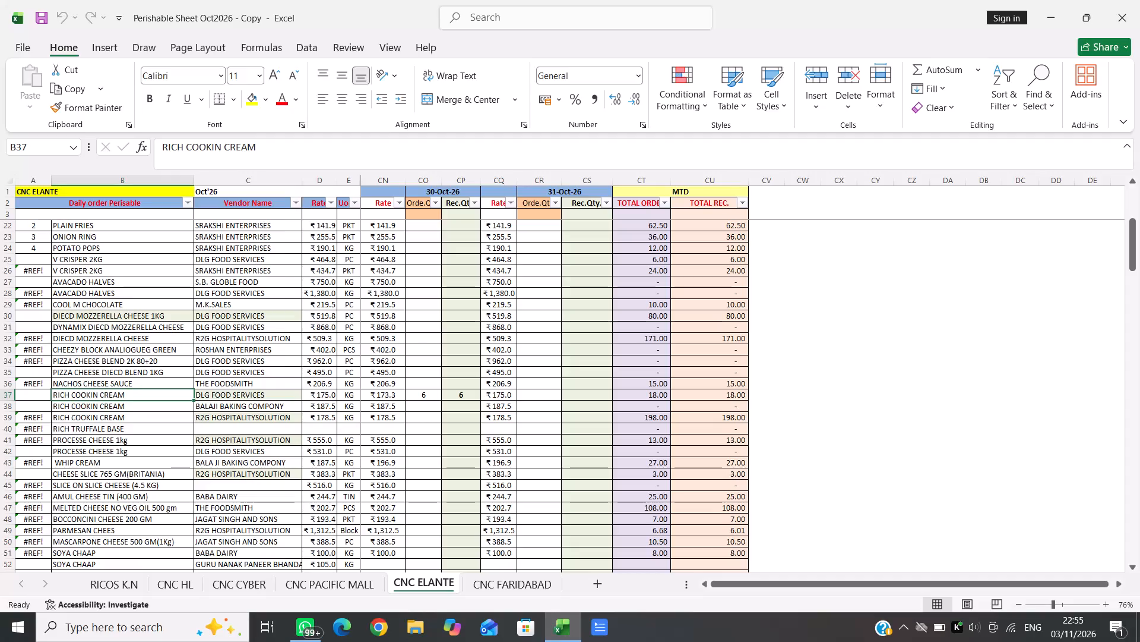
Search the Vendor Name filter values for "karan", clear the search text and close the filter without applying it.
left_click(296, 203)
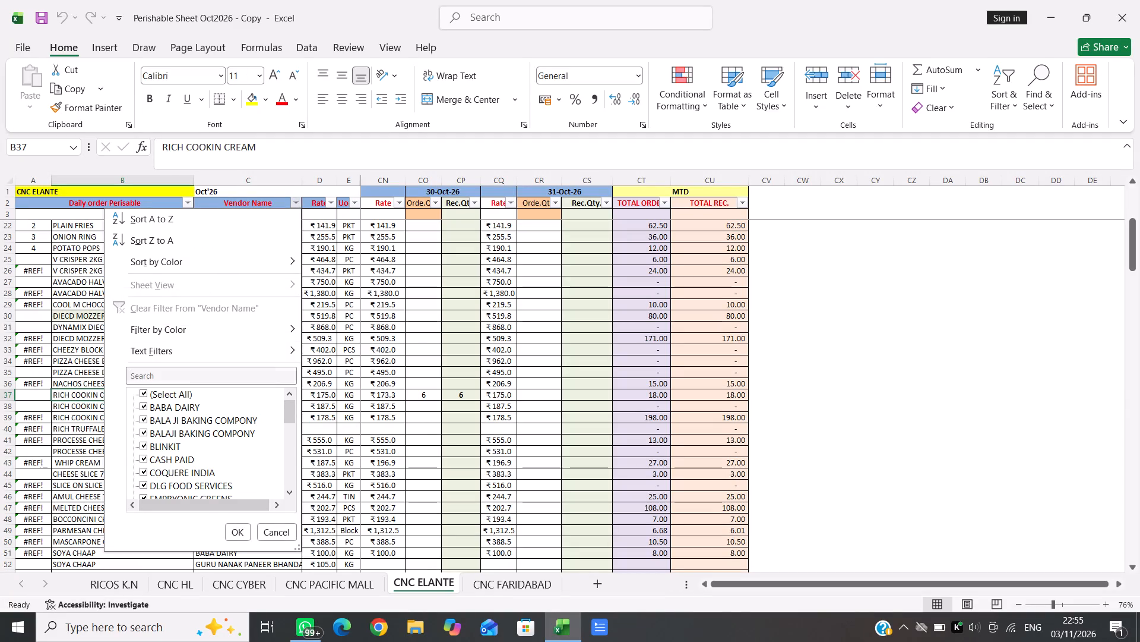
left_click(199, 373)
type("kara")
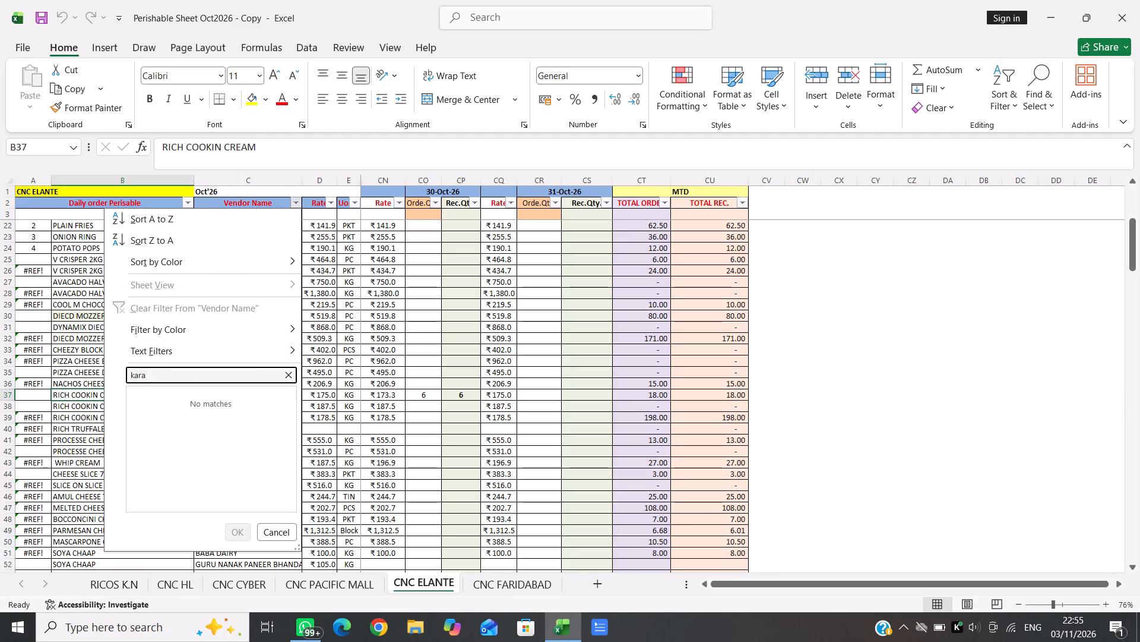
key("n")
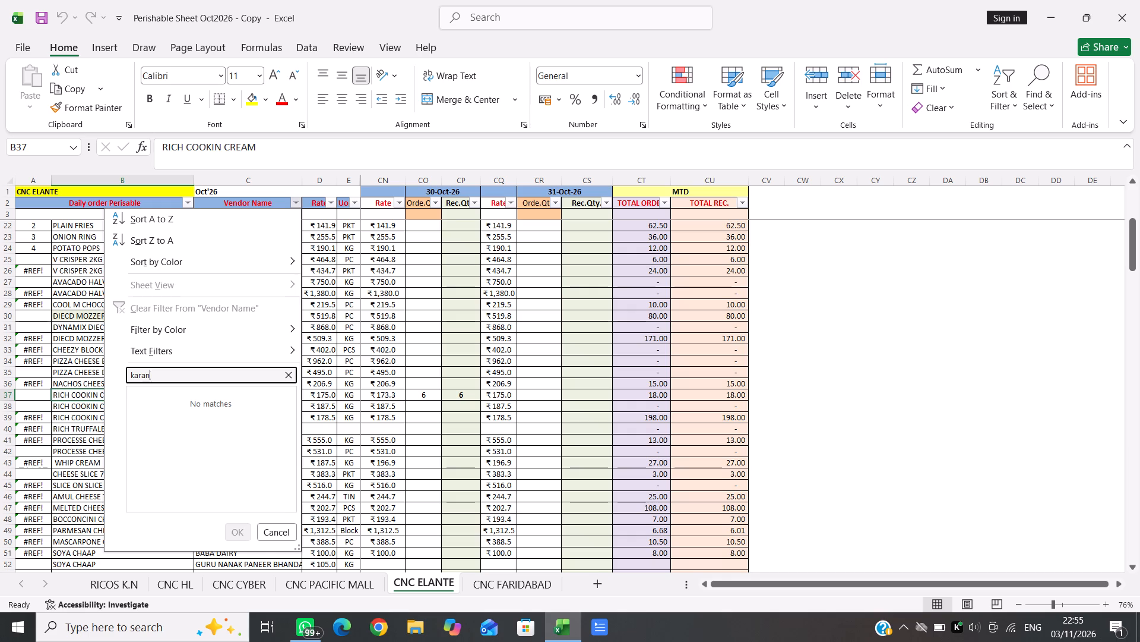
key("BackSpace")
key("BackSpace")
key("BackSpace")
key("BackSpace")
key("BackSpace")
key("BackSpace")
left_click(345, 335)
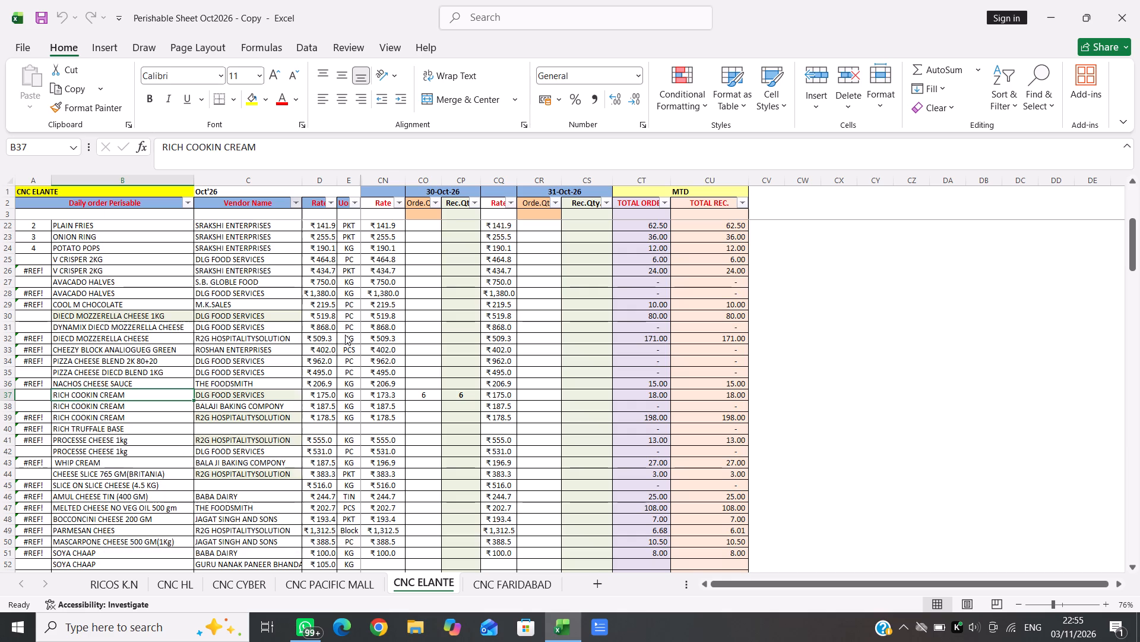
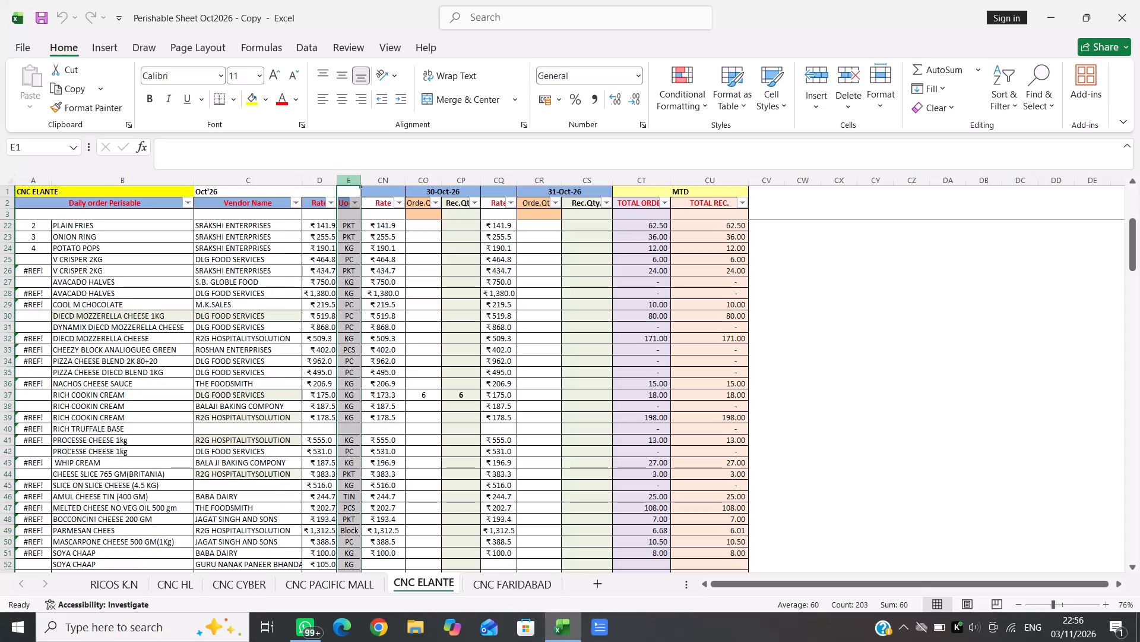
Unhide the hidden daily rate and quantity columns between columns E and CN on the CNC ELANTE sheet.
key("shift+Right")
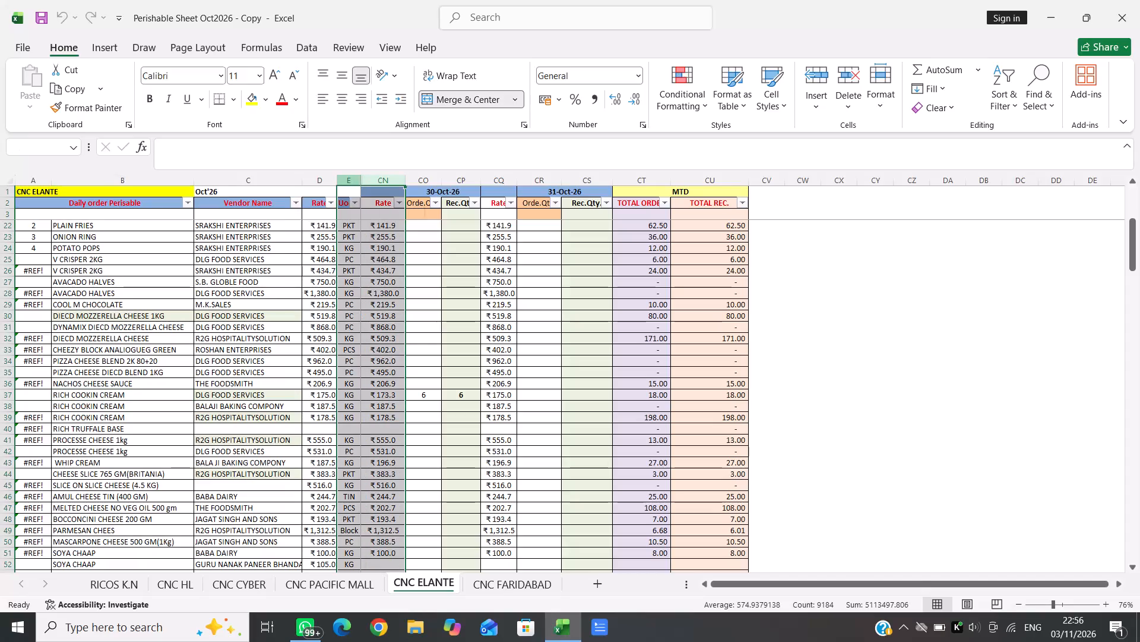
right_click(347, 179)
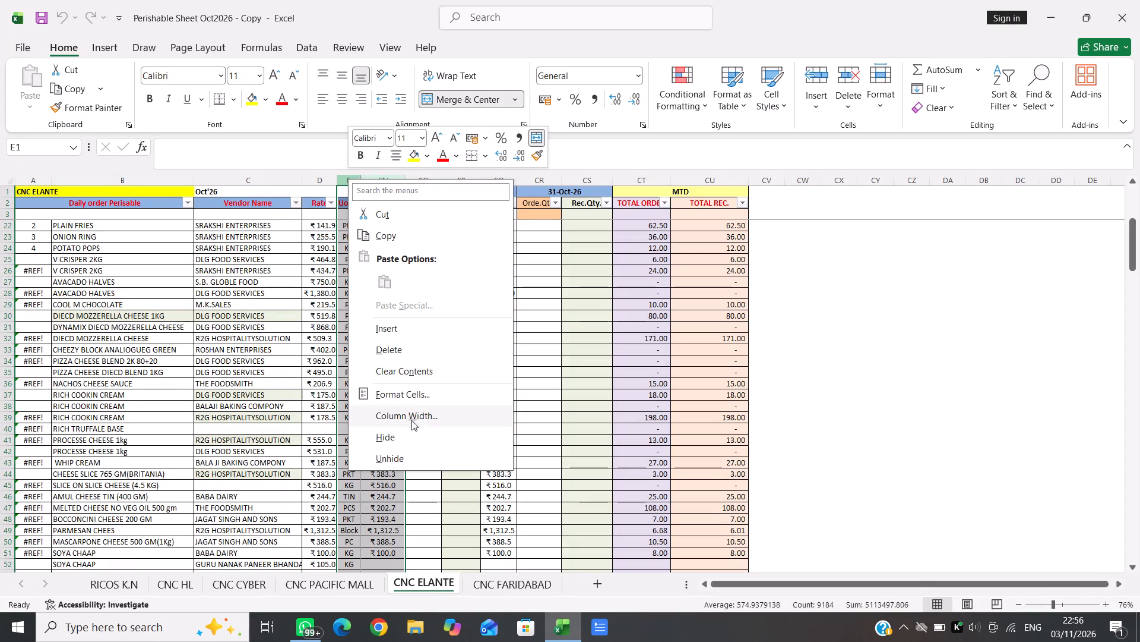
left_click(395, 453)
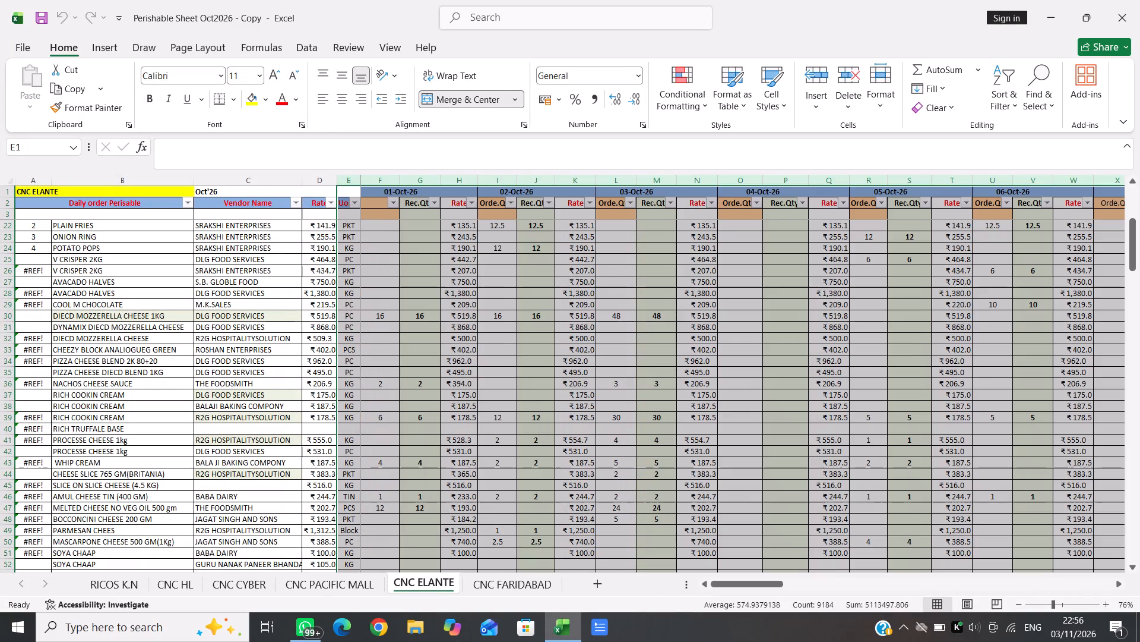
Examine the ordered and received quantities across the unhidden daily columns from 01-Oct-26 through 22-Oct-26.
scroll(609, 435, "left", 9)
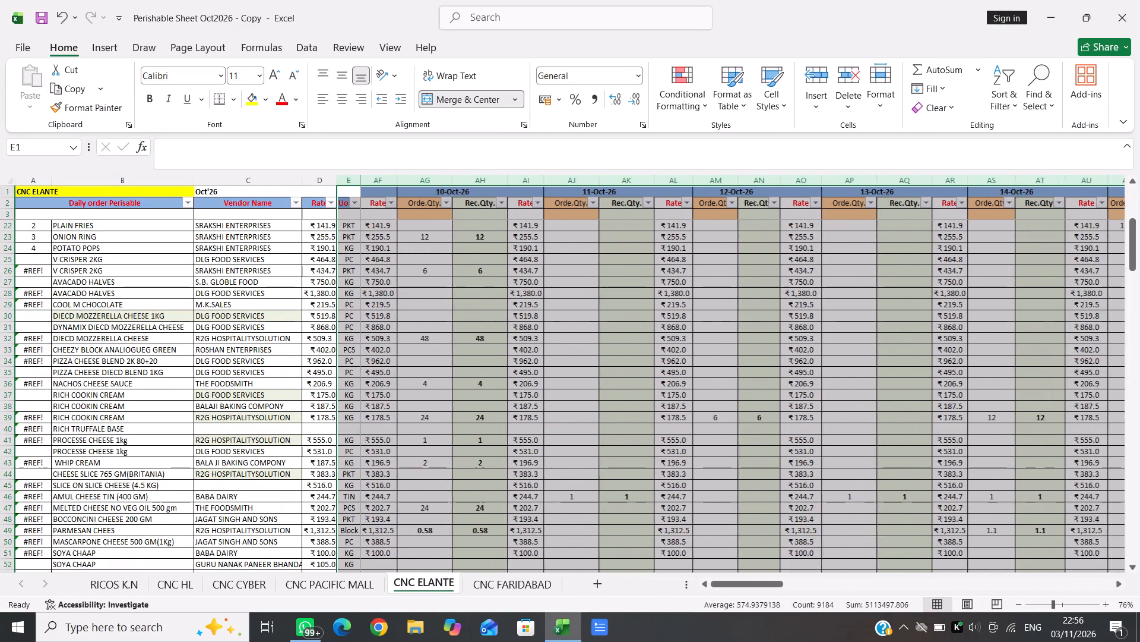
scroll(609, 435, "left", 7)
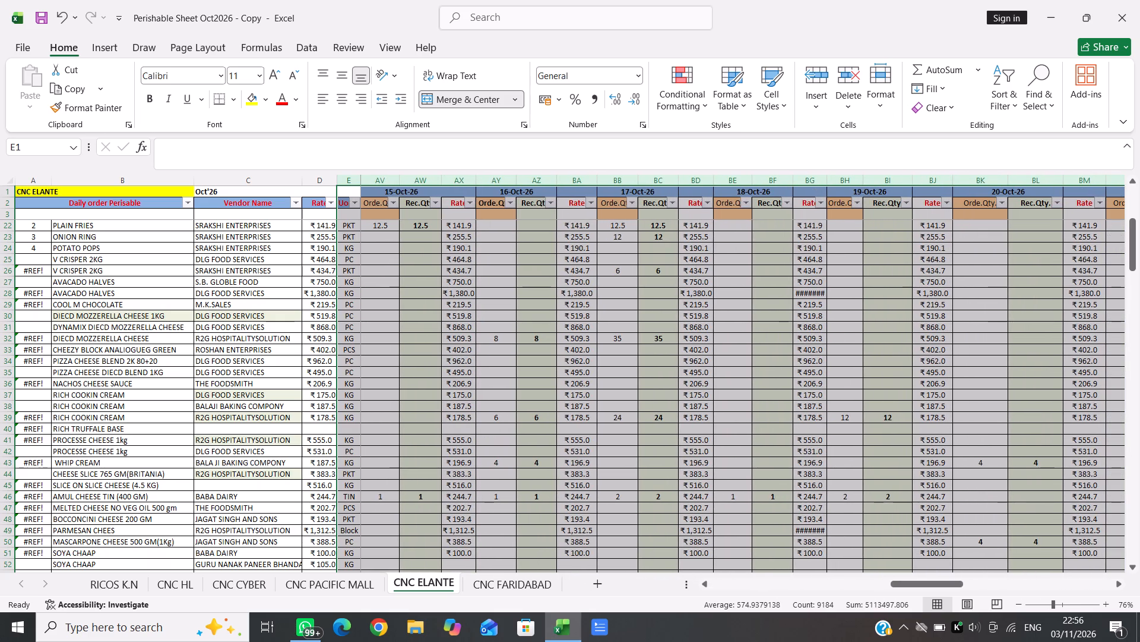
scroll(609, 435, "left", 2)
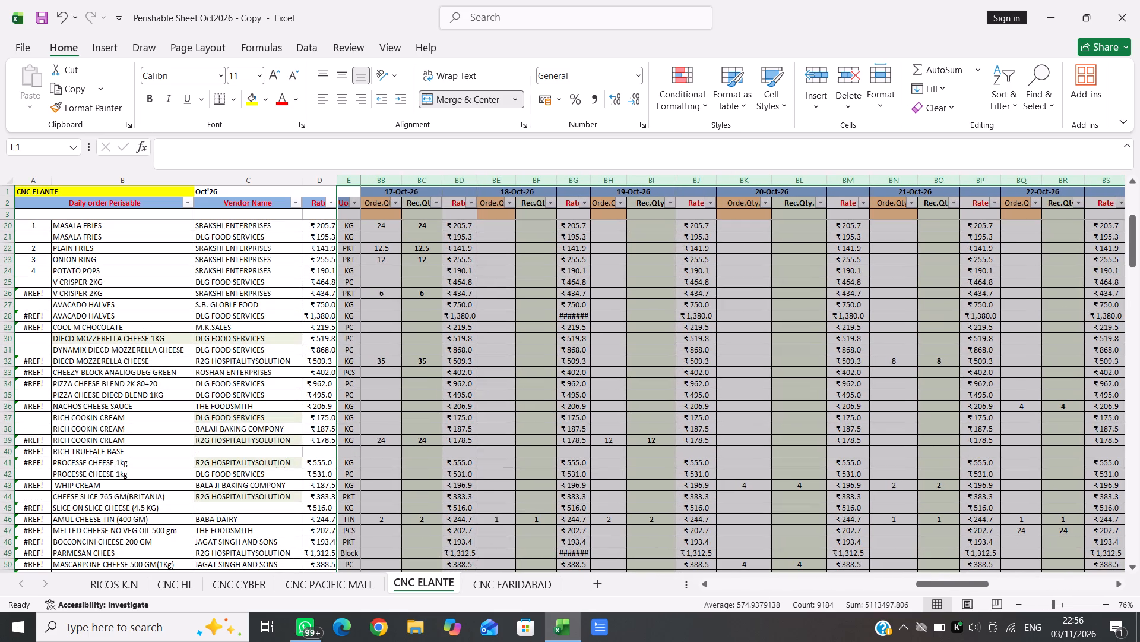
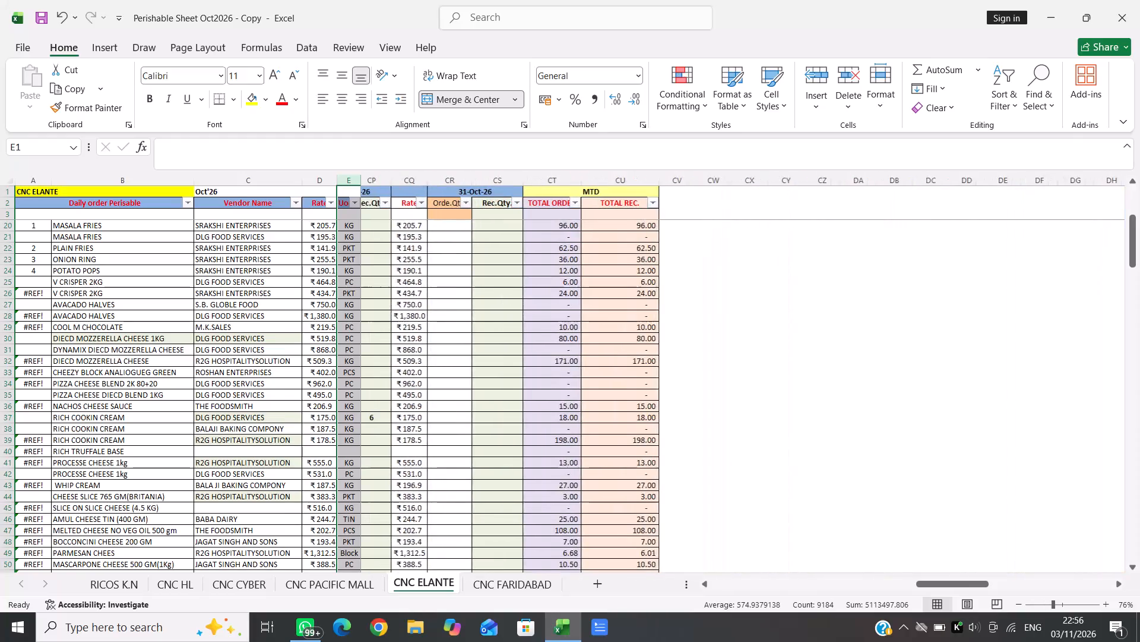
Examine the late-October daily columns, from 24-Oct-26 through 31-Oct-26, on the CNC ELANTE sheet.
scroll(716, 427, "right", 3)
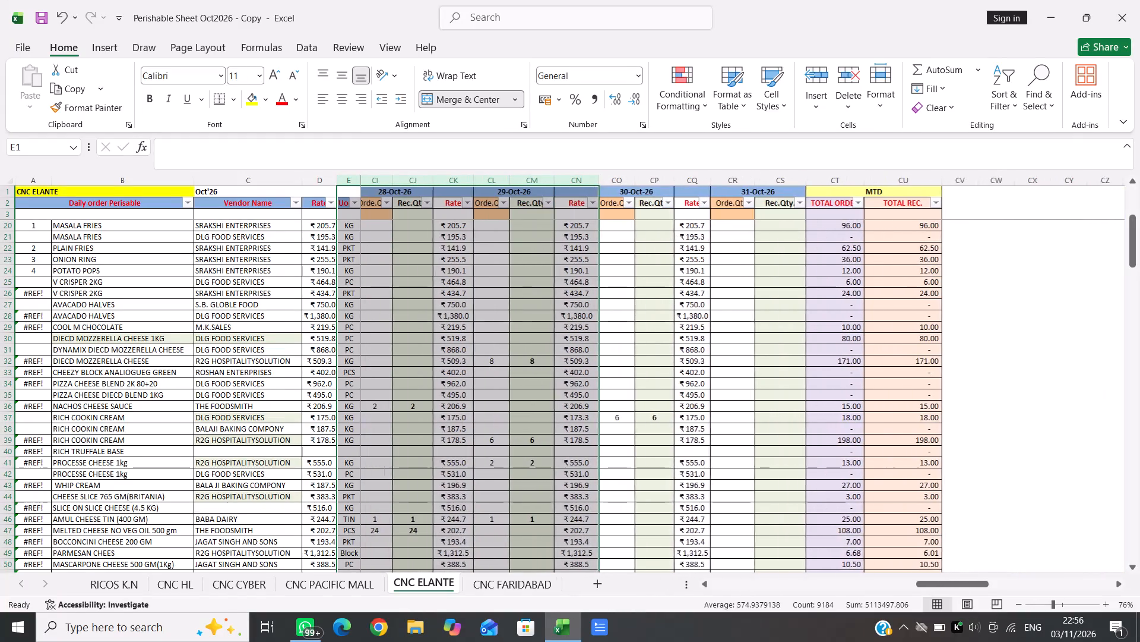
scroll(716, 427, "right", 4)
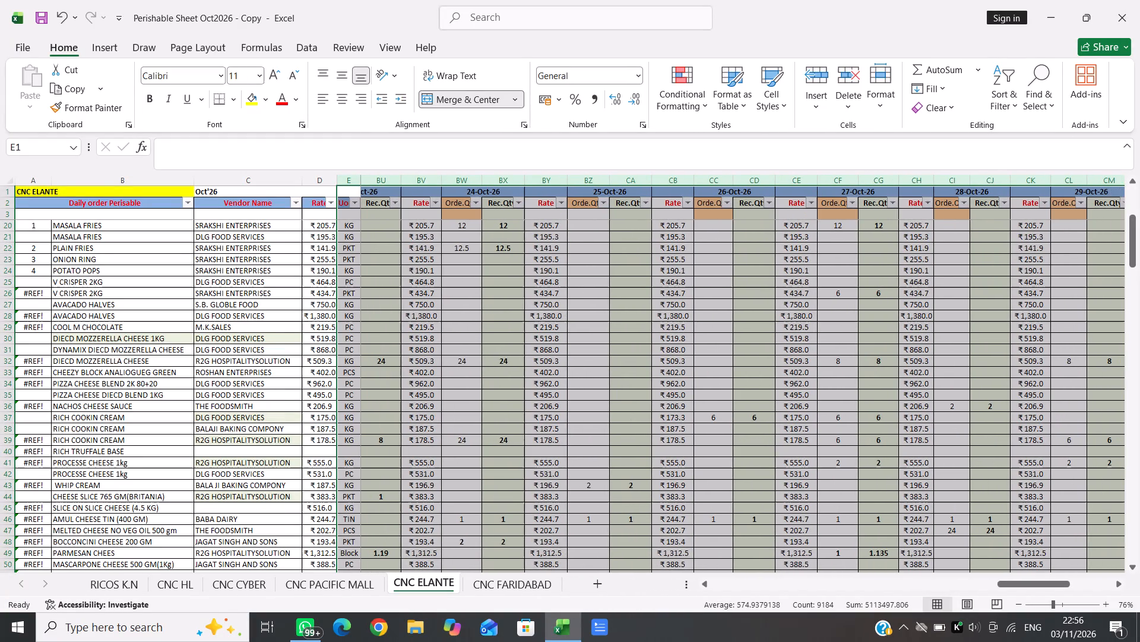
scroll(716, 427, "left", 5)
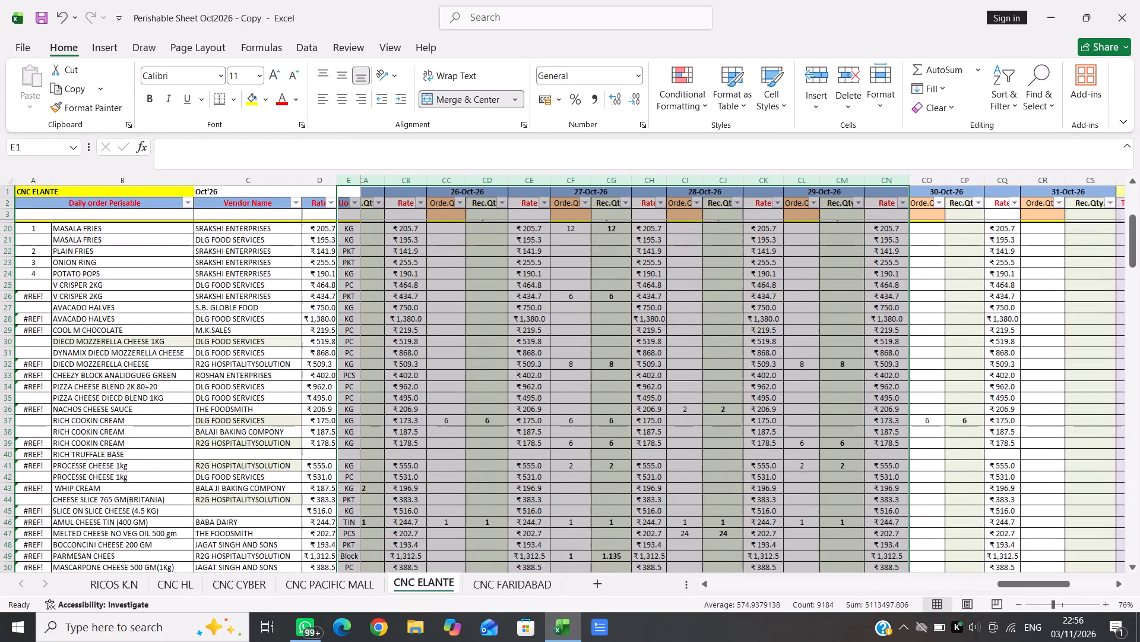
scroll(716, 427, "left", 1)
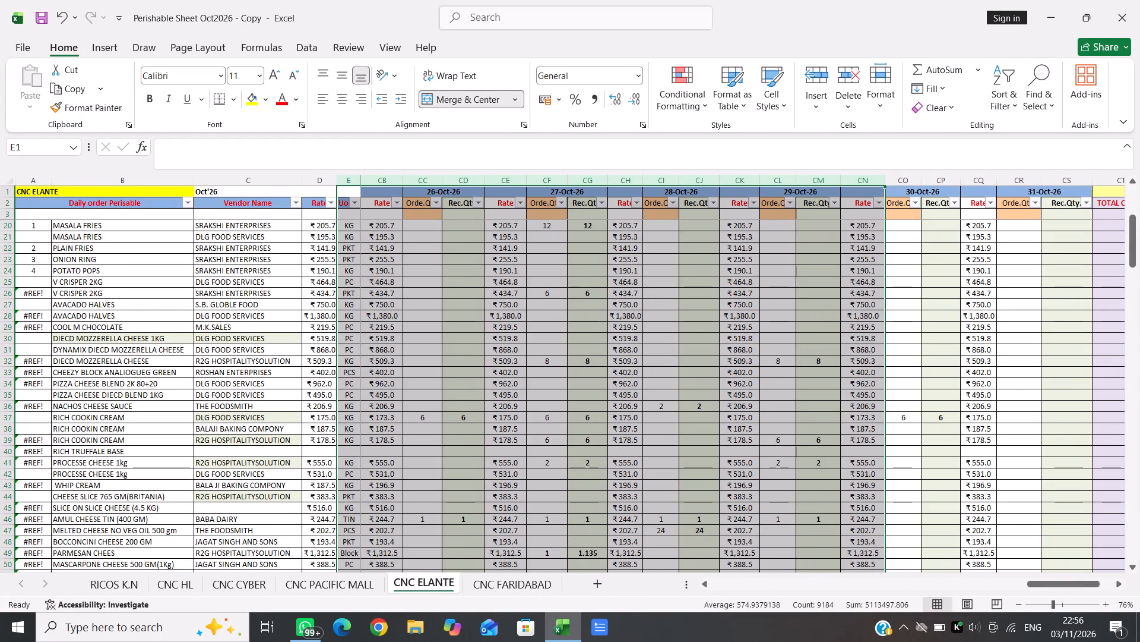
Examine the ordered and received quantities for 26-Oct-26 through 31-Oct-26 across all item categories, from dairy to the bakery items.
left_click(473, 362)
scroll(473, 362, "down", 2)
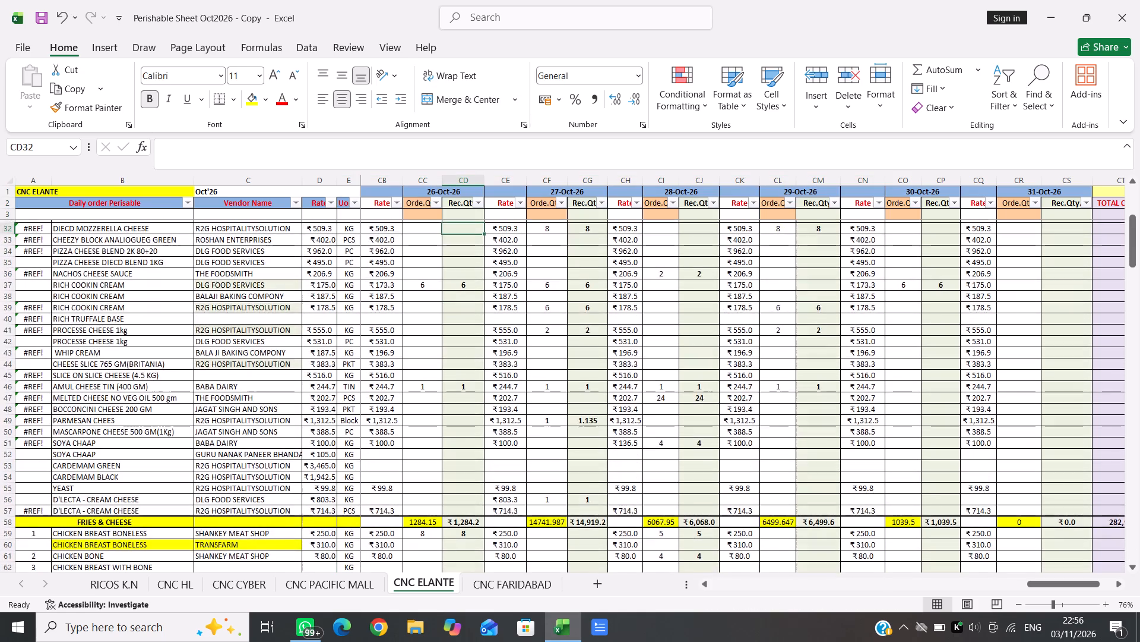
scroll(473, 362, "down", 4)
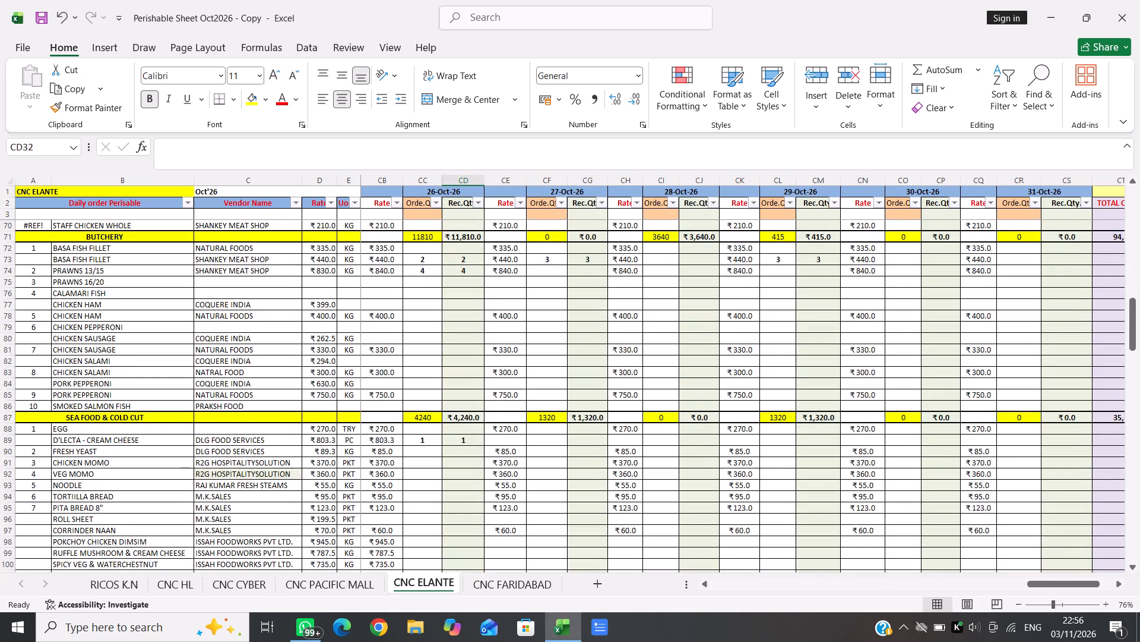
scroll(473, 362, "down", 3)
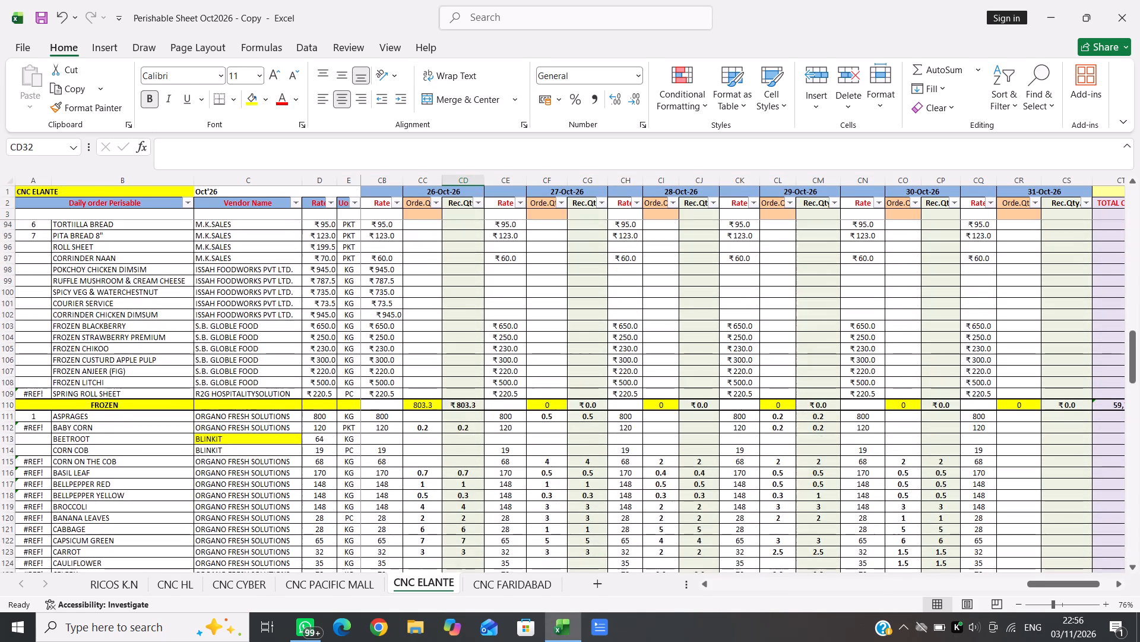
scroll(473, 362, "down", 1)
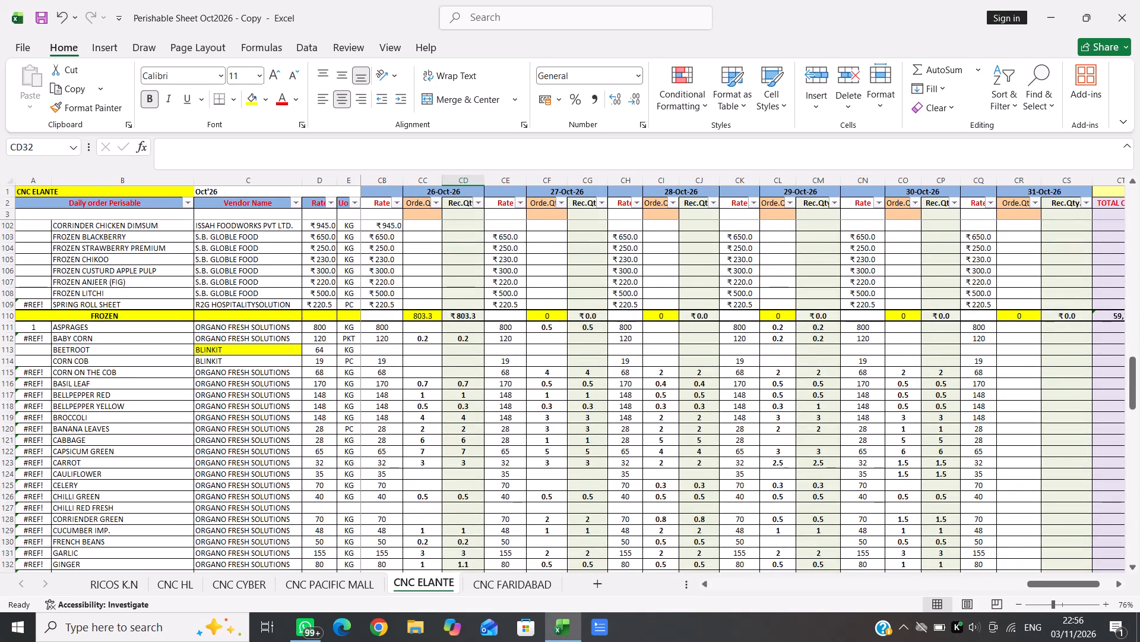
scroll(473, 362, "down", 2)
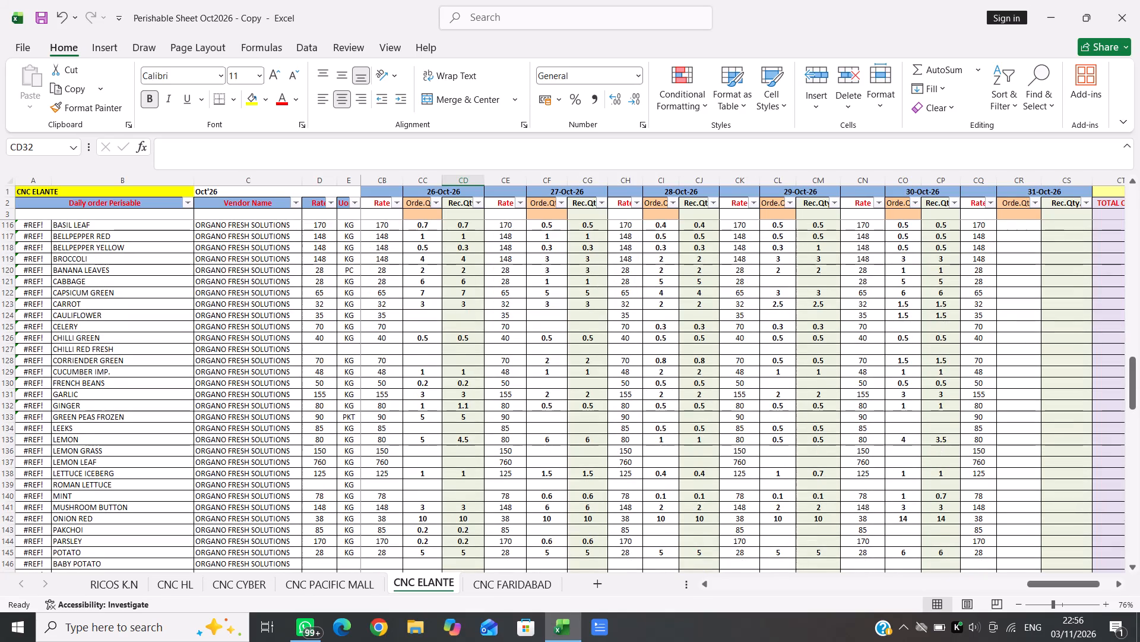
scroll(473, 362, "down", 2)
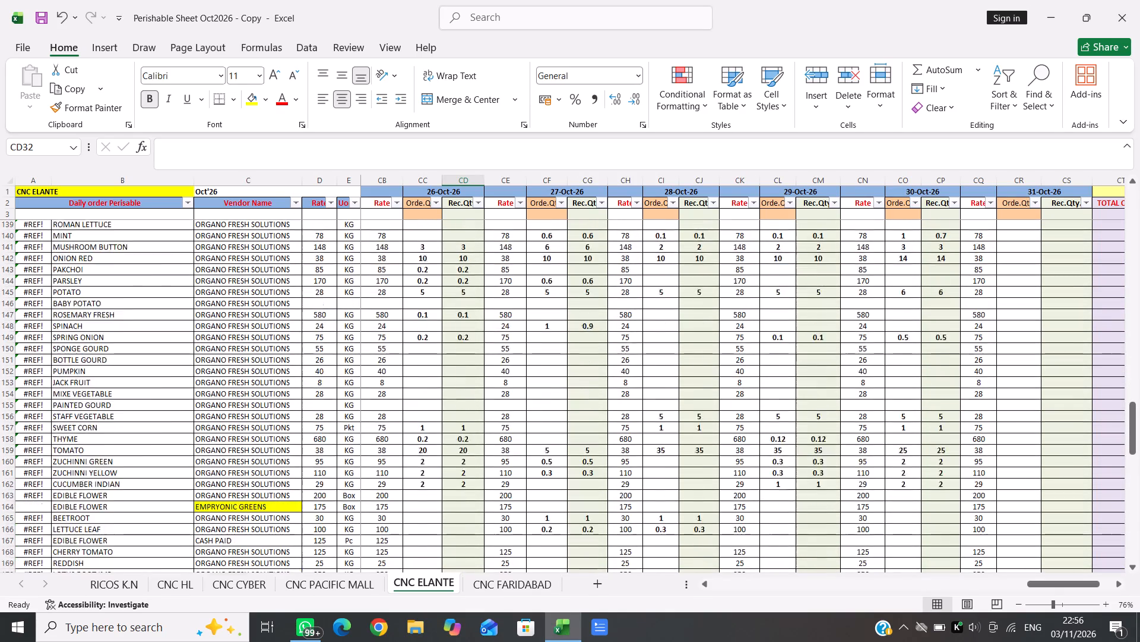
scroll(473, 362, "down", 3)
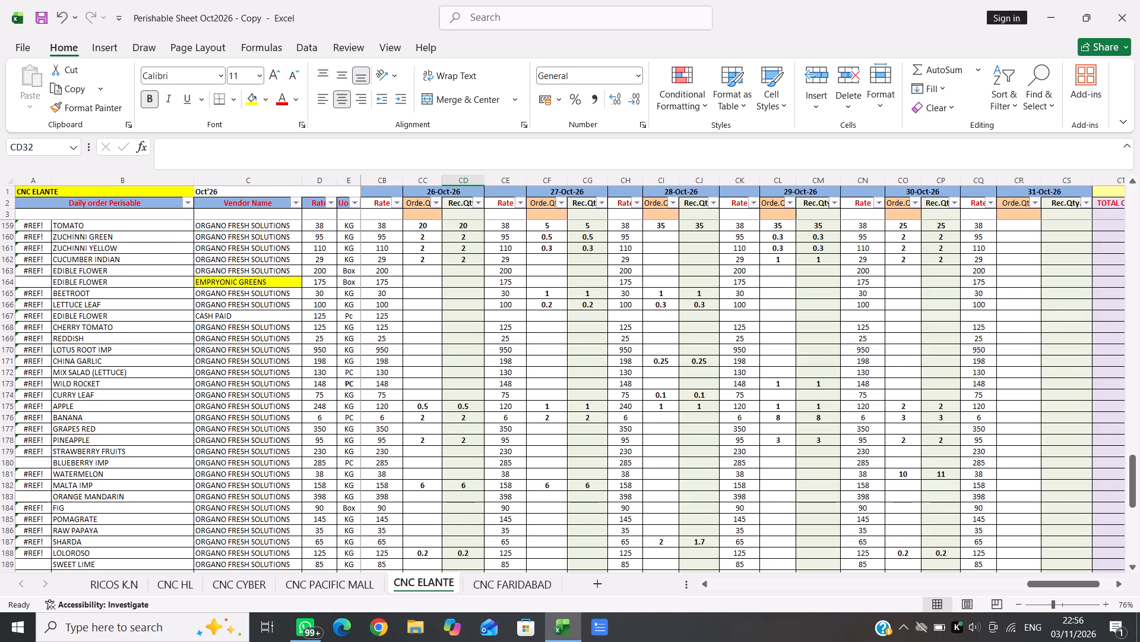
scroll(473, 362, "down", 2)
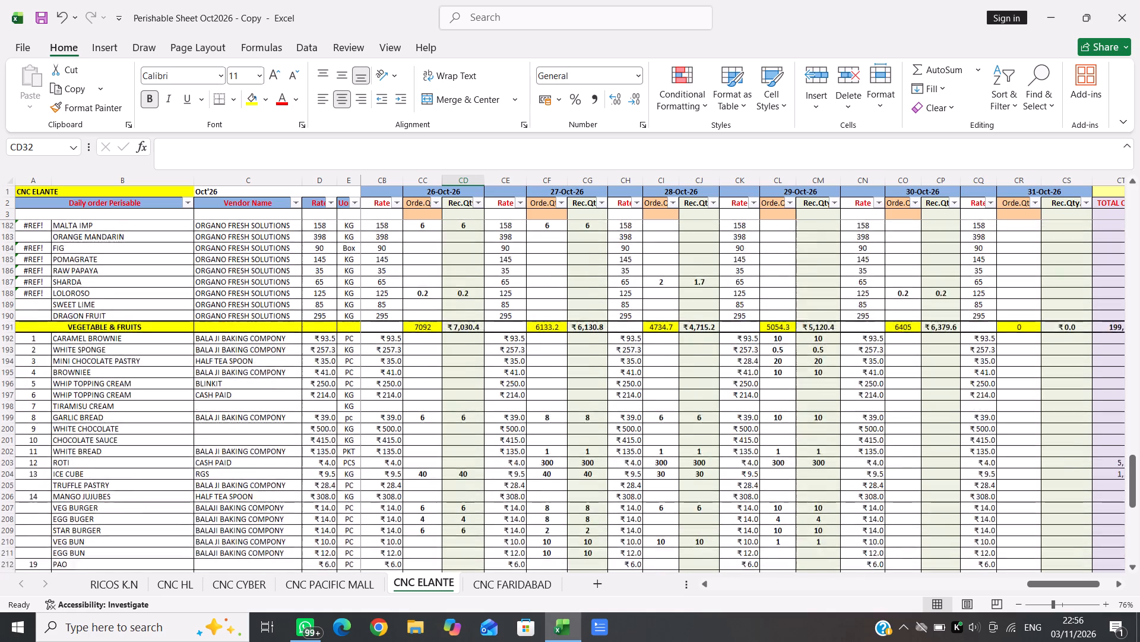
scroll(473, 362, "down", 2)
scroll(473, 362, "up", 12)
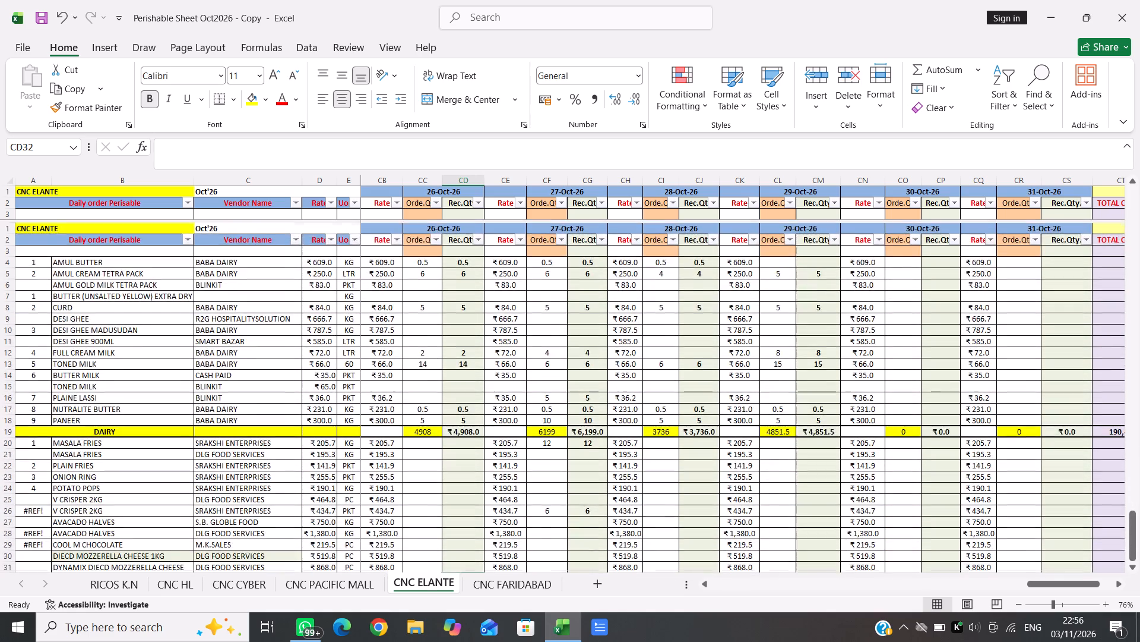
scroll(473, 362, "down", 2)
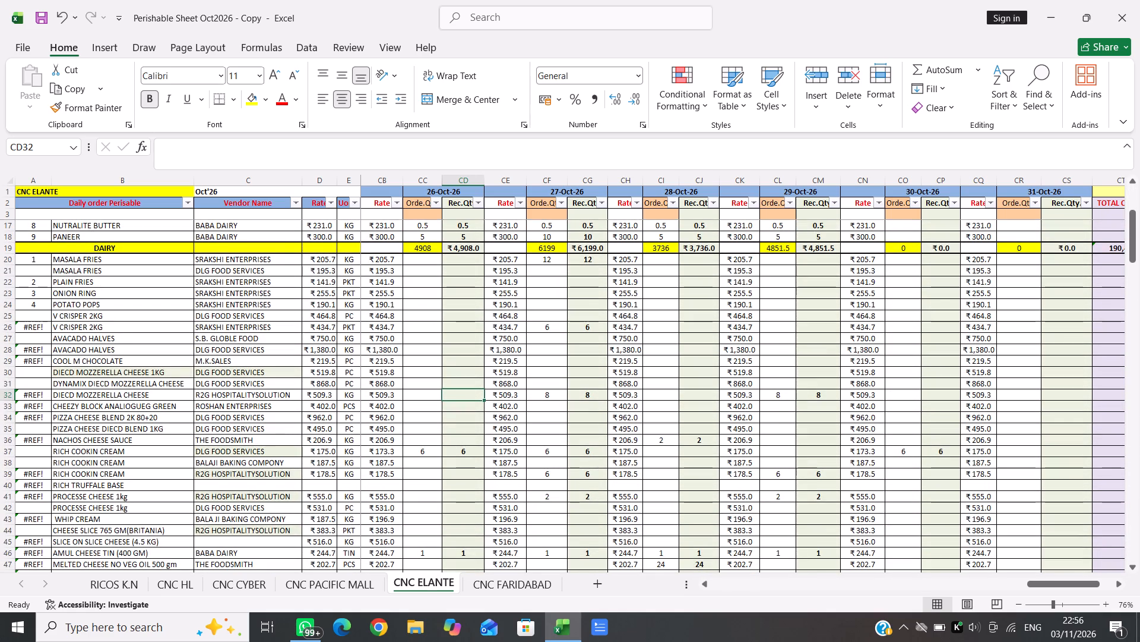
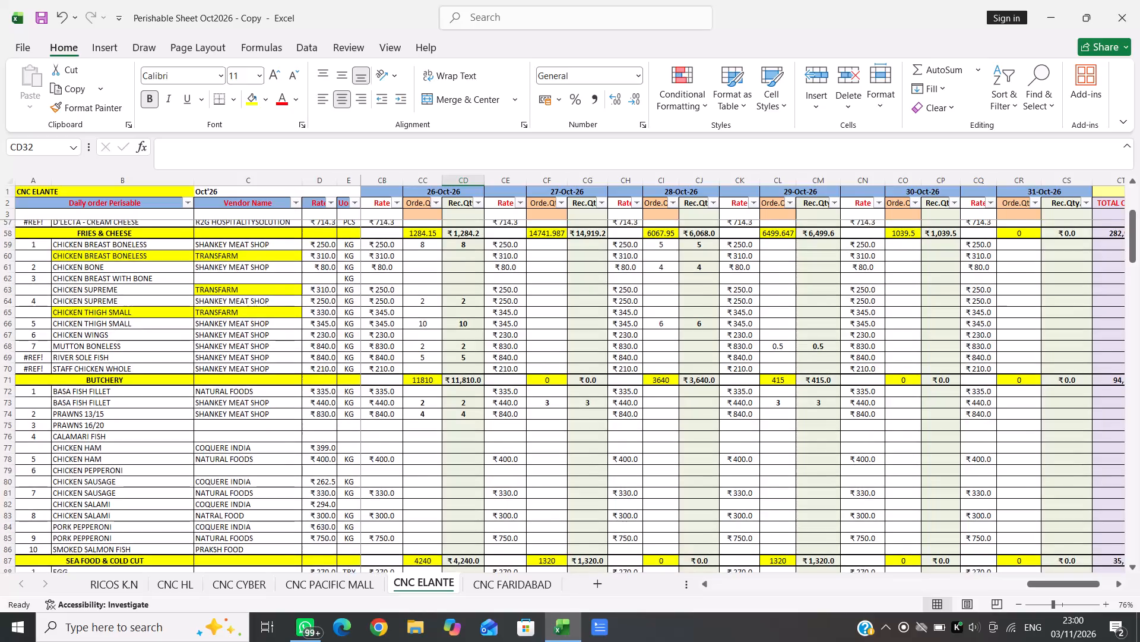
Examine the 26-Oct-26 to 31-Oct-26 ordered and received quantities for the butchery, seafood and cold cut, frozen, cheese and dairy items.
scroll(473, 362, "up", 3)
scroll(473, 362, "down", 1)
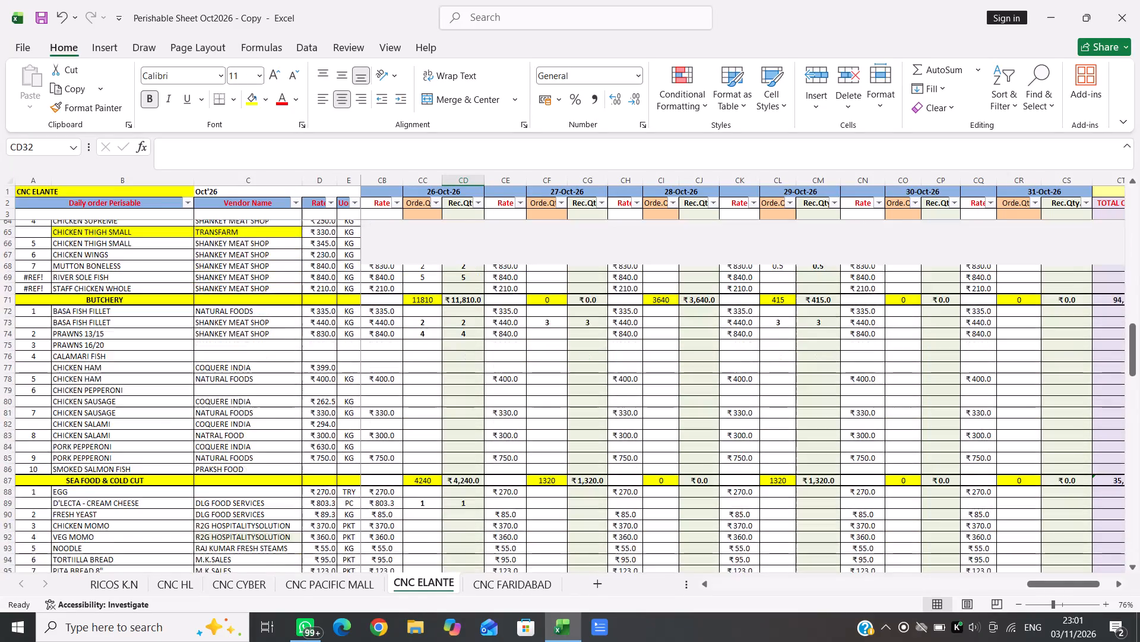
scroll(473, 362, "down", 3)
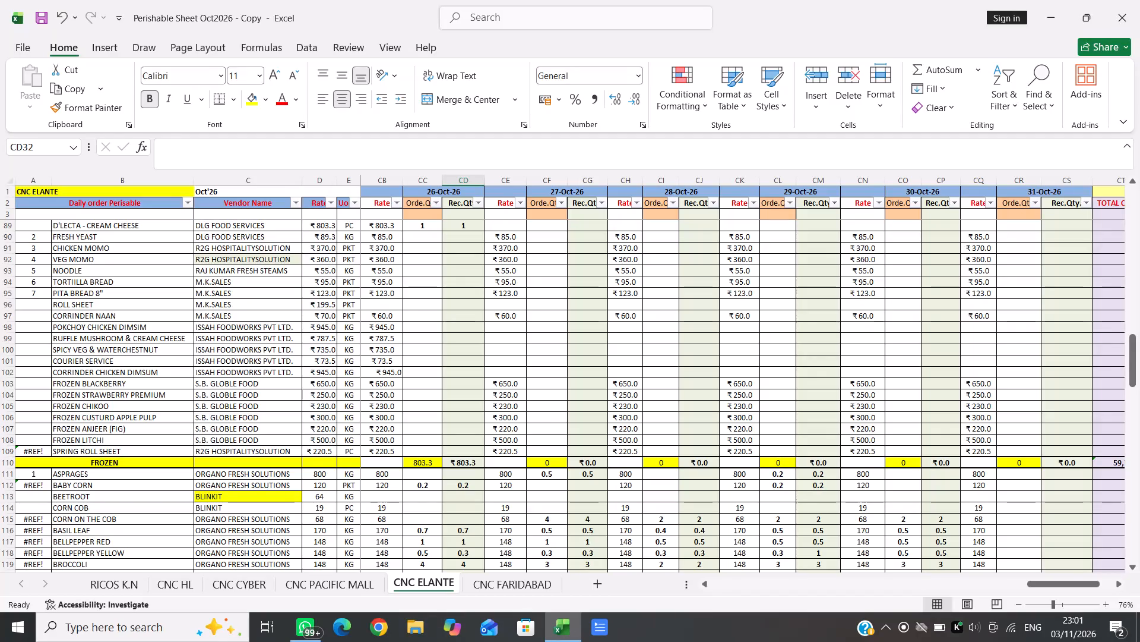
scroll(473, 362, "down", 1)
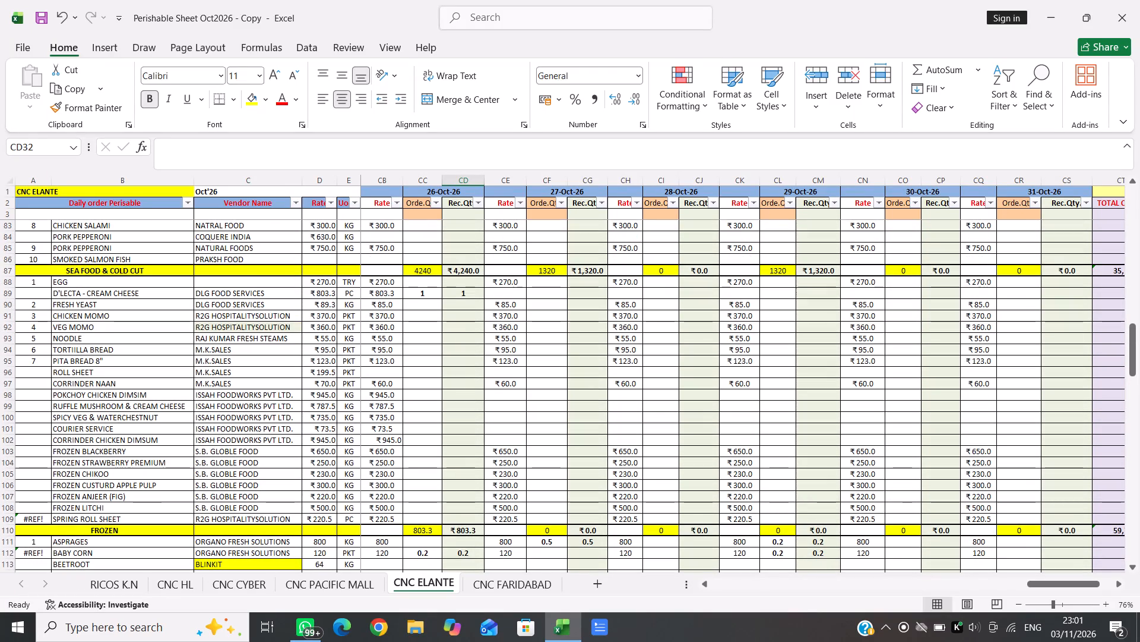
scroll(473, 362, "up", 3)
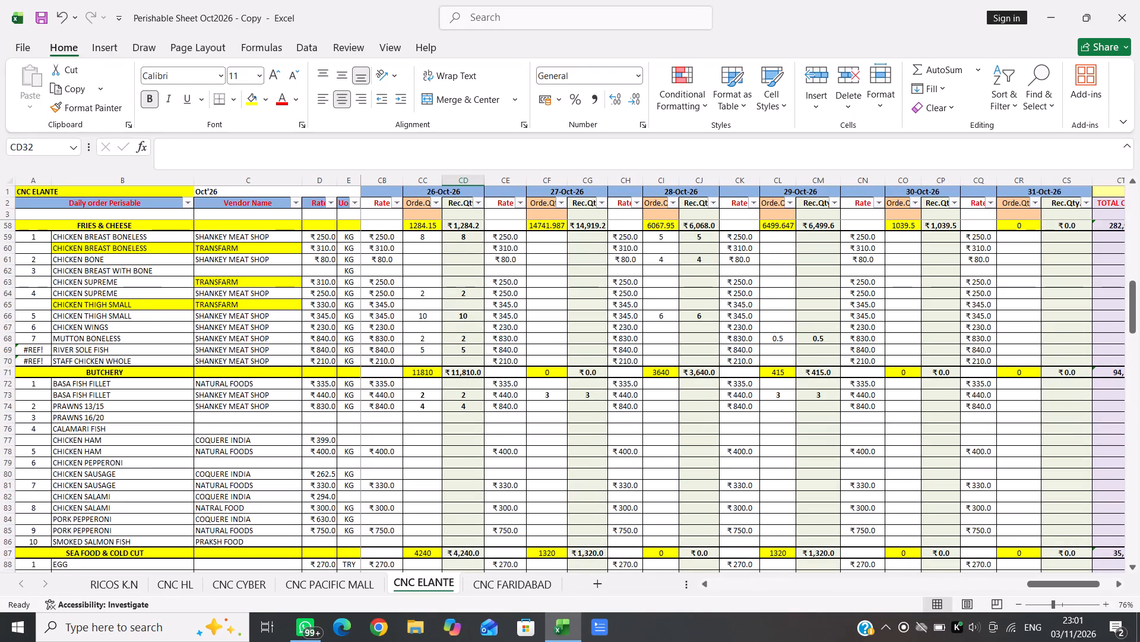
scroll(473, 362, "up", 4)
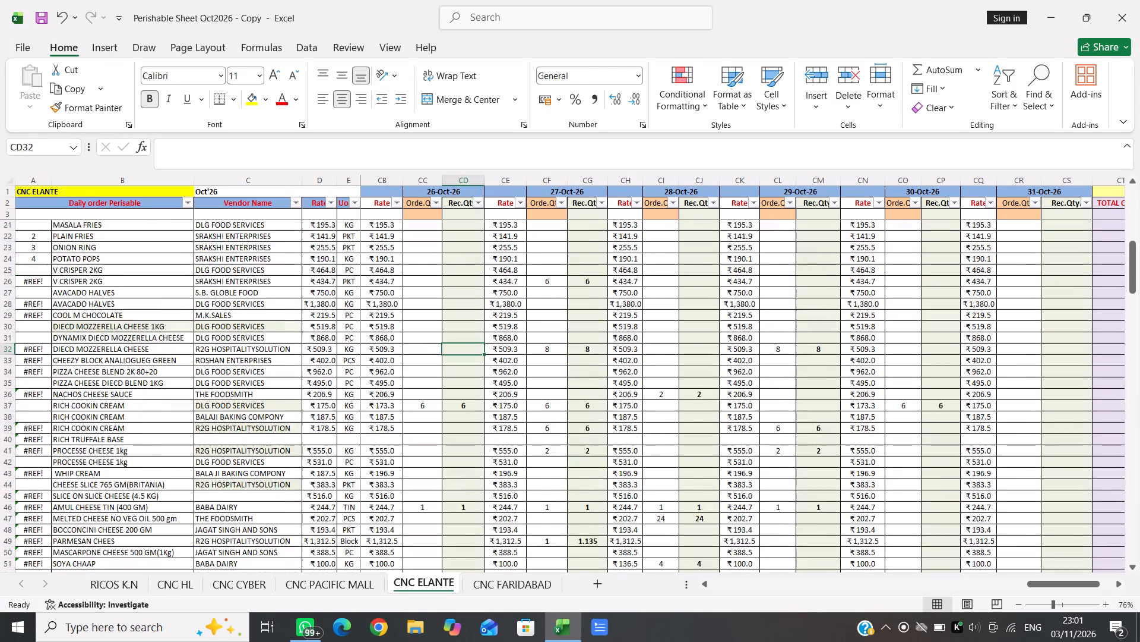
scroll(473, 362, "up", 1)
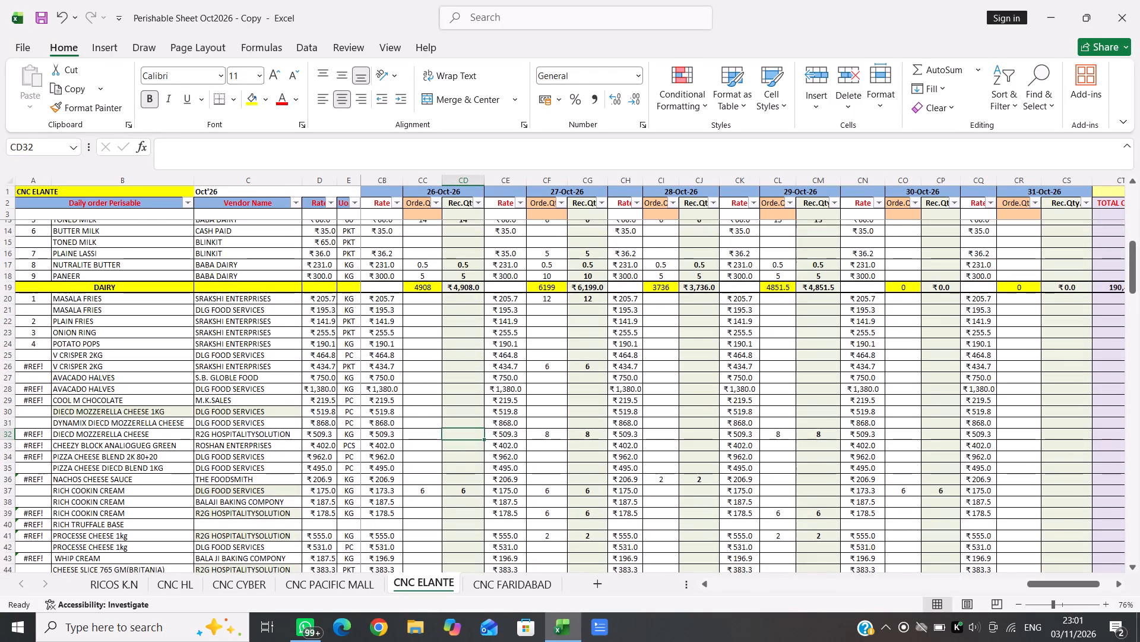
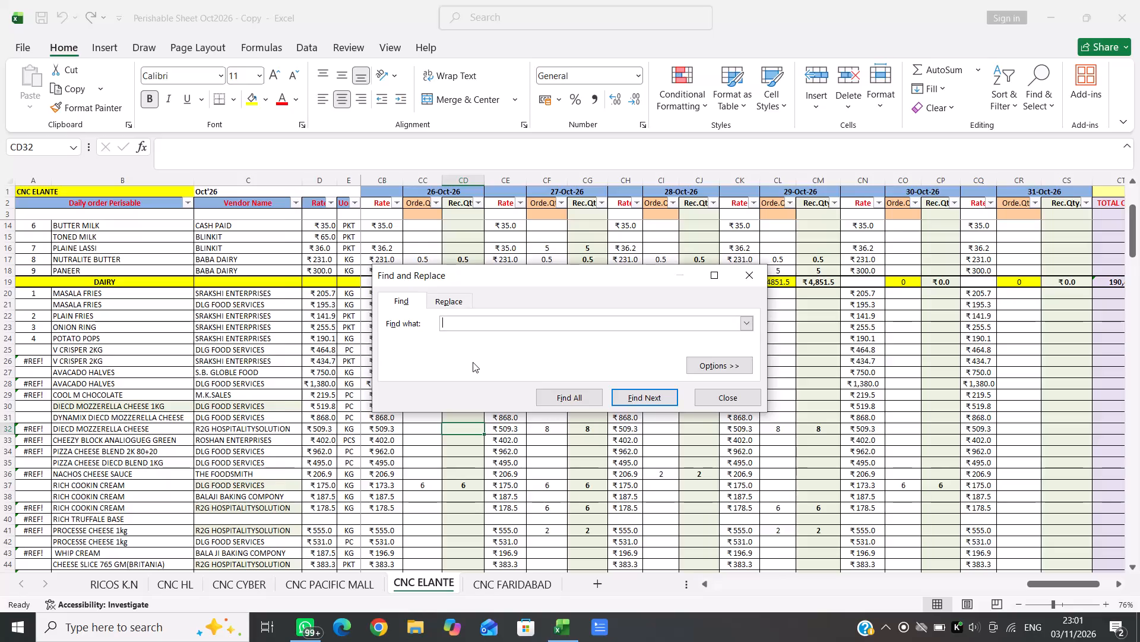
Search the CNC ELANTE sheet for "veg", going through the matches one after another, and close the search.
type("veg")
key("Return")
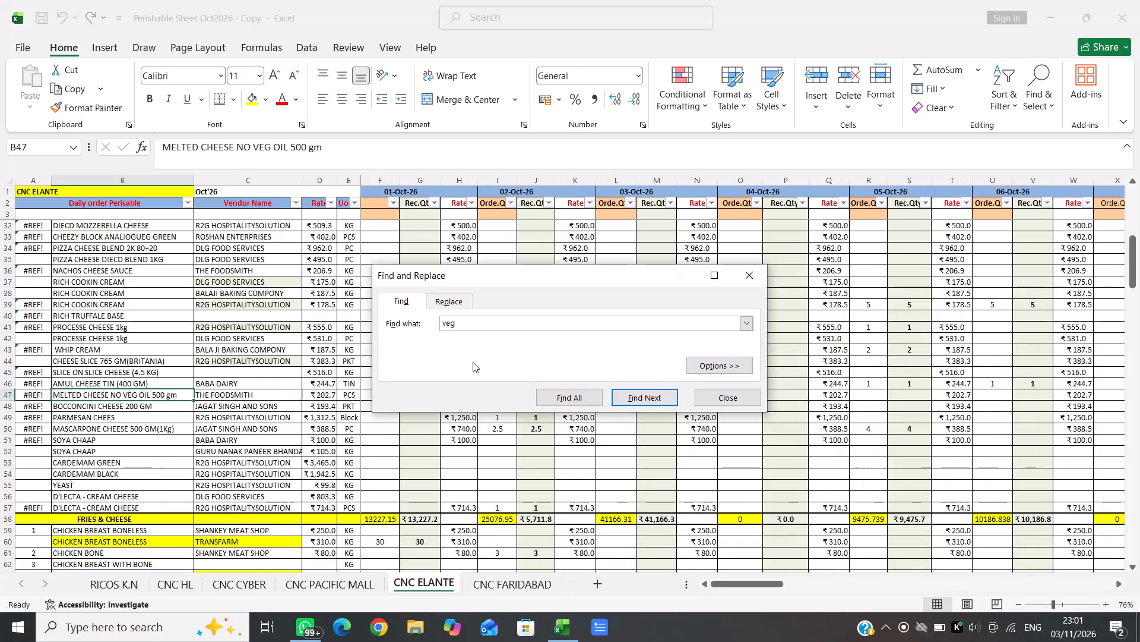
key("Return")
key("Return")
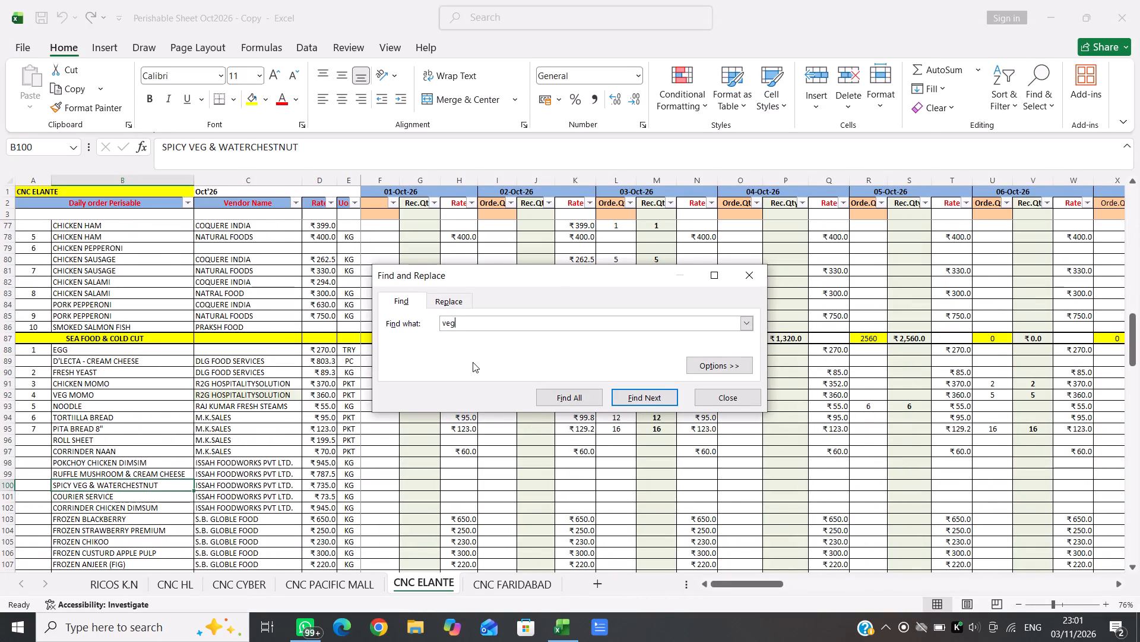
key("Return")
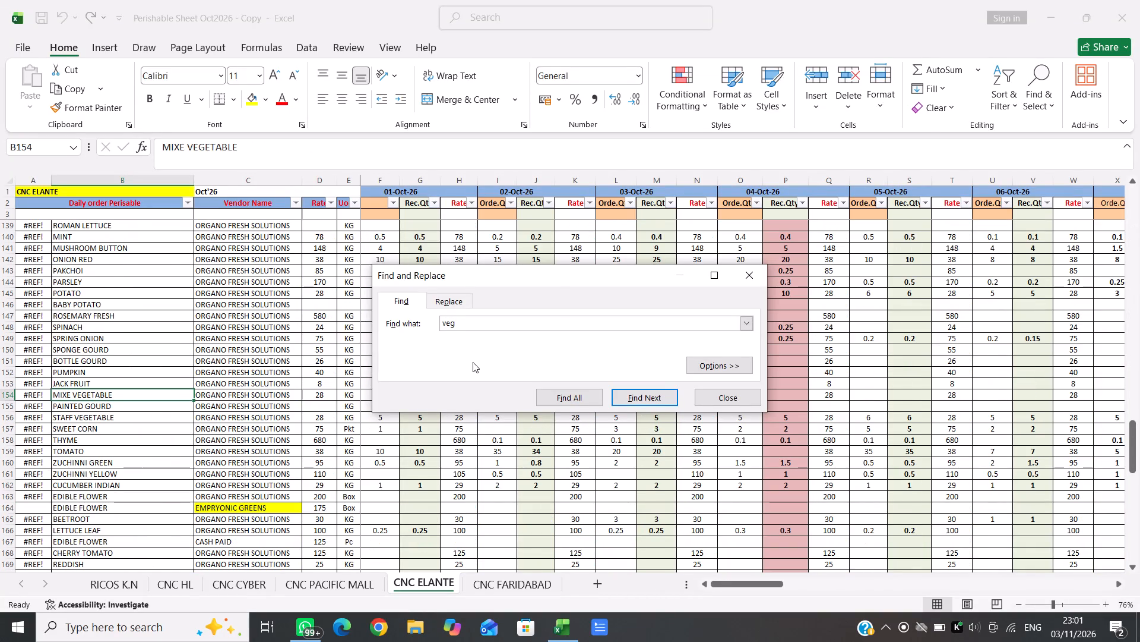
key("Return")
key("Return")
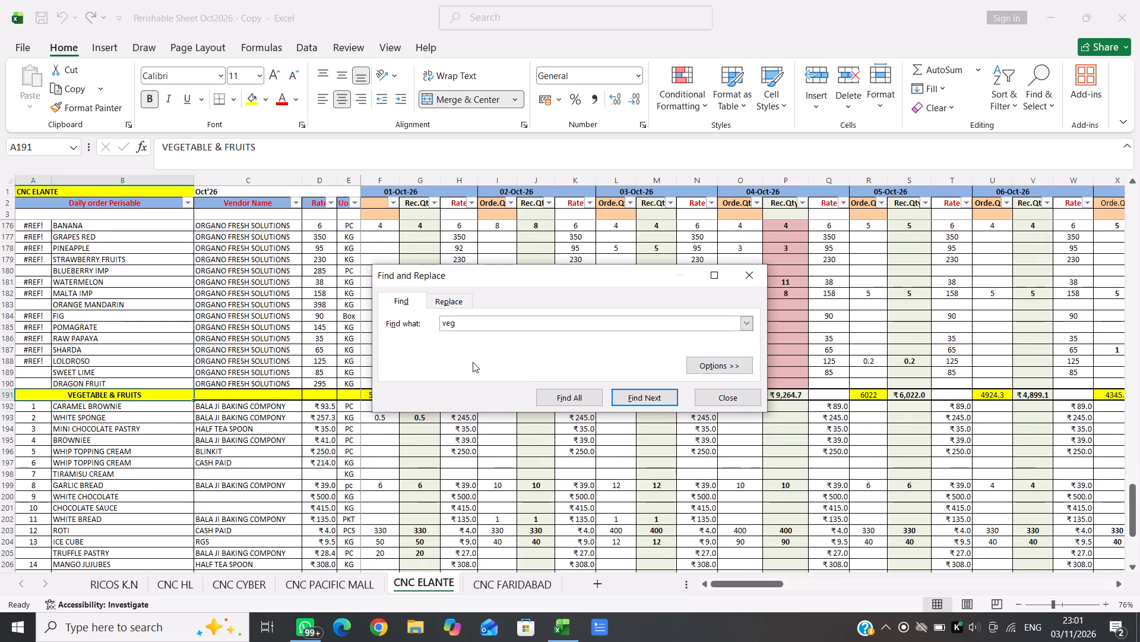
key("Return")
key("Return")
key("Return")
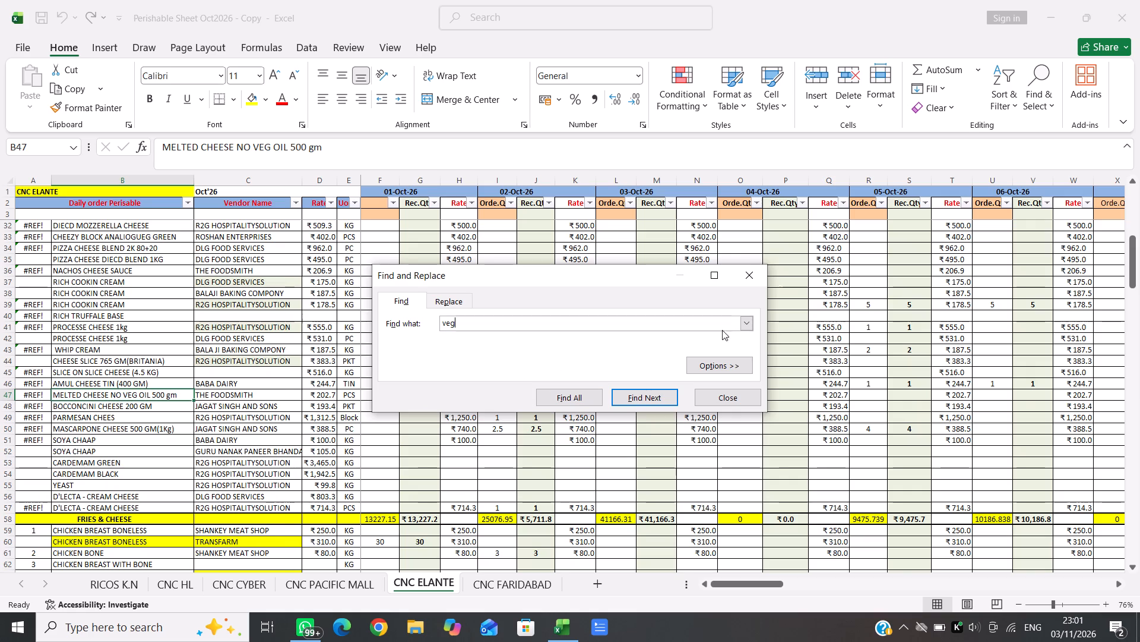
left_click(752, 275)
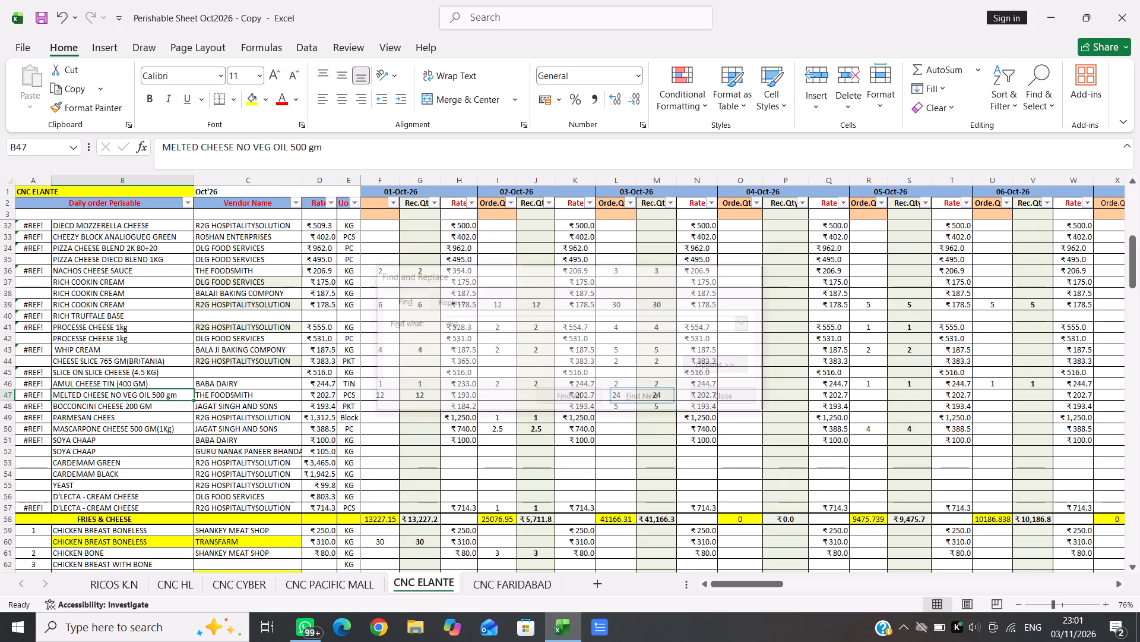
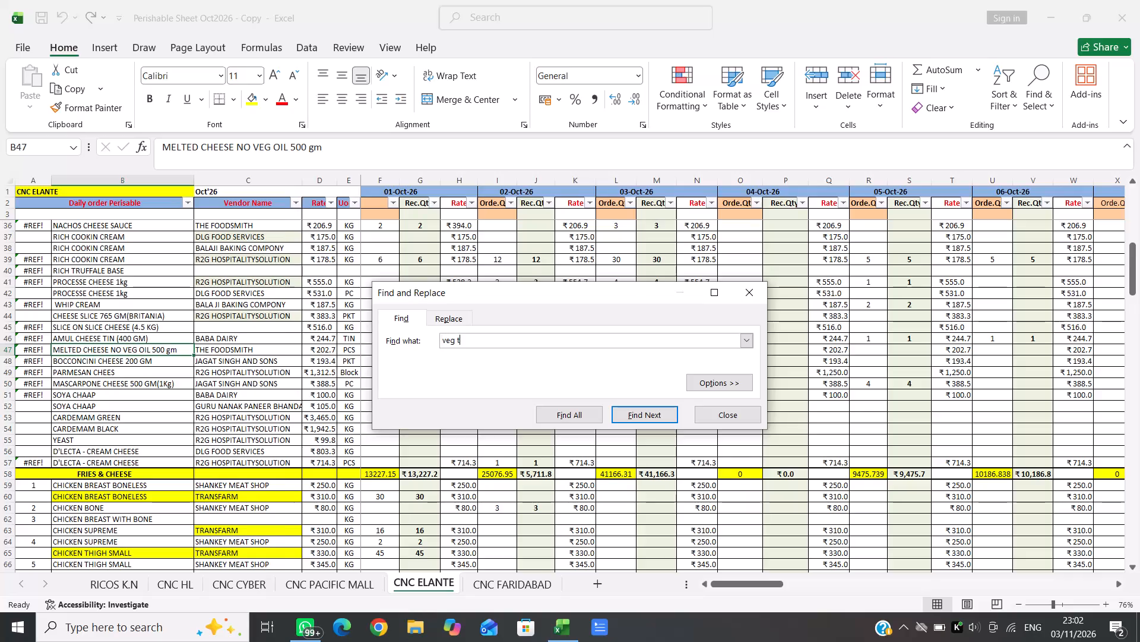
Search the CNC ELANTE sheet for "veg t" and close the search.
key("Return")
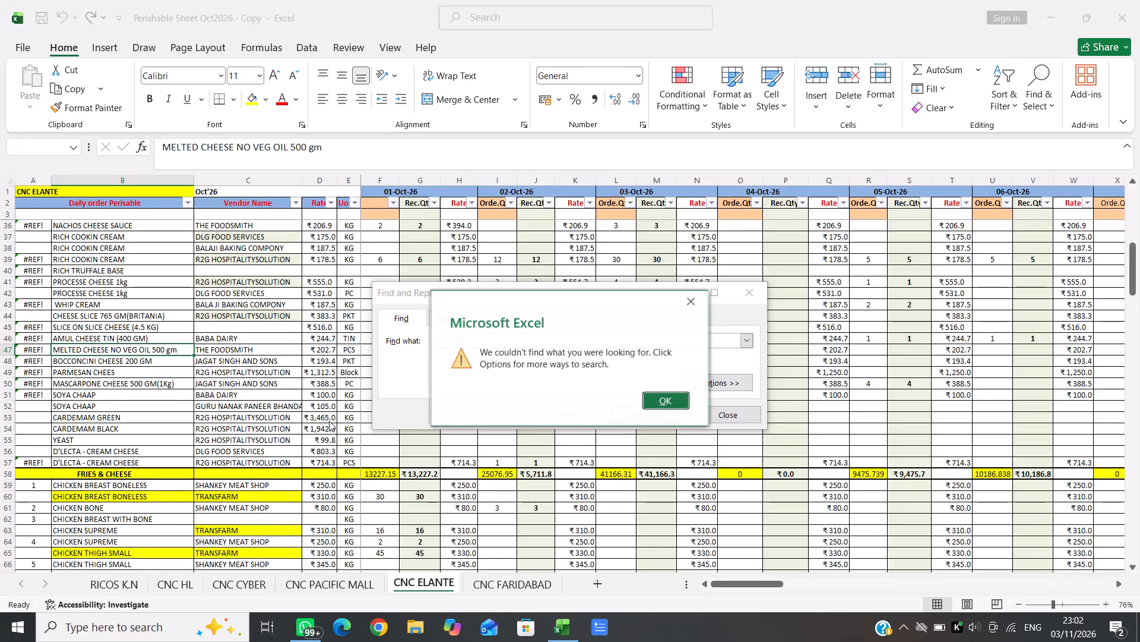
key("Return")
left_click(756, 291)
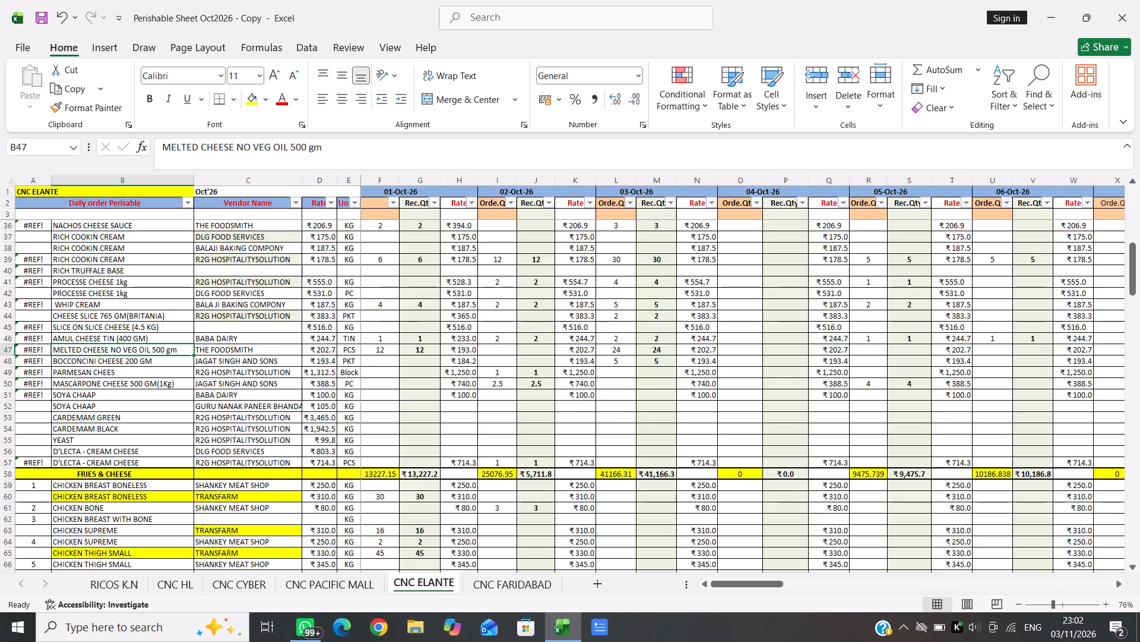
Look through the item list from the cheese items down to the start of the vegetables, examining the items under the FROZEN category.
scroll(155, 432, "up", 3)
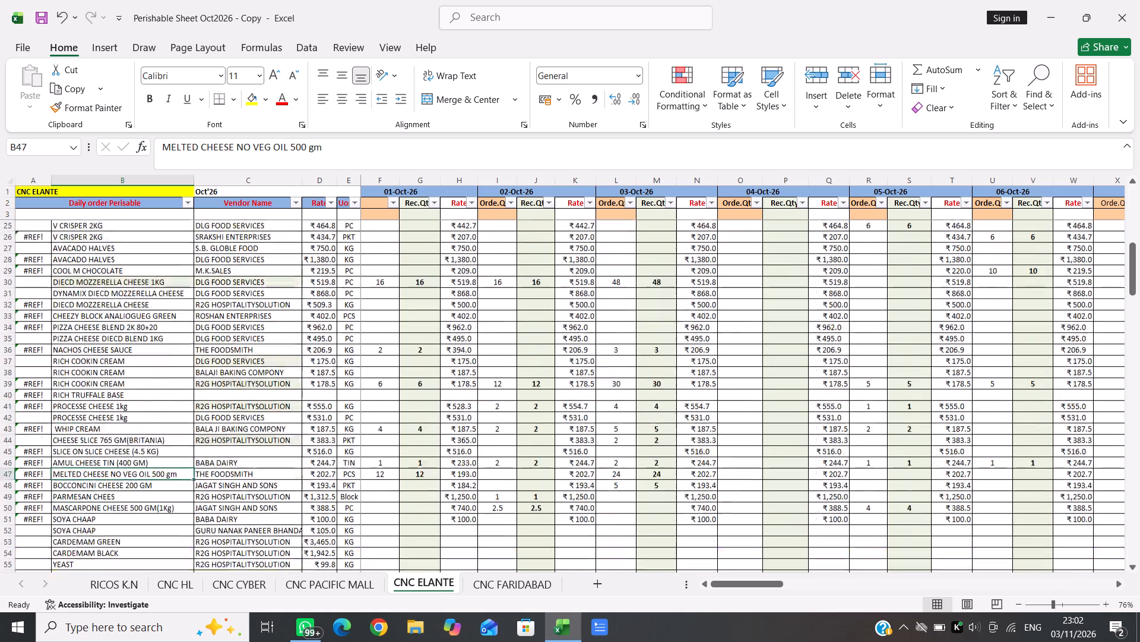
scroll(155, 432, "up", 3)
scroll(155, 432, "down", 6)
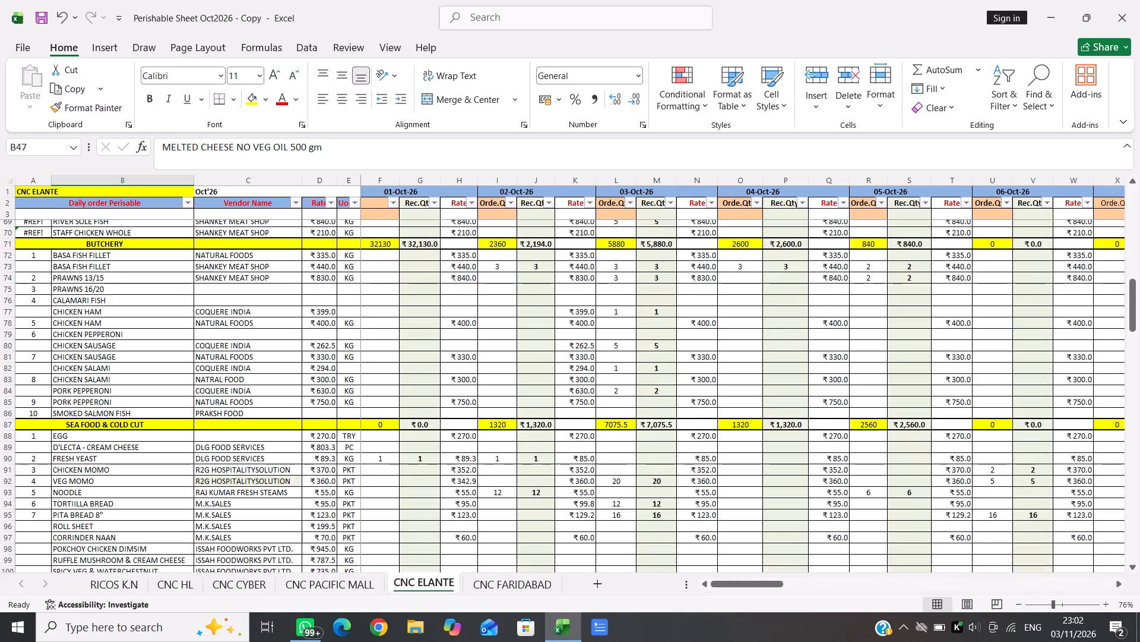
scroll(155, 432, "down", 1)
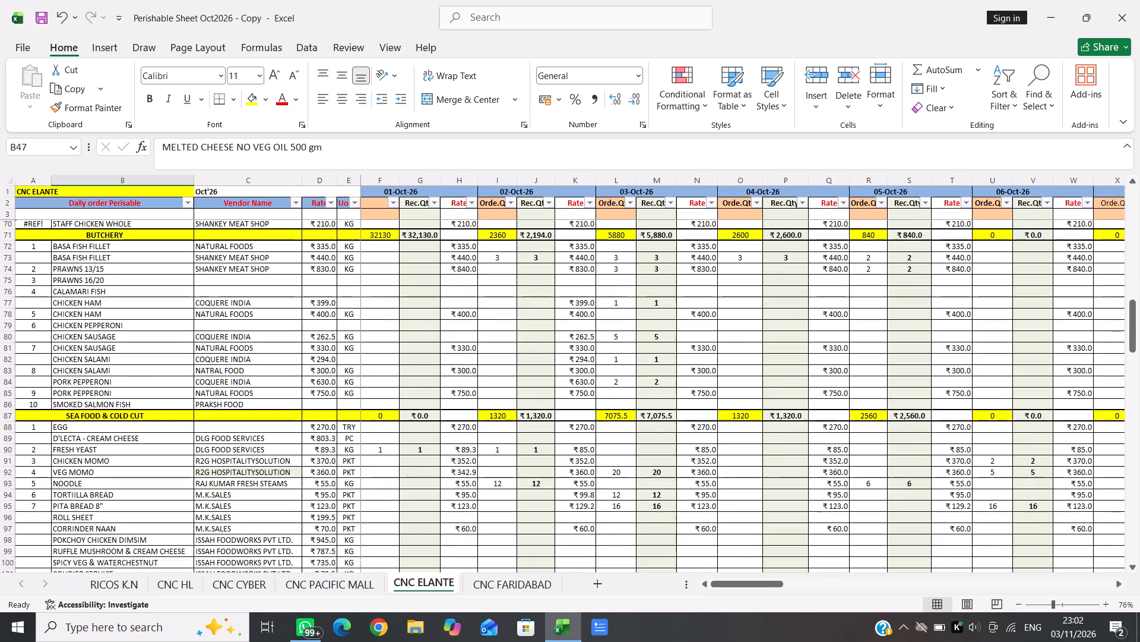
scroll(155, 432, "down", 2)
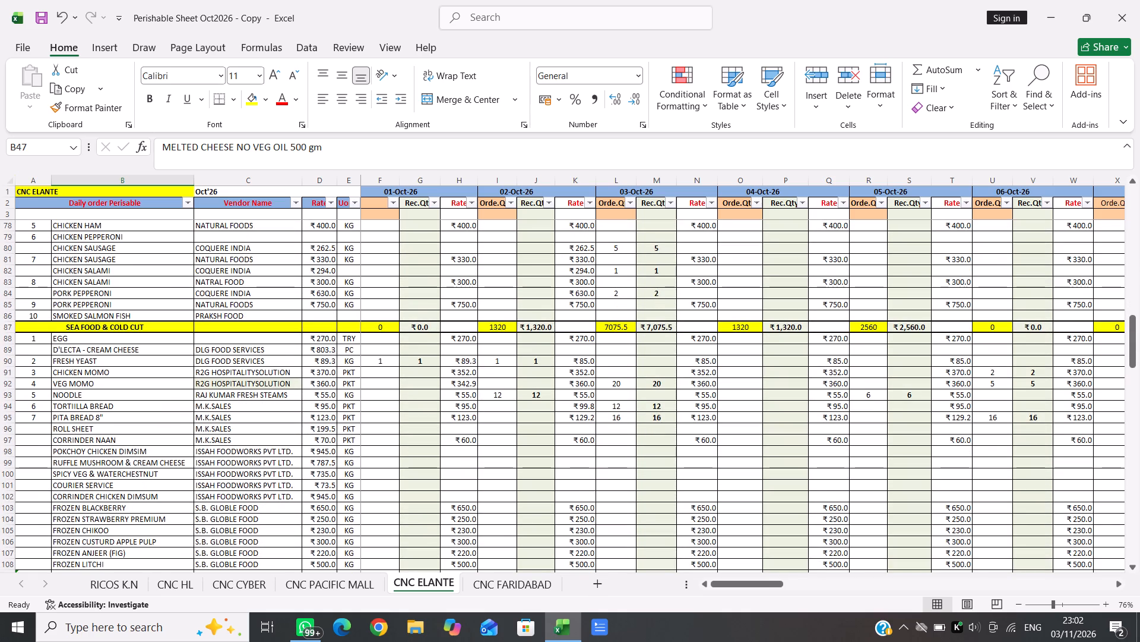
scroll(155, 432, "down", 1)
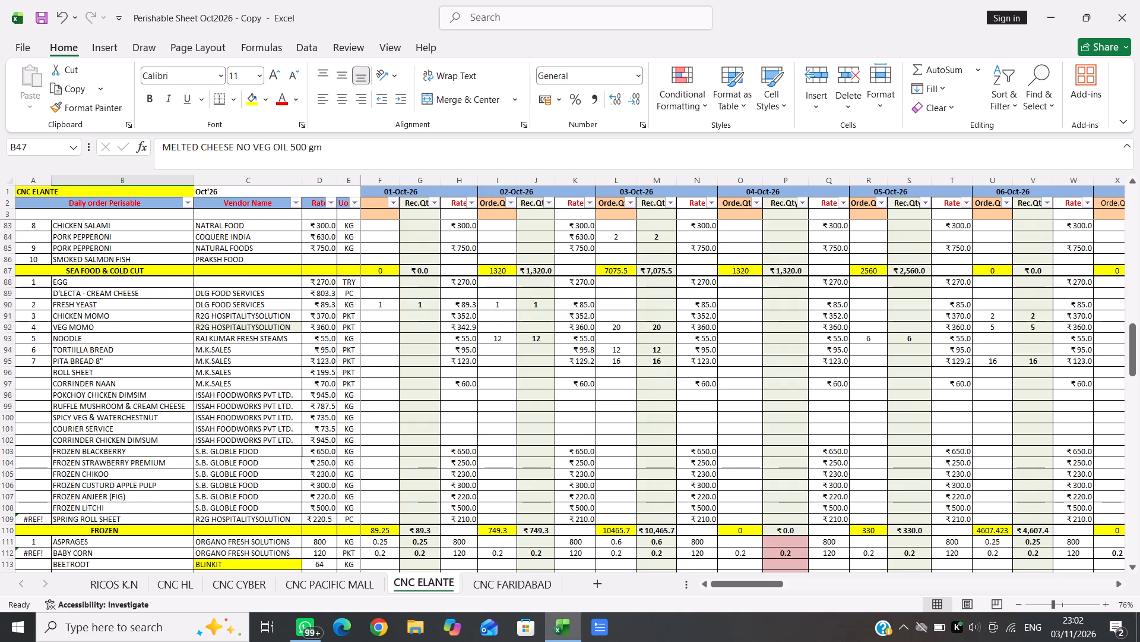
scroll(155, 432, "down", 1)
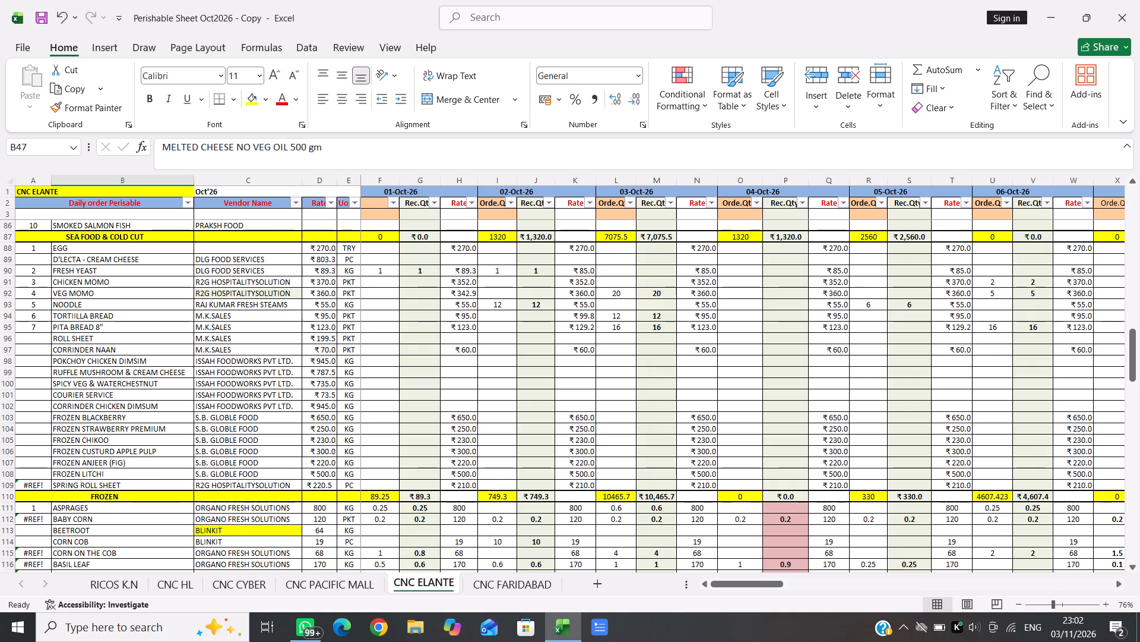
scroll(124, 398, "up", 1)
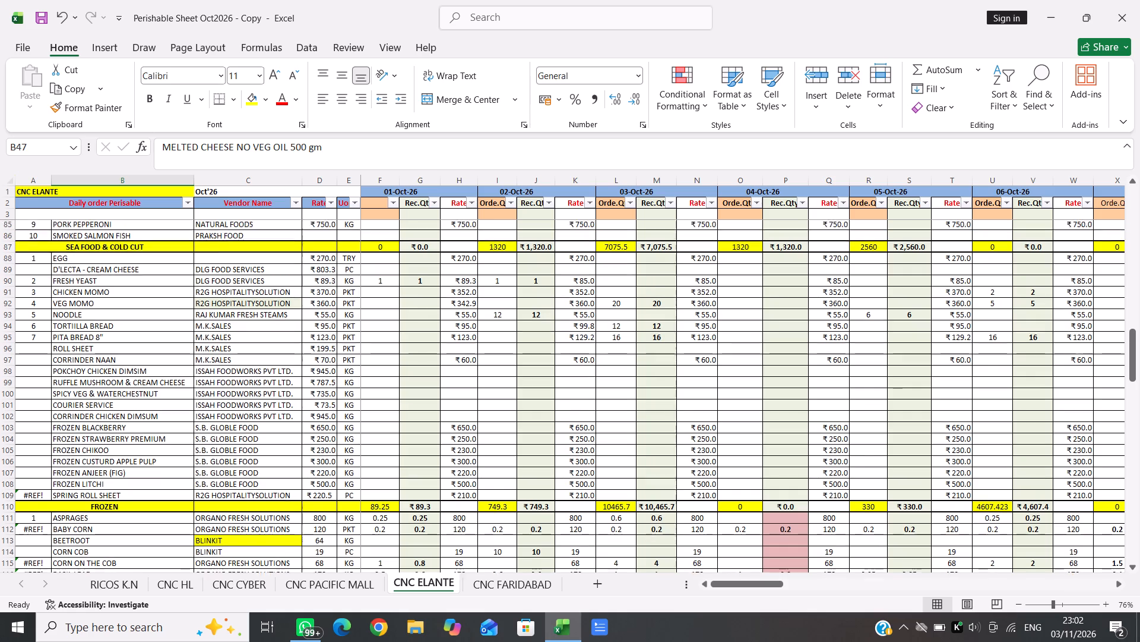
scroll(124, 398, "up", 1)
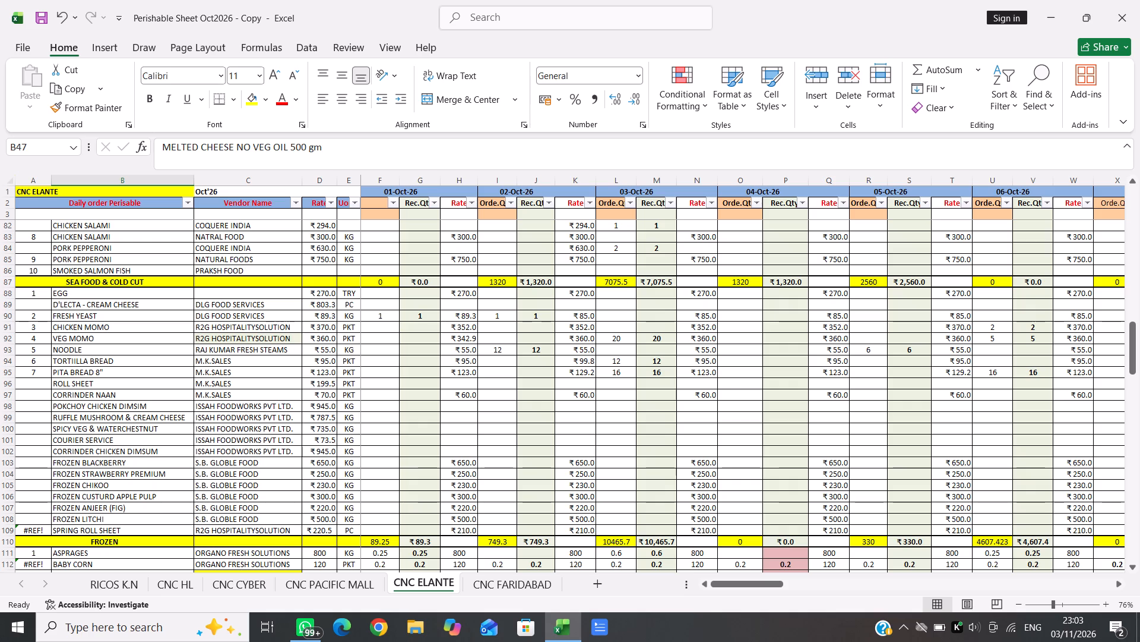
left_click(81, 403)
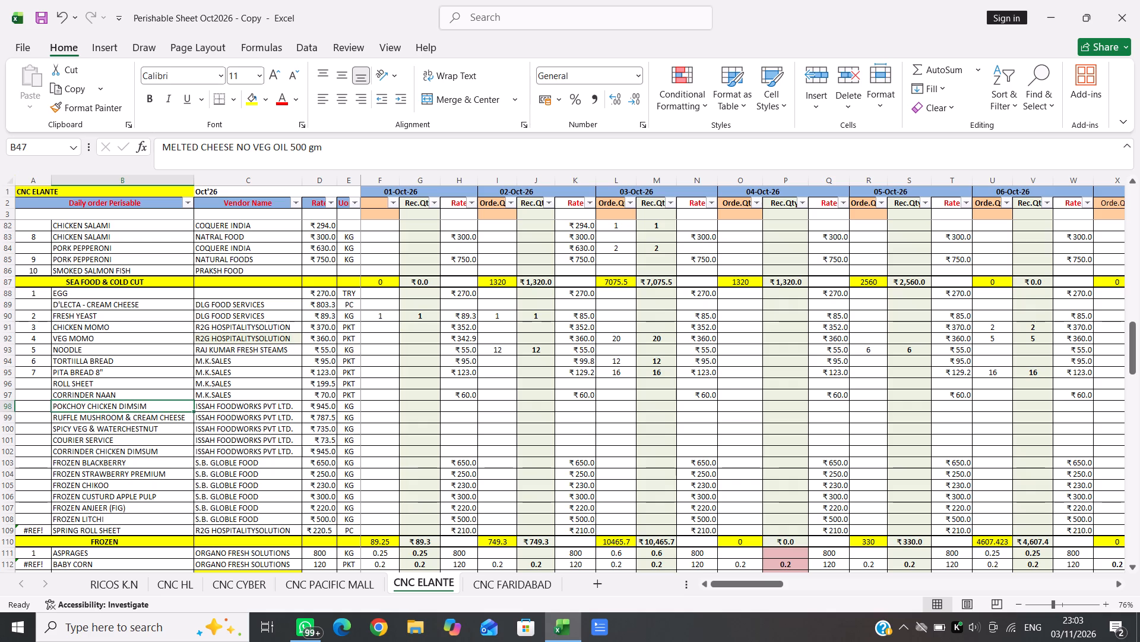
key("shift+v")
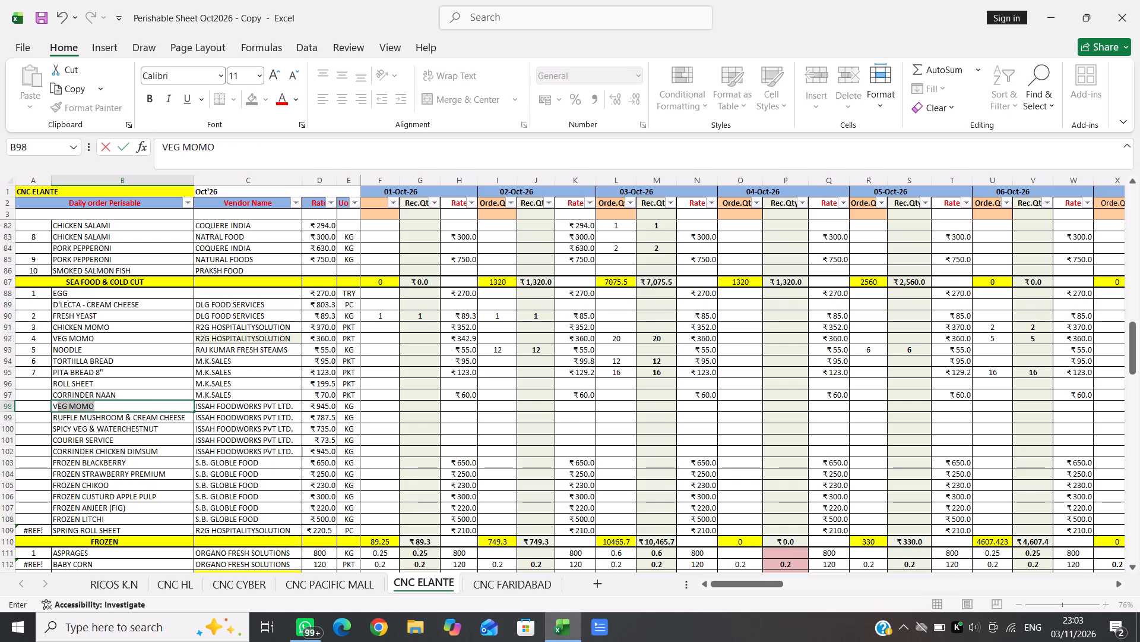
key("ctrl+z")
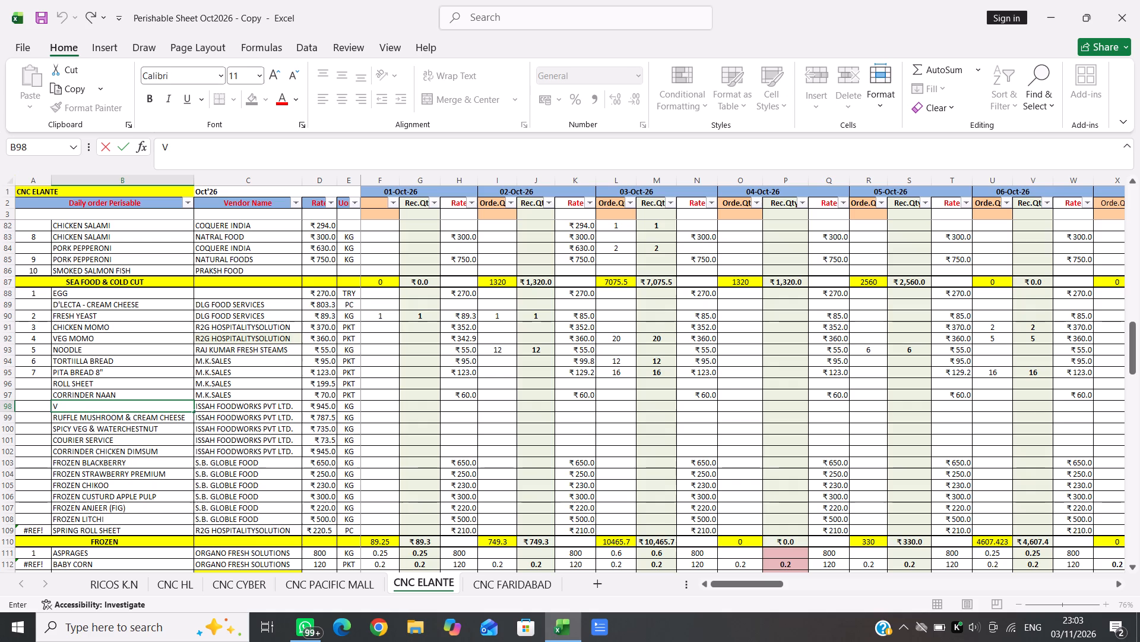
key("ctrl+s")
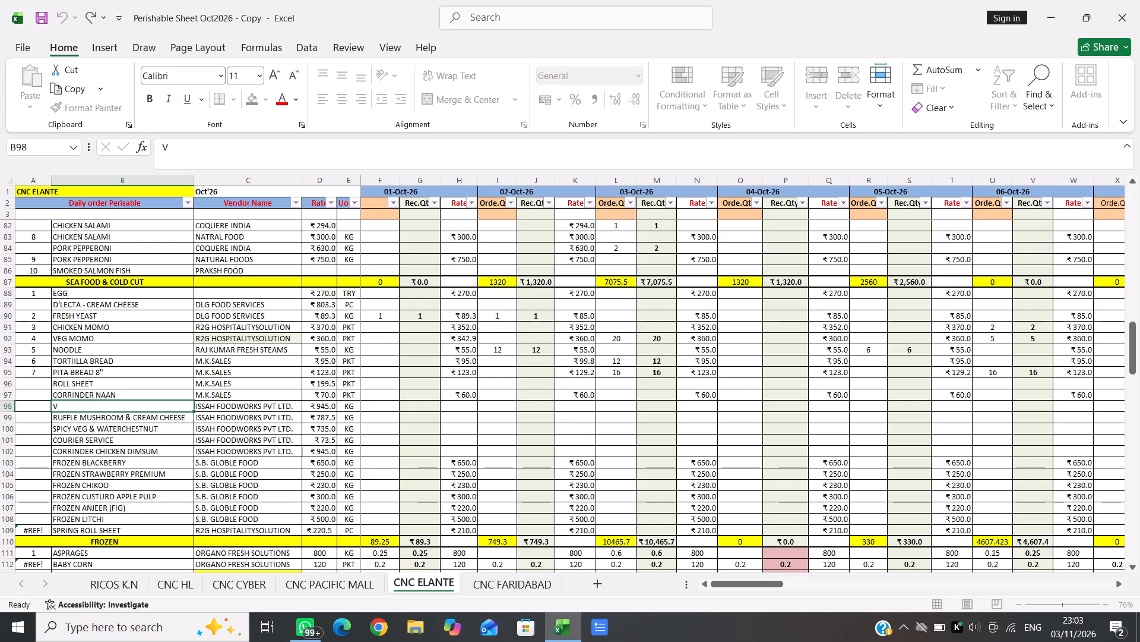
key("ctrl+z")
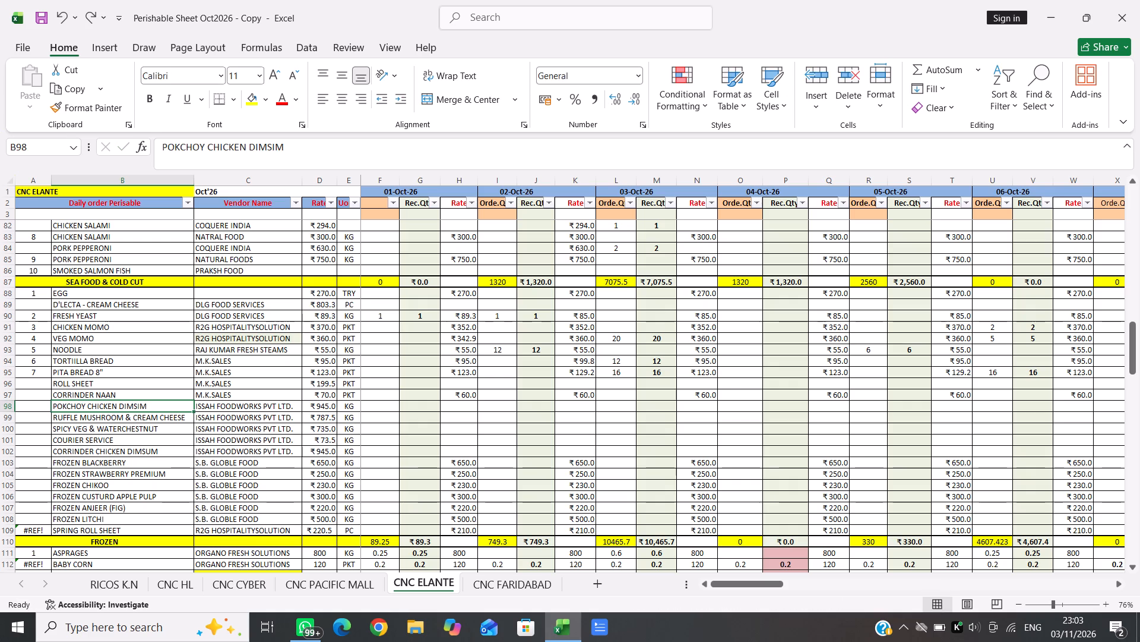
Insert two blank rows between CORRINDER NAAN and POKCHOY CHICKEN DIMSIM, and select the first new row's item-name cell.
left_click(128, 395)
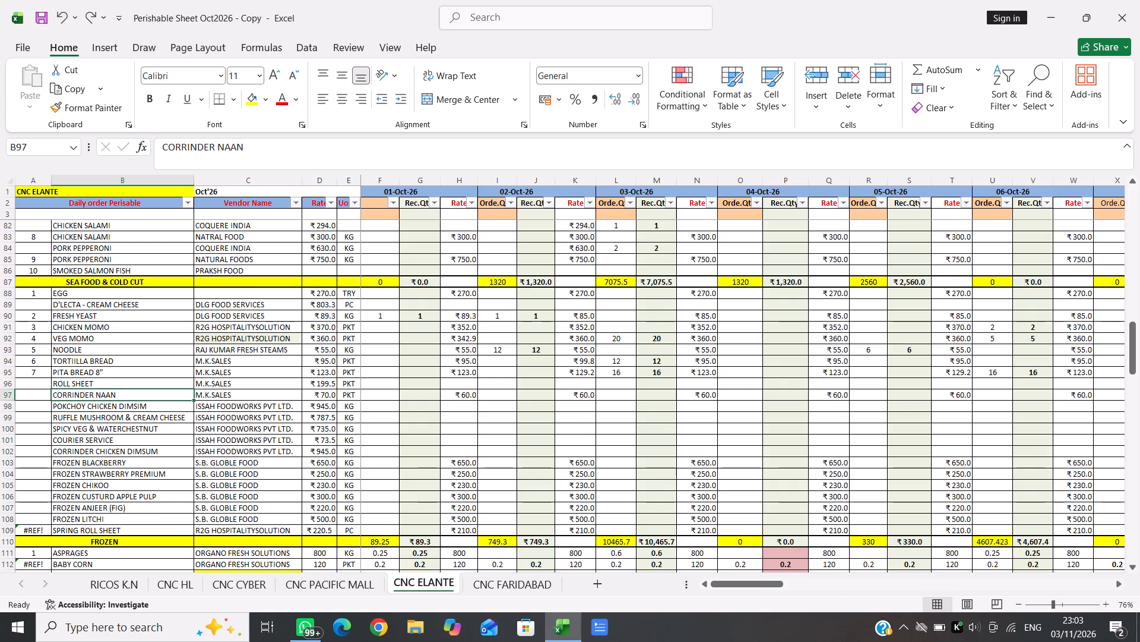
left_click(100, 405)
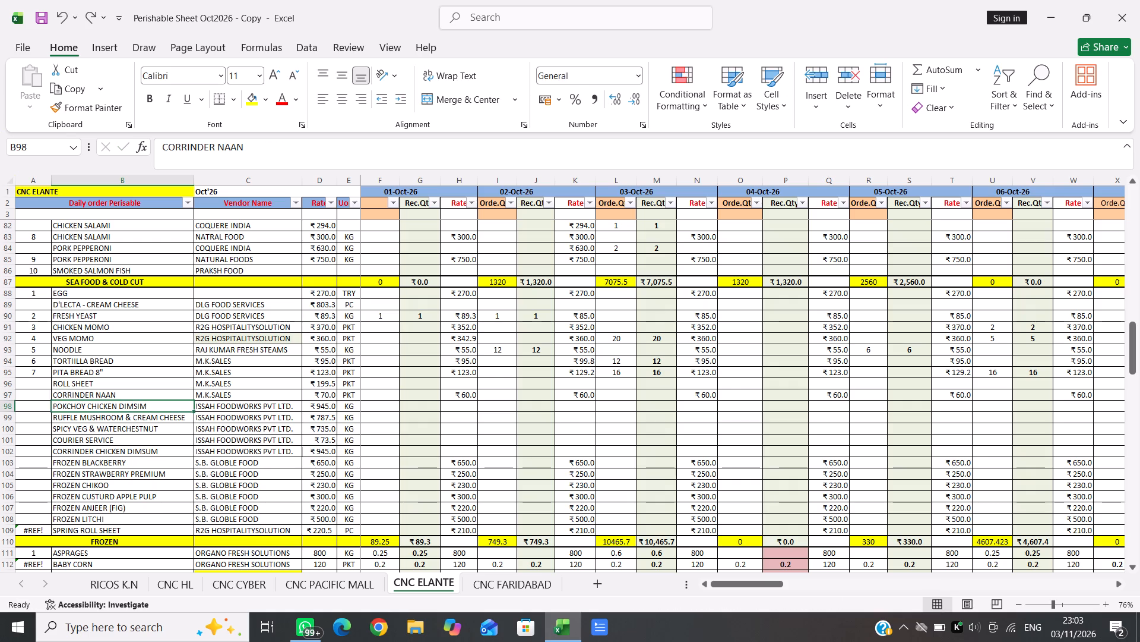
key("shift+space")
key("ctrl+shift+equal")
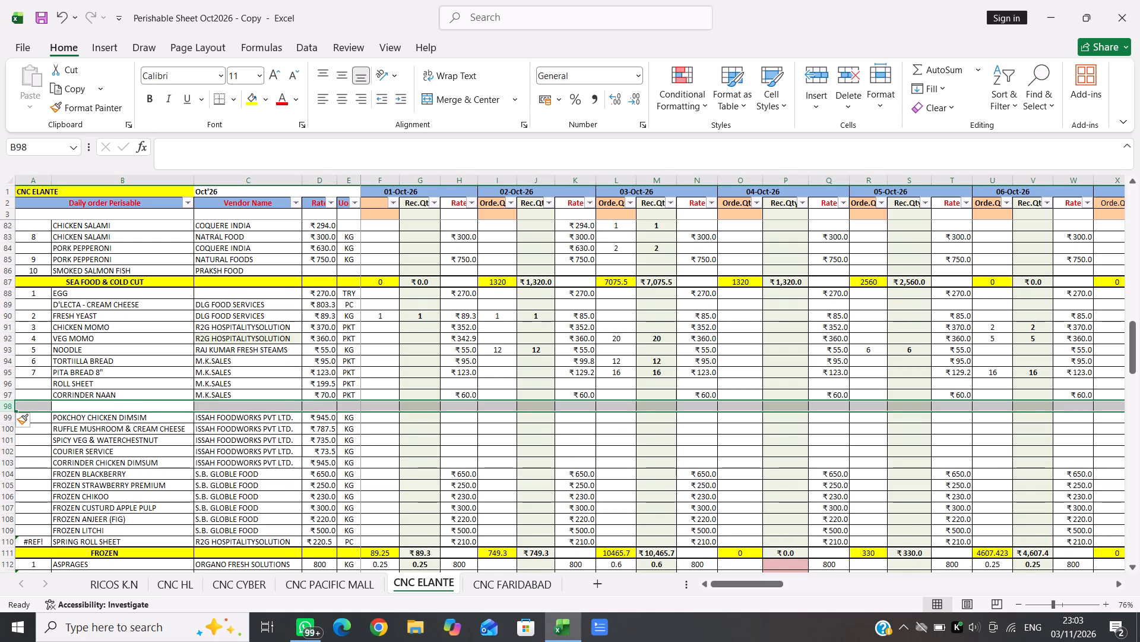
key("ctrl+shift+equal")
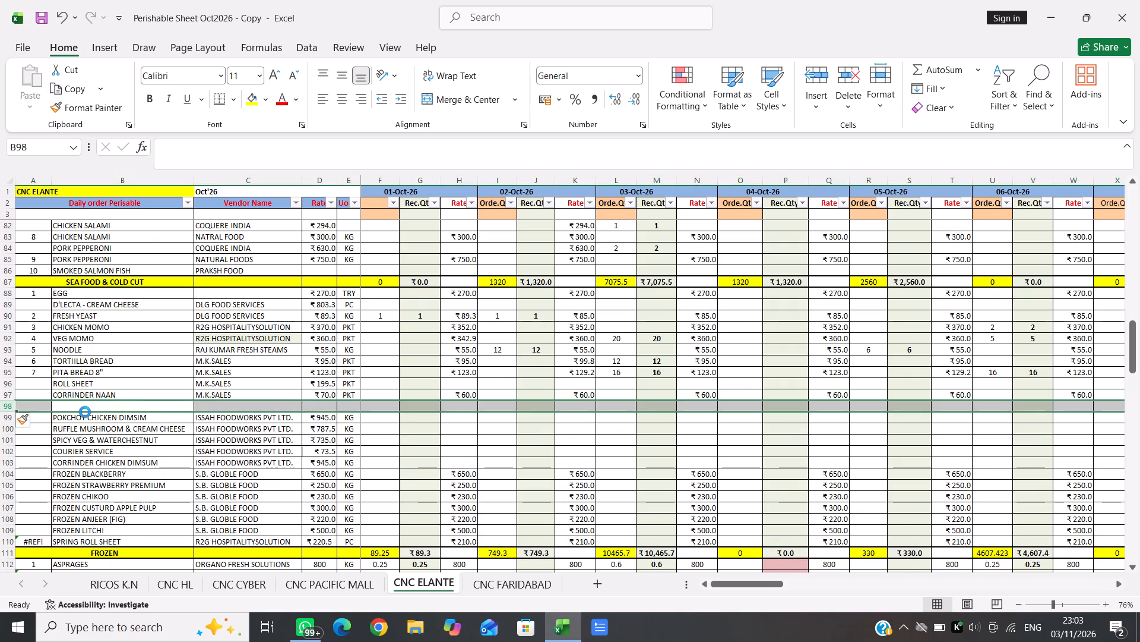
left_click(77, 403)
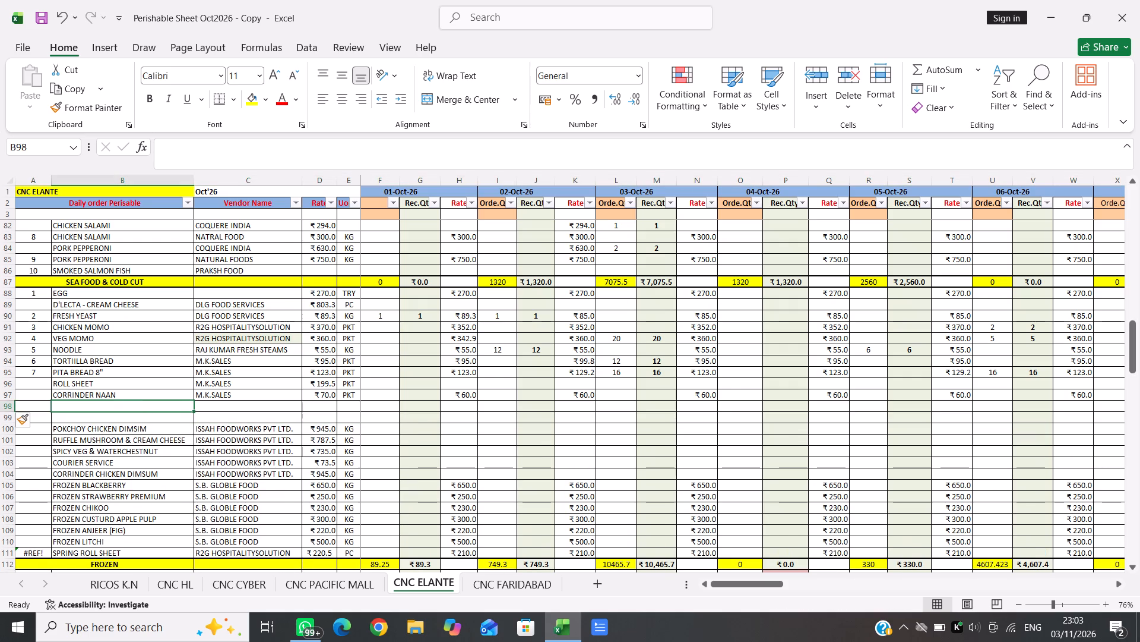
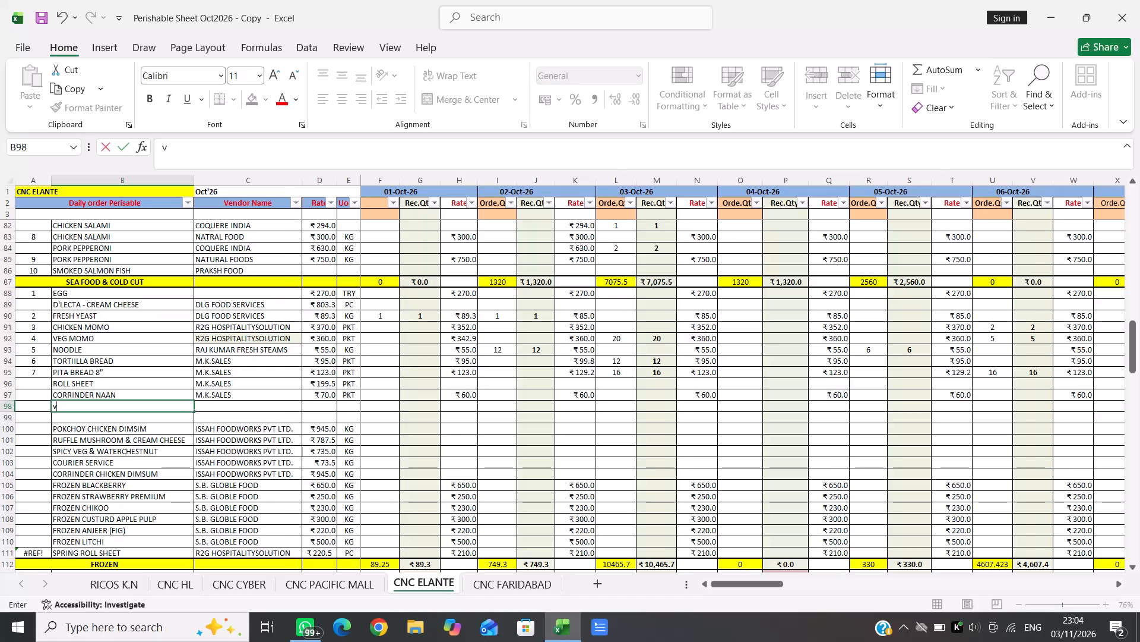
Enter the item name VEG TRINGLE in the first blank row below CORRINDER NAAN.
key("BackSpace")
type("VE")
key("g")
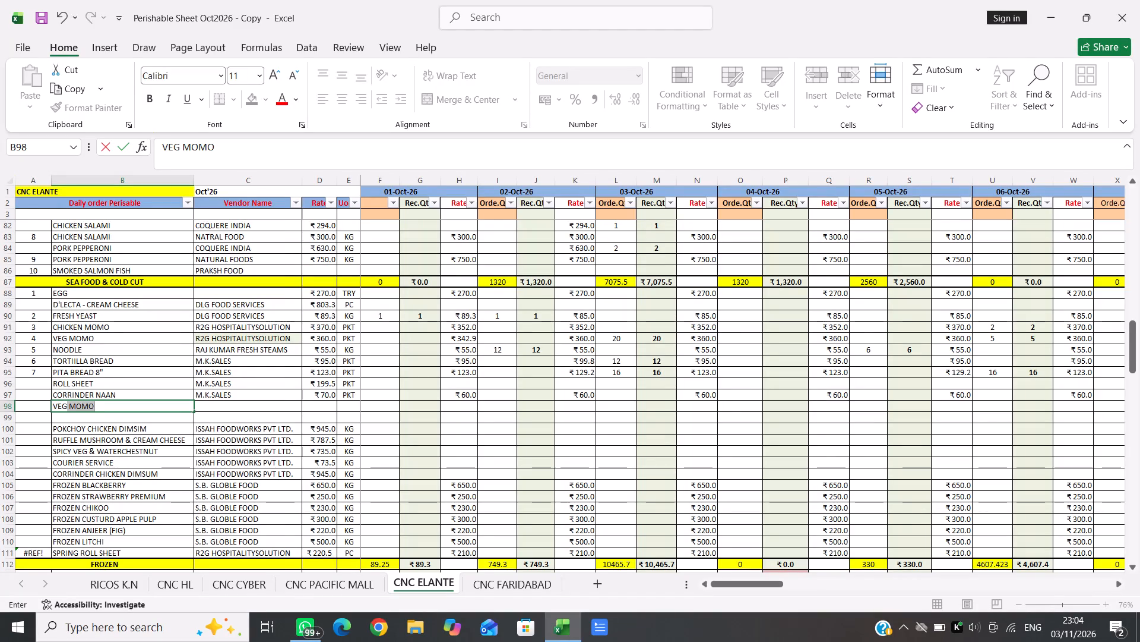
key("space")
type("TRINGLE")
key("space")
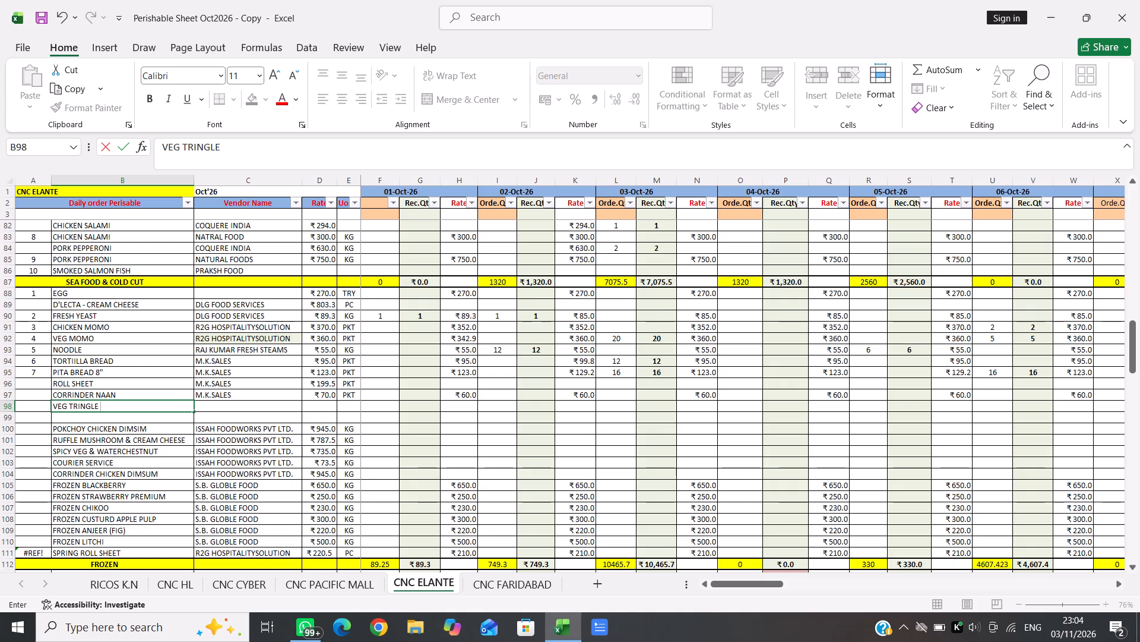
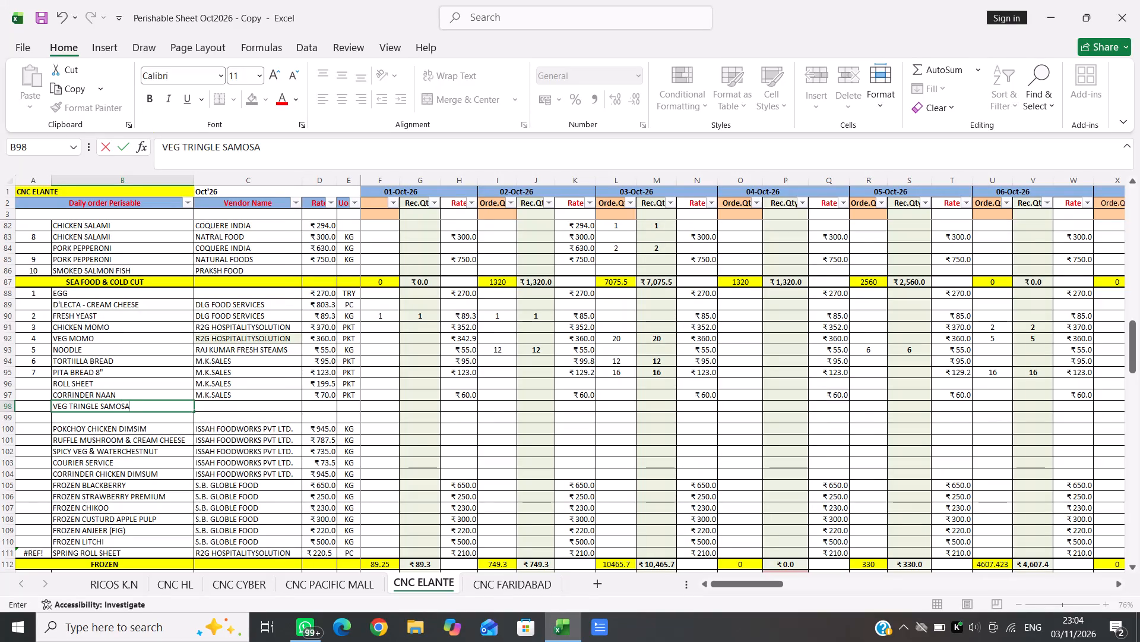
Commit VEG TRINGLE SAMOSA as the item name in the row below CORRINDER NAAN.
key("Down")
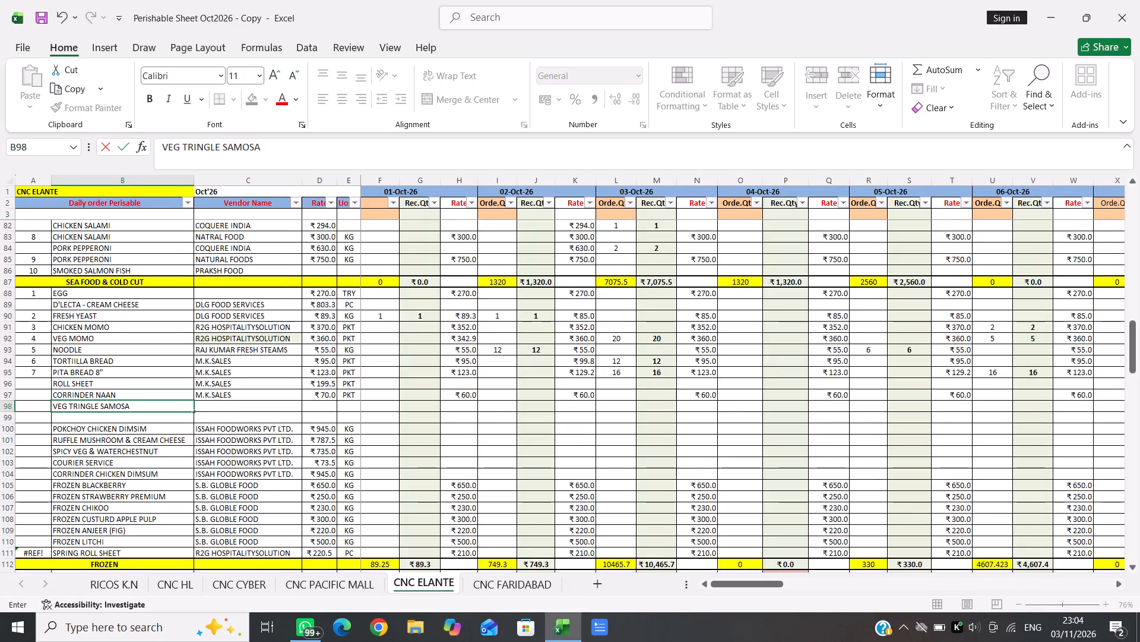
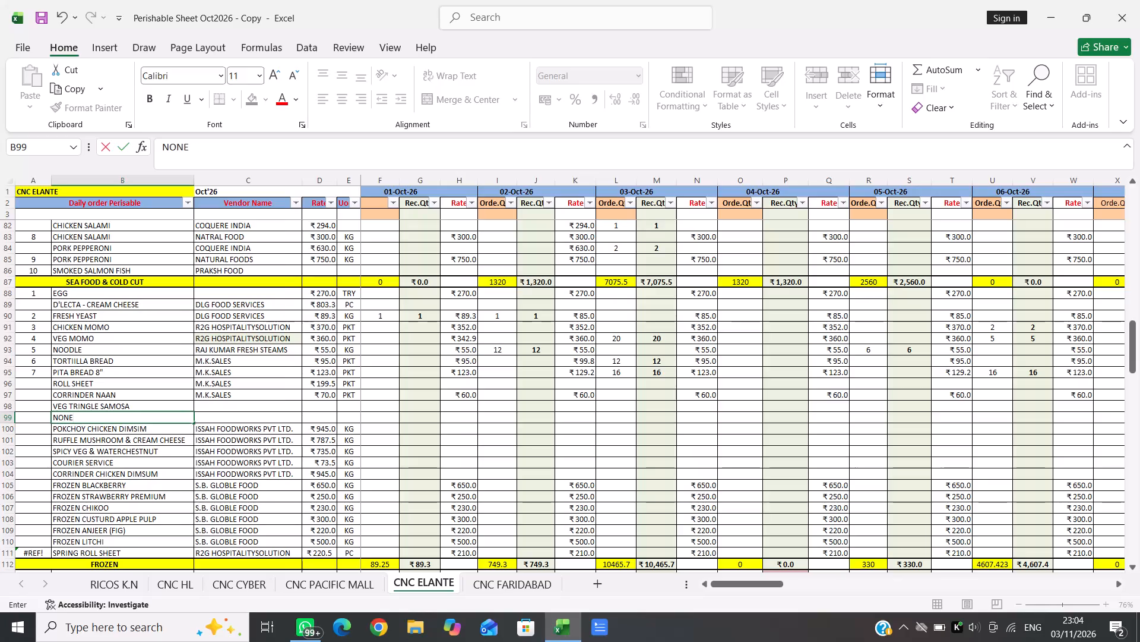
Enter NON VEG TRINGLE SAMOSA as the item name in row 99, below VEG TRINGLE SAMOSA.
key("BackSpace")
key("BackSpace")
key("space")
type("VEG")
key("space")
type("TR")
key("i")
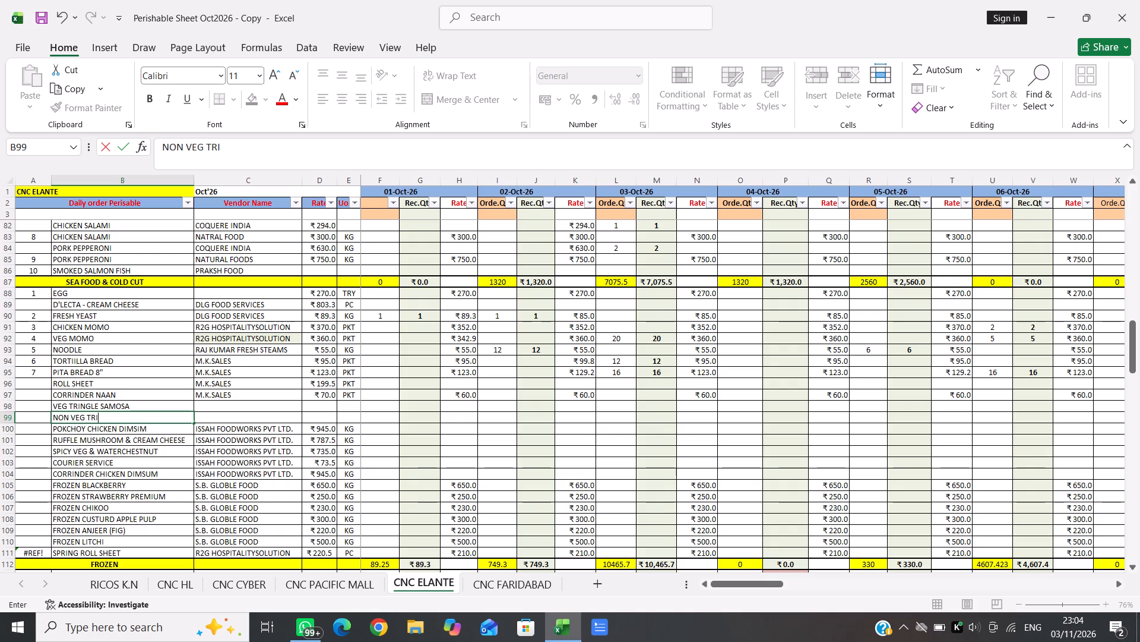
type("NGLE")
key("space")
type("SAMOSA")
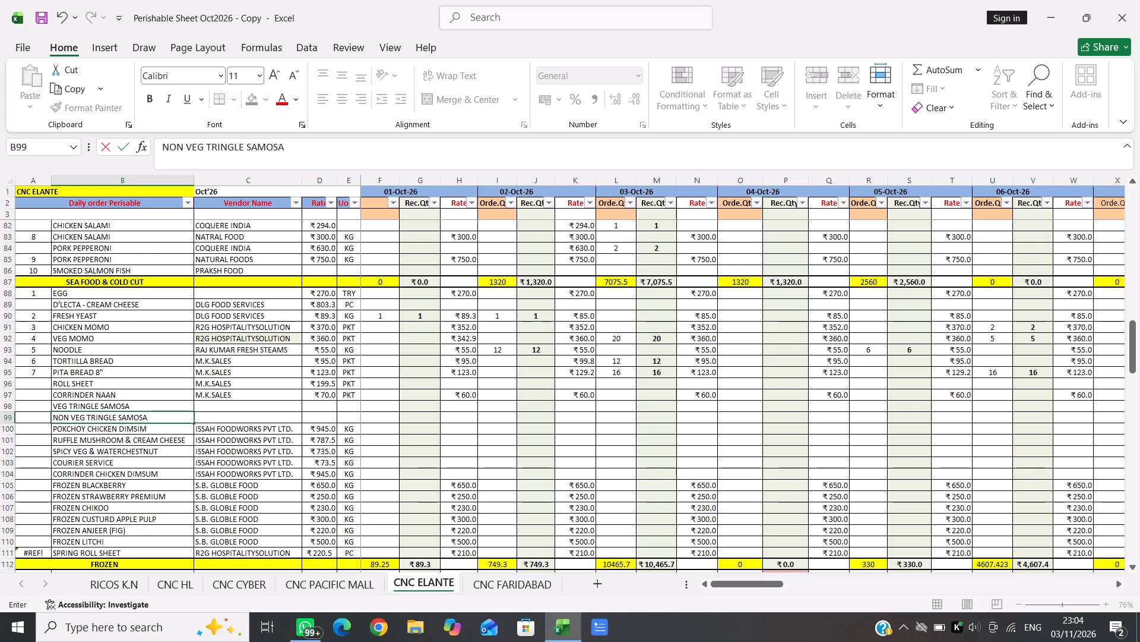
Enter KUMAR FOOD as the vendor name for VEG TRINGLE SAMOSA.
left_click(230, 406)
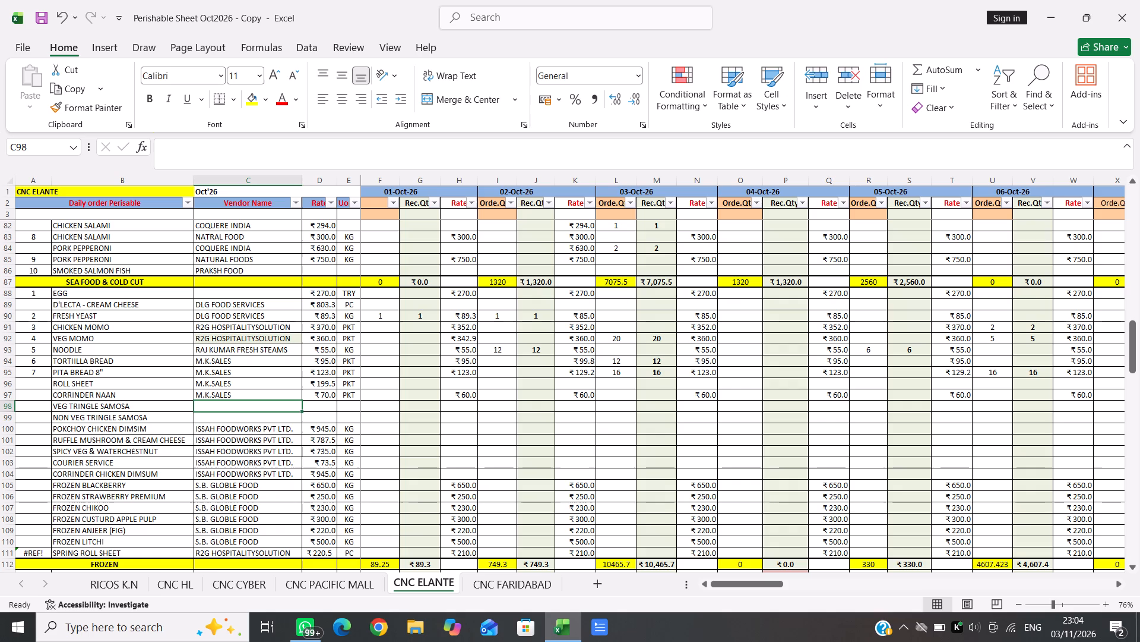
type("KUMAT")
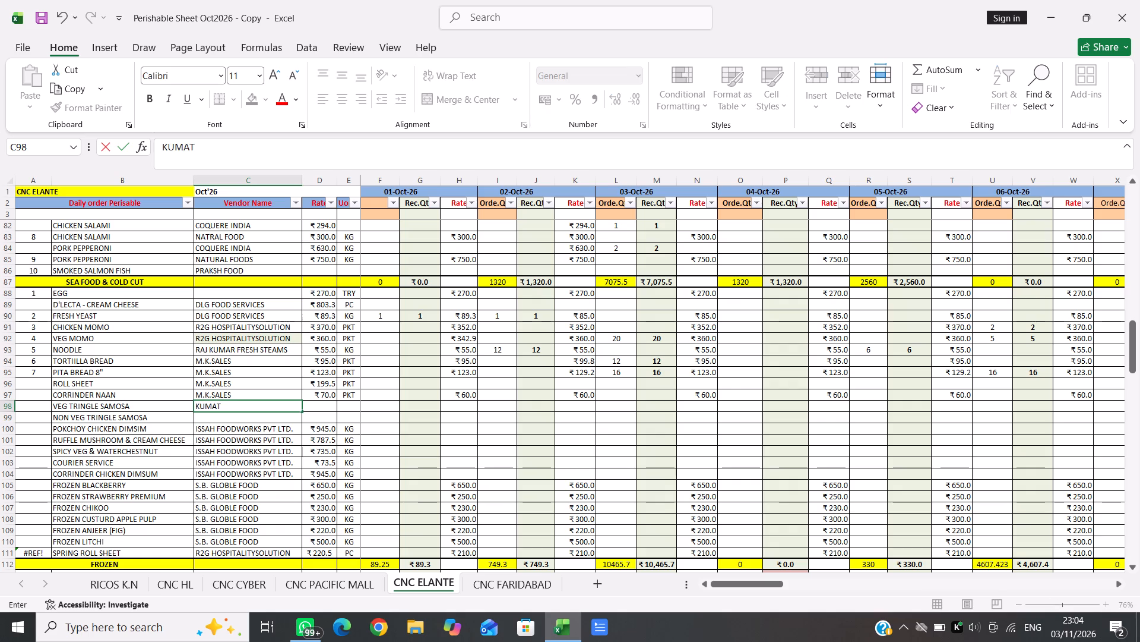
key("BackSpace")
key("r")
key("space")
type("F")
type("OO")
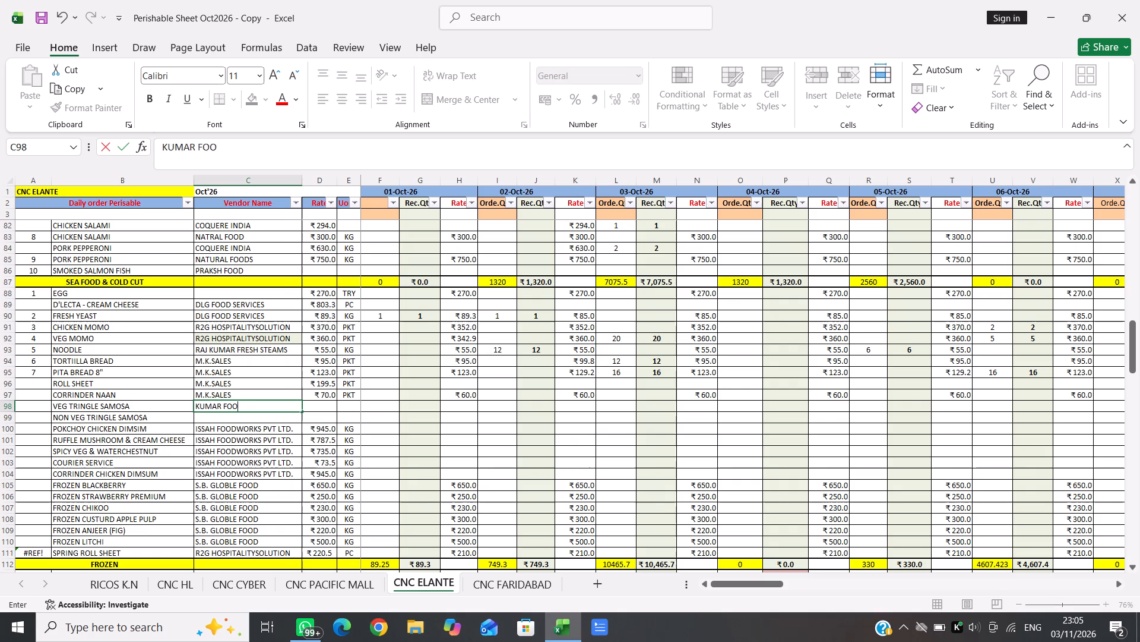
key("d")
key("Down")
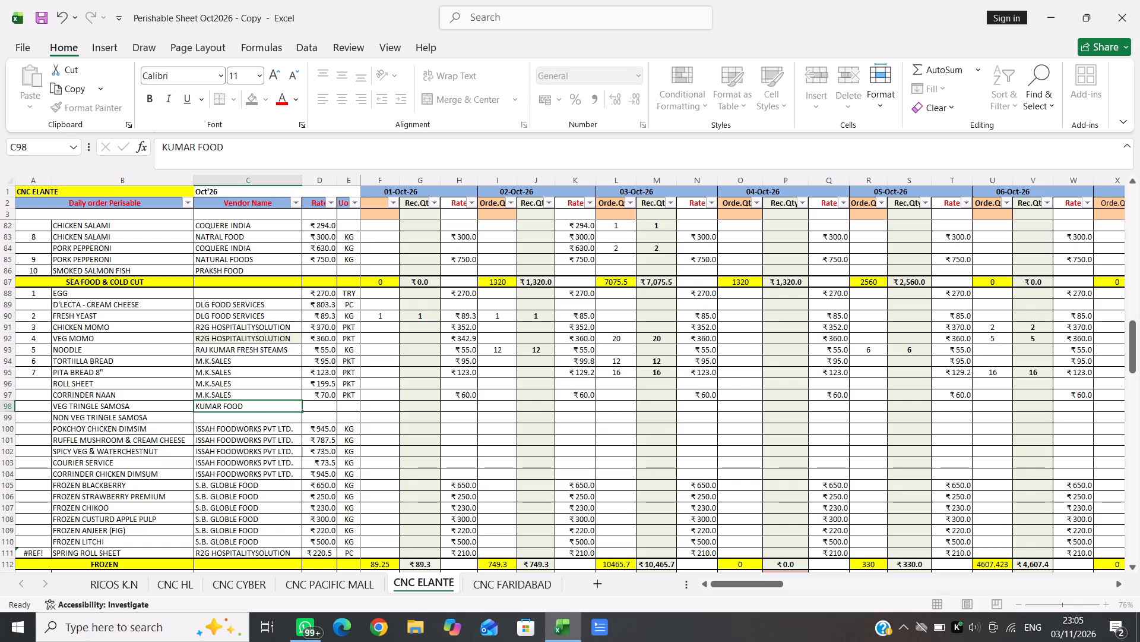
Copy the KUMAR FOOD vendor name from VEG TRINGLE SAMOSA to the NON VEG TRINGLE SAMOSA row.
key("Up")
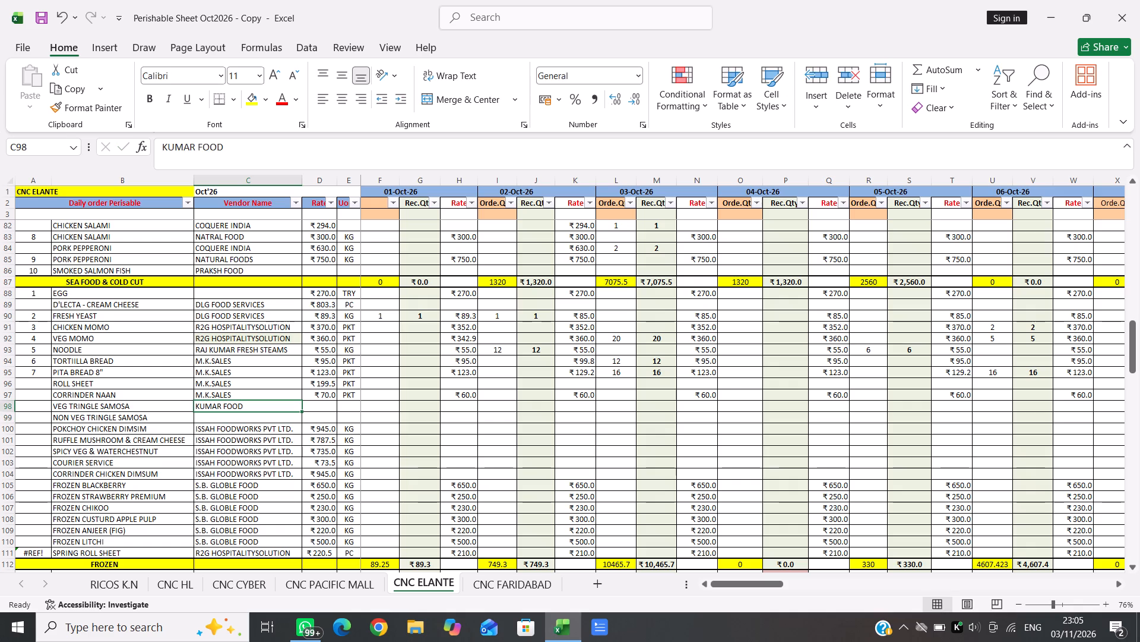
key("ctrl+c")
key("Down")
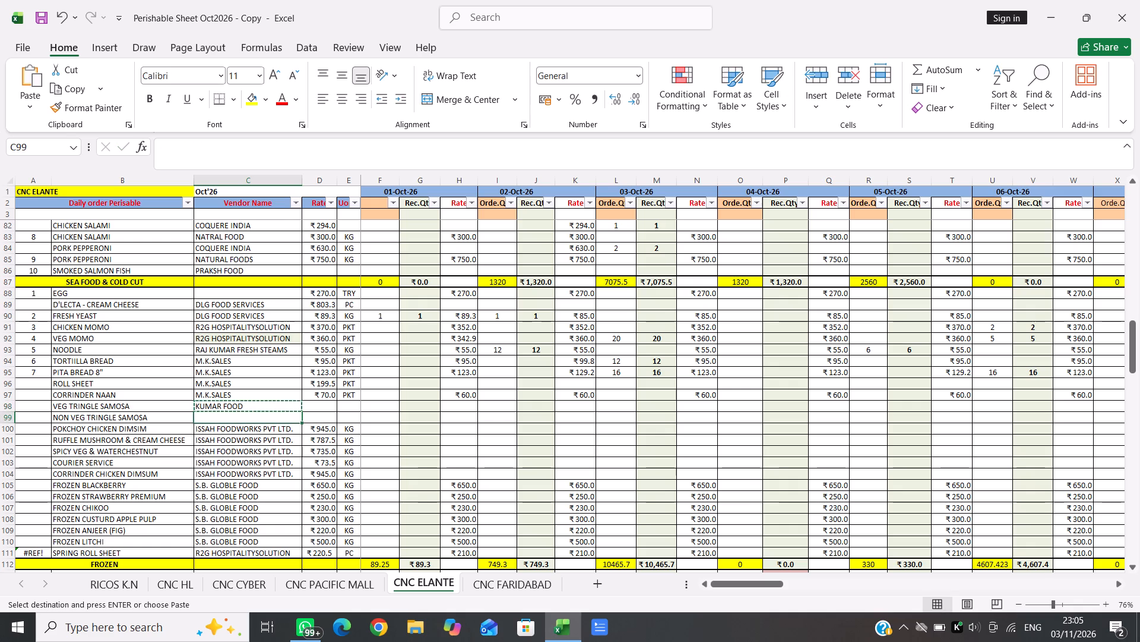
key("Return")
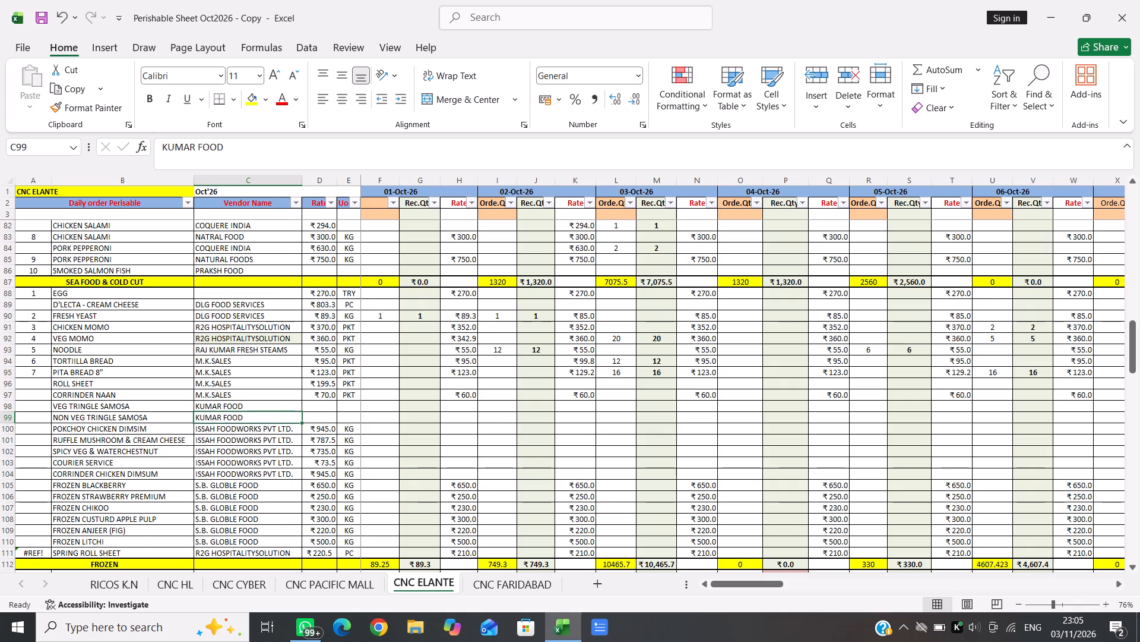
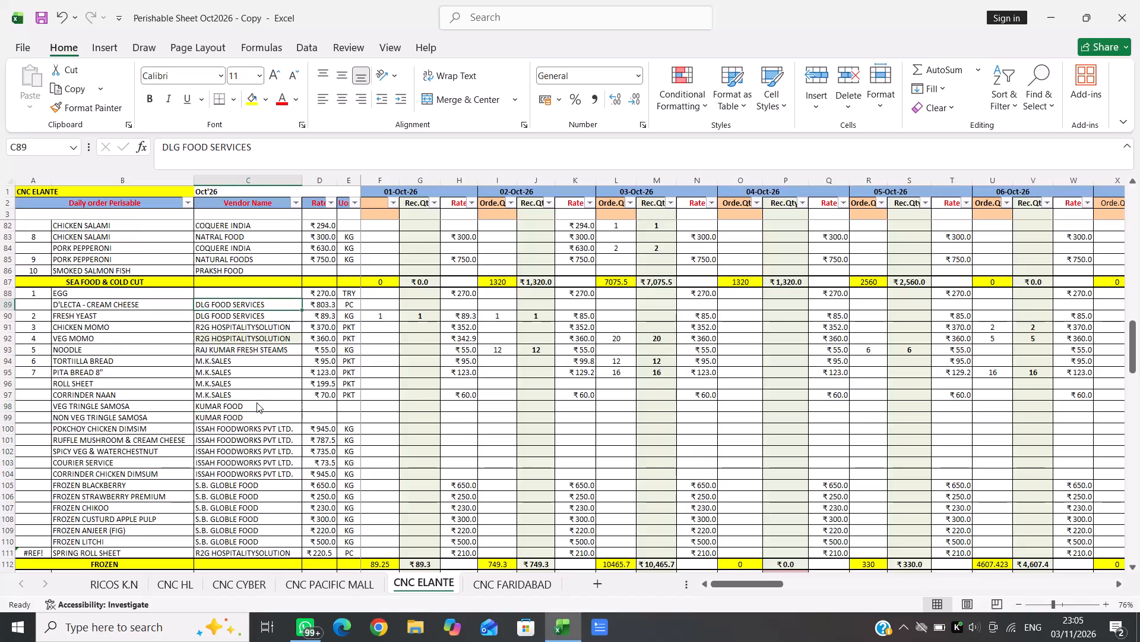
Correct the vendor name to KUMAR FOODS for both VEG TRINGLE SAMOSA and NON VEG TRINGLE SAMOSA.
double_click(256, 402)
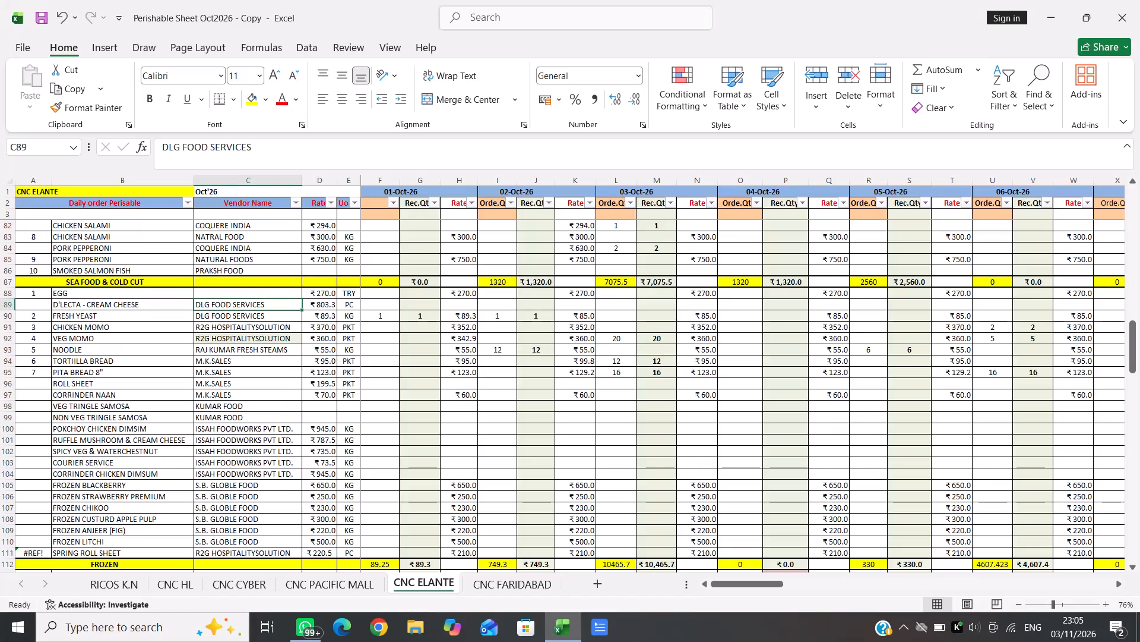
double_click(250, 408)
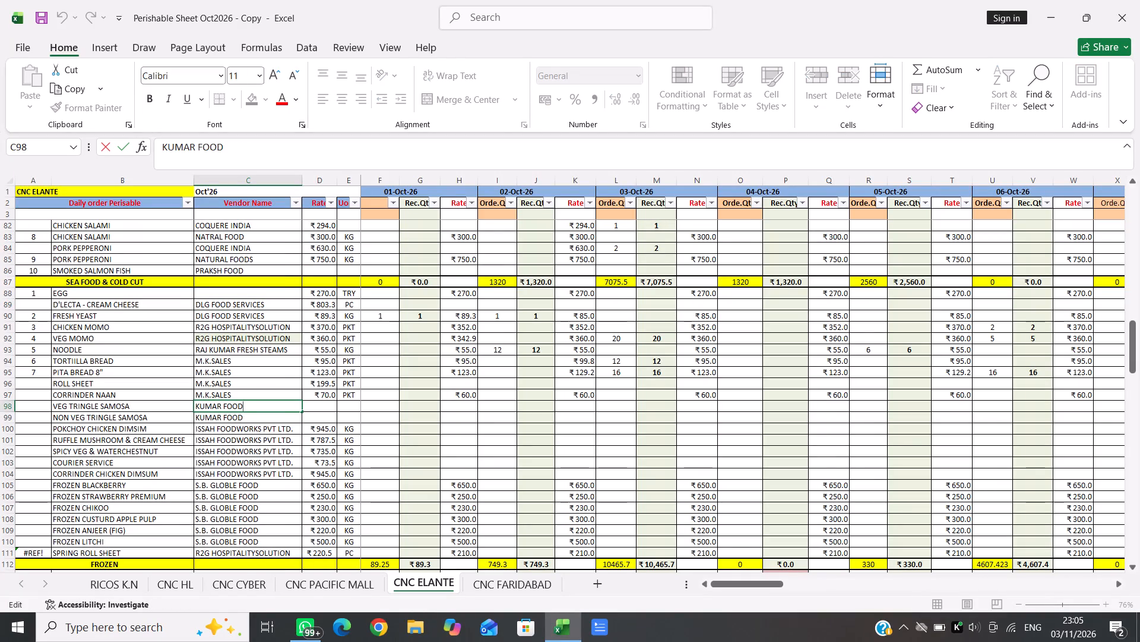
key("s")
double_click(245, 417)
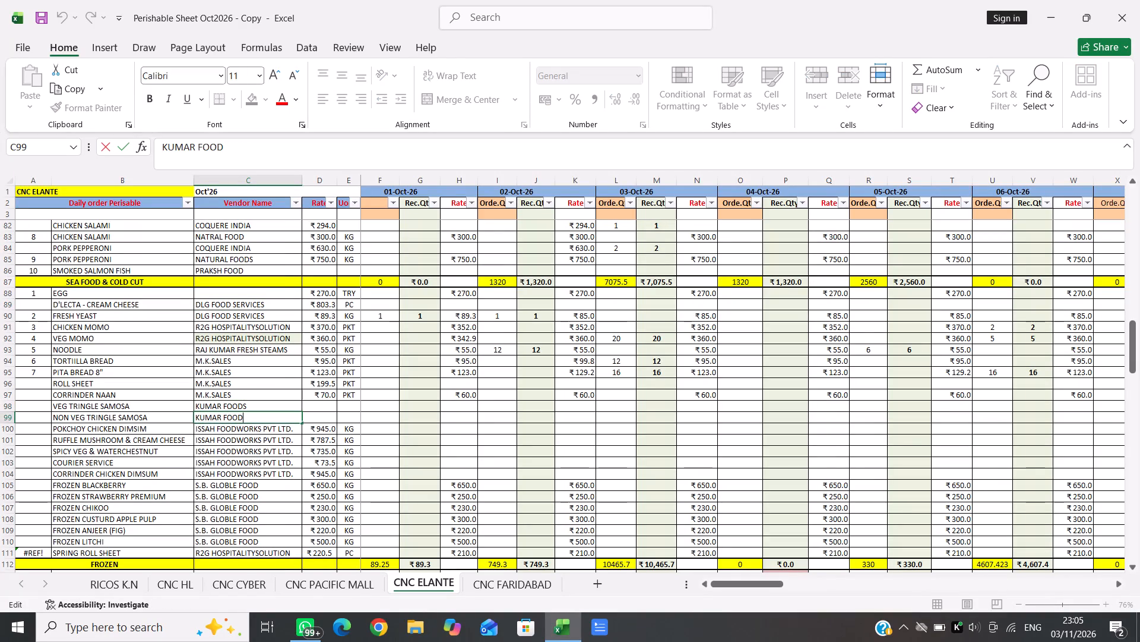
key("s")
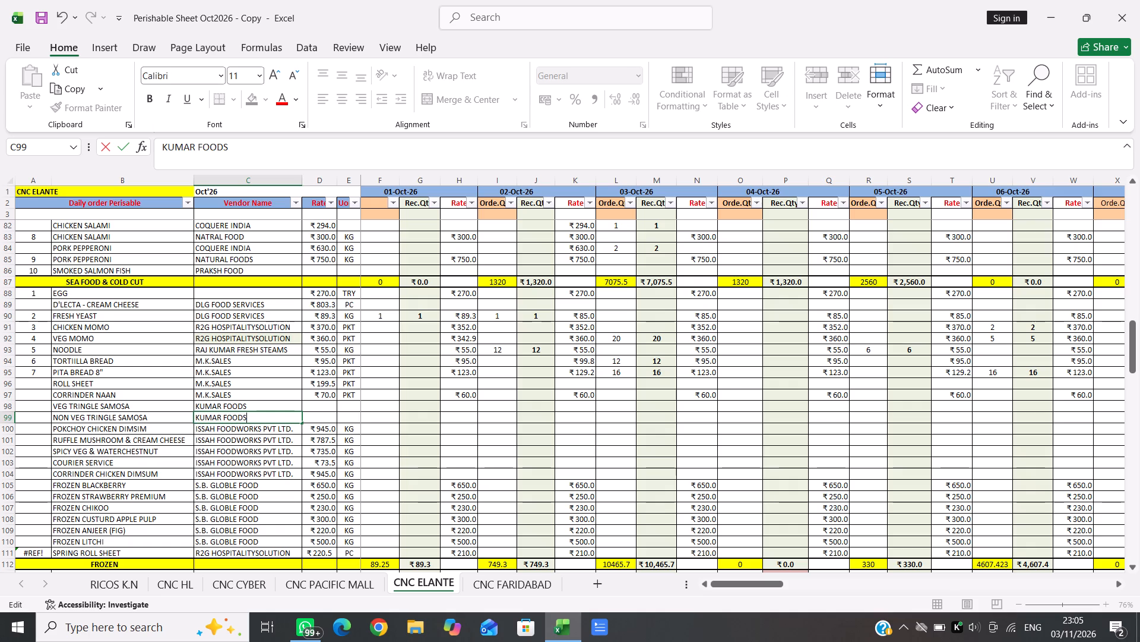
left_click(316, 406)
left_click(316, 406)
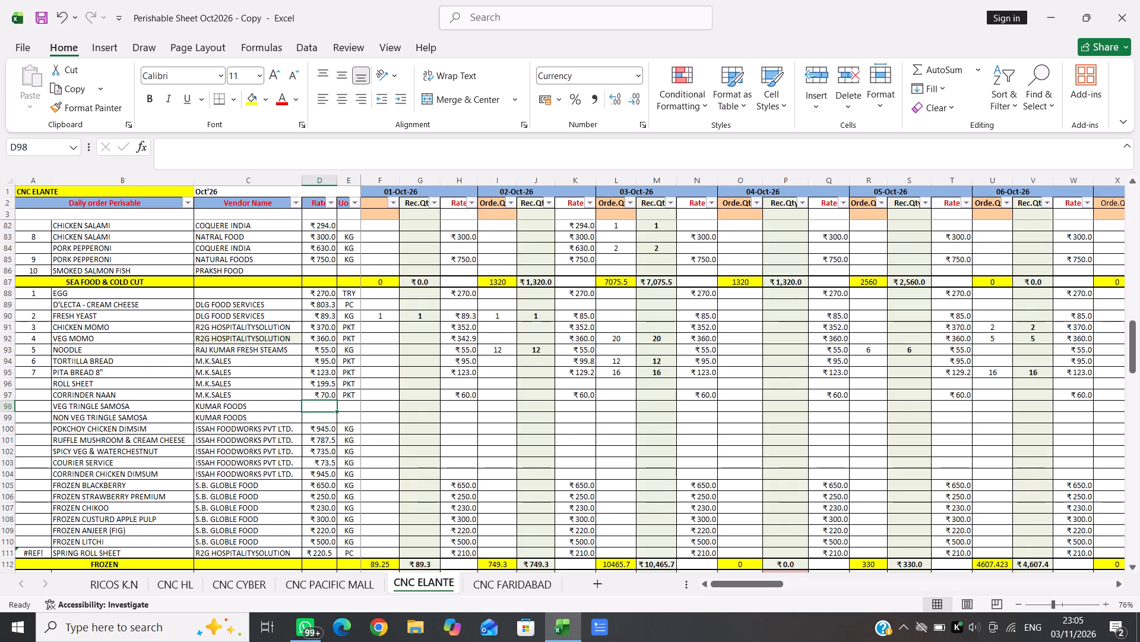
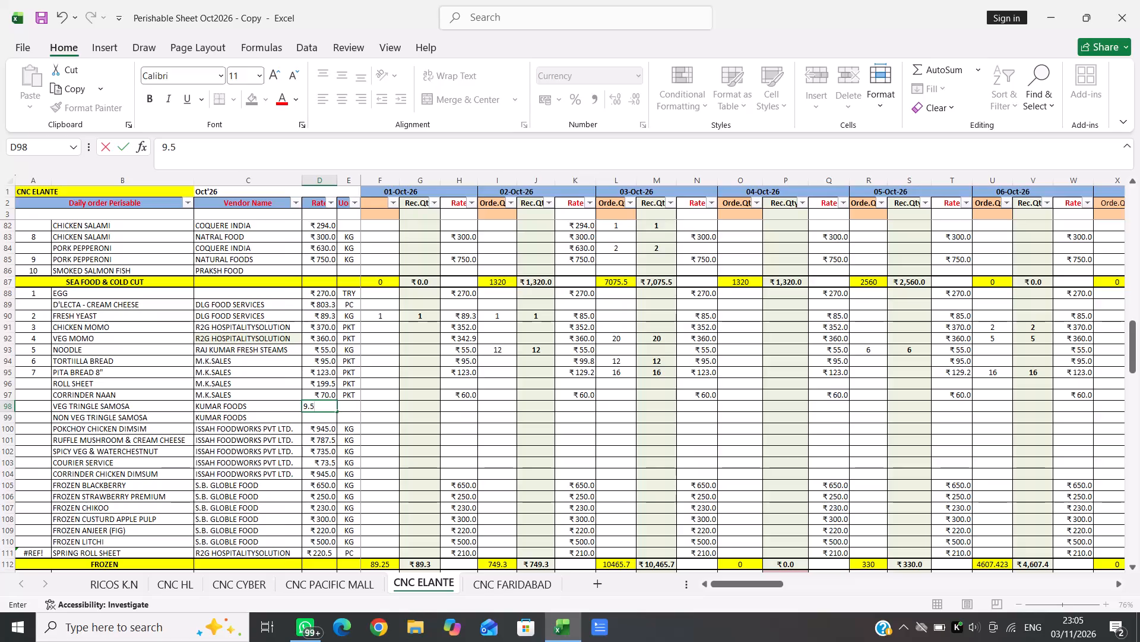
Set the rate to 9.5 for both VEG TRINGLE SAMOSA and NON VEG TRINGLE SAMOSA.
key("Down")
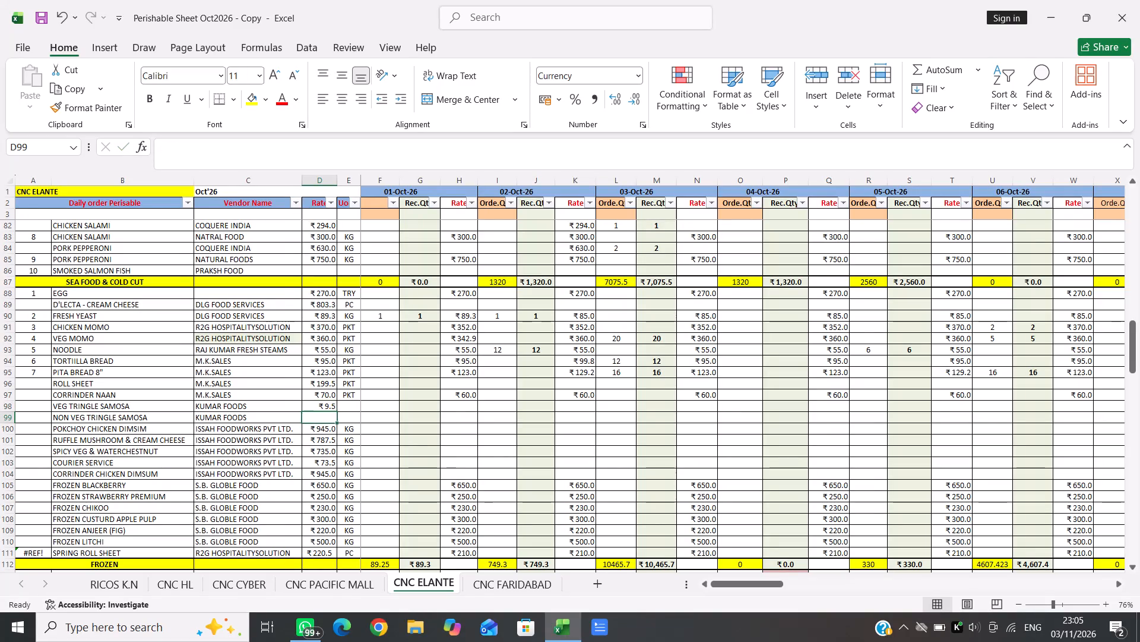
type("9.5")
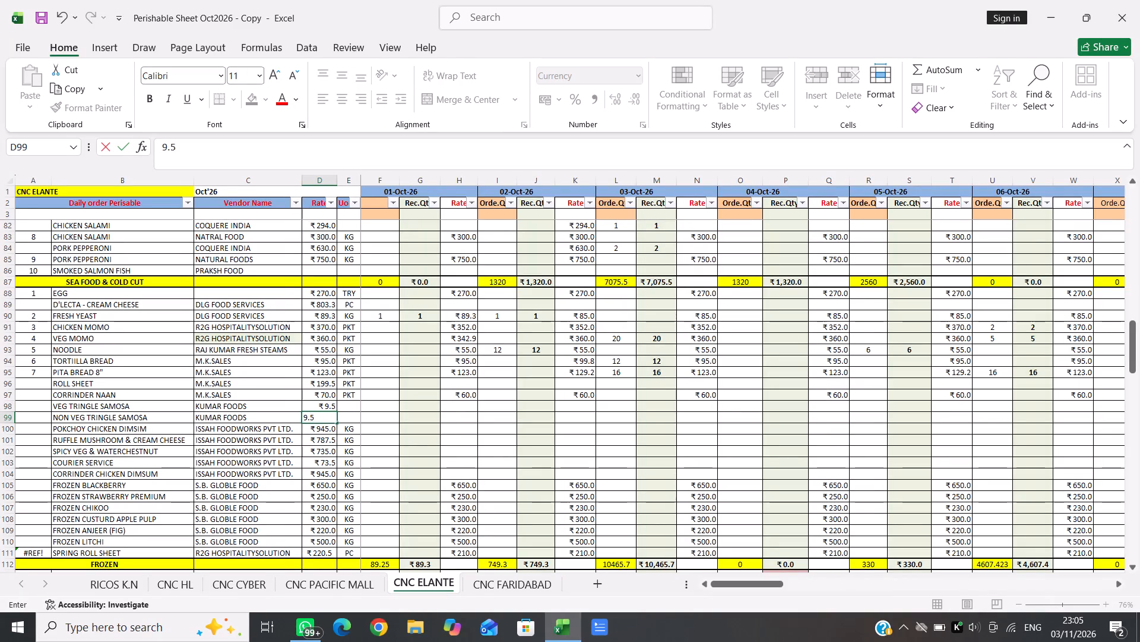
key("Right")
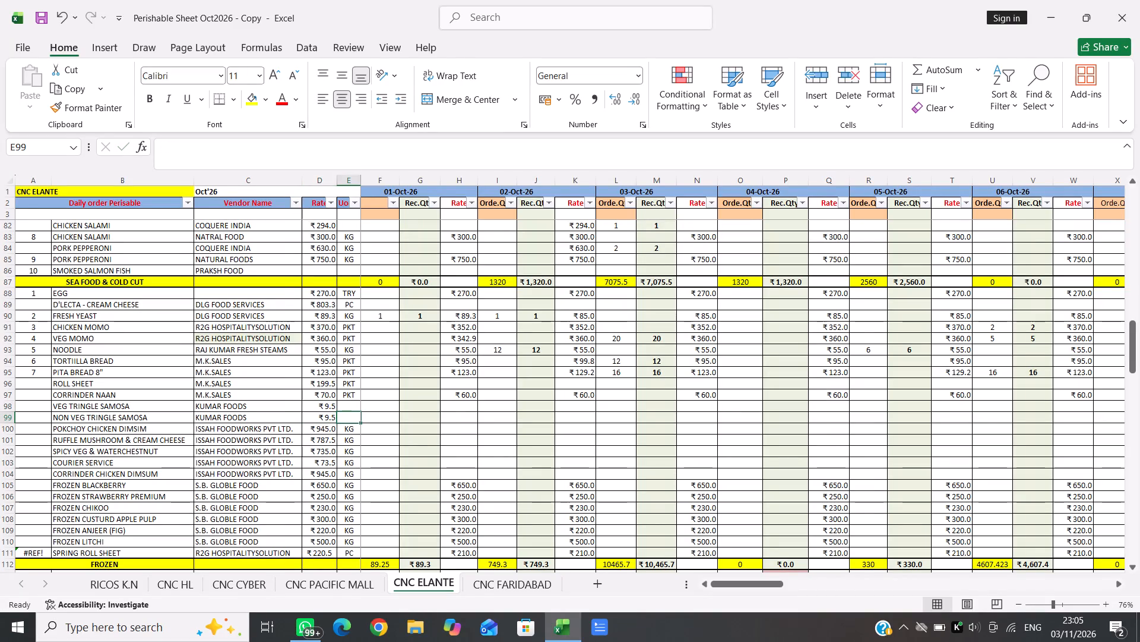
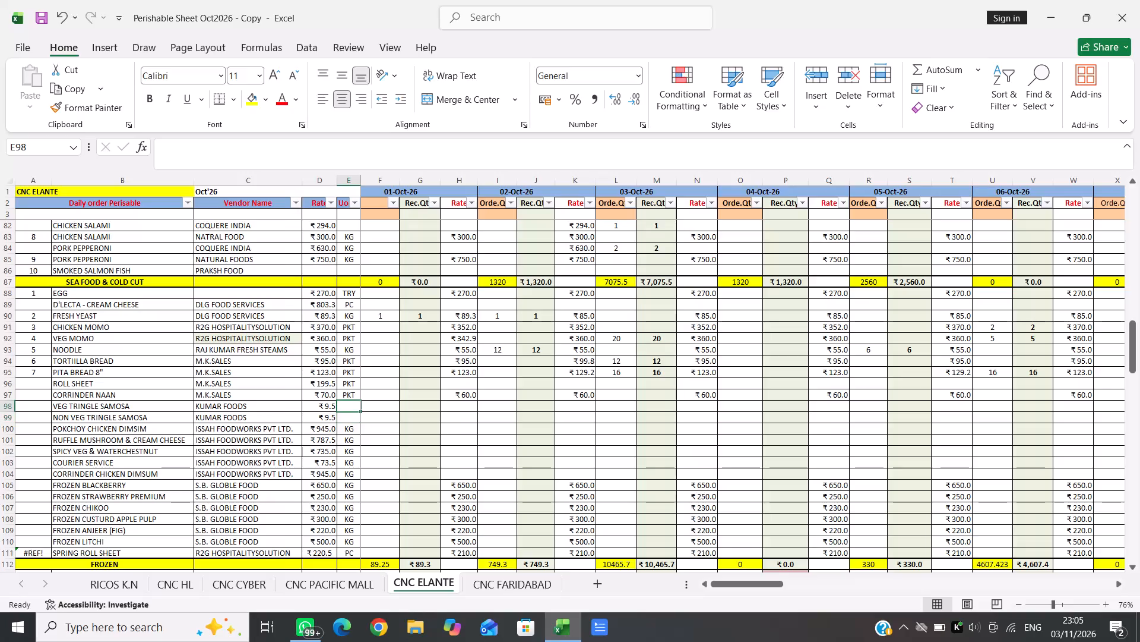
Enter PC as the unit of measure for both VEG TRINGLE SAMOSA and NON VEG TRINGLE SAMOSA.
key("p")
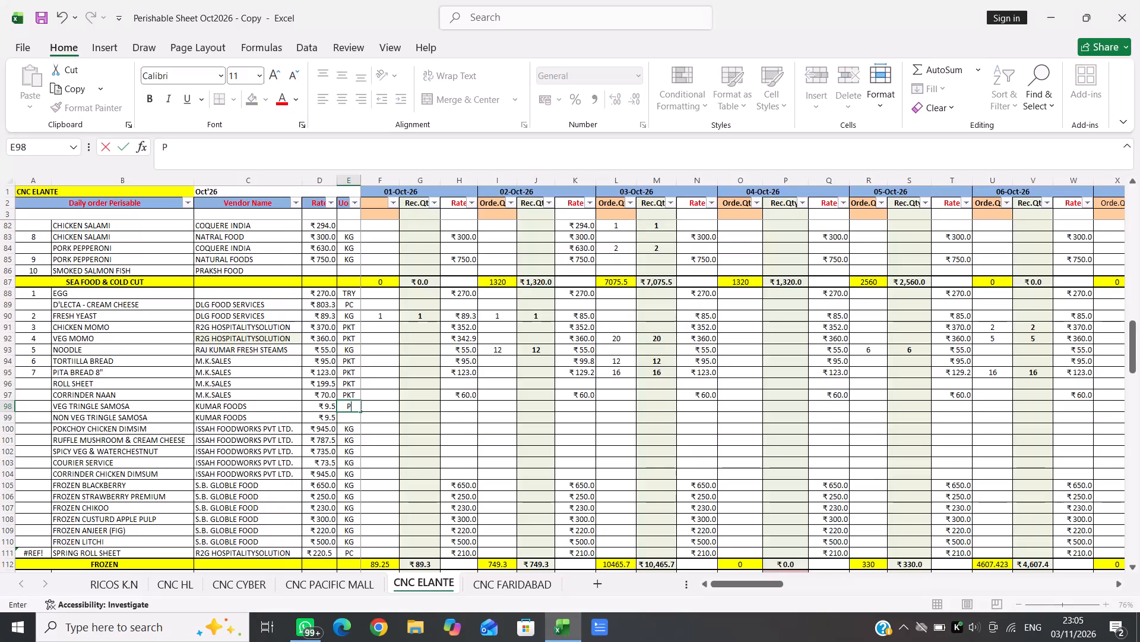
key("v")
key("BackSpace")
key("c")
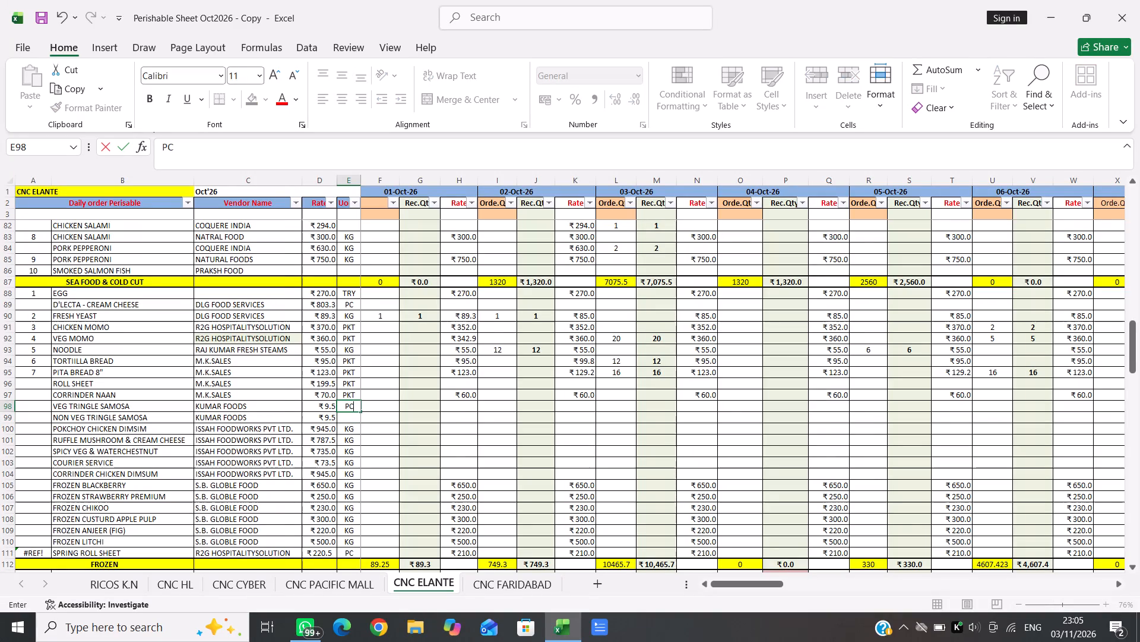
key("Down")
key("p")
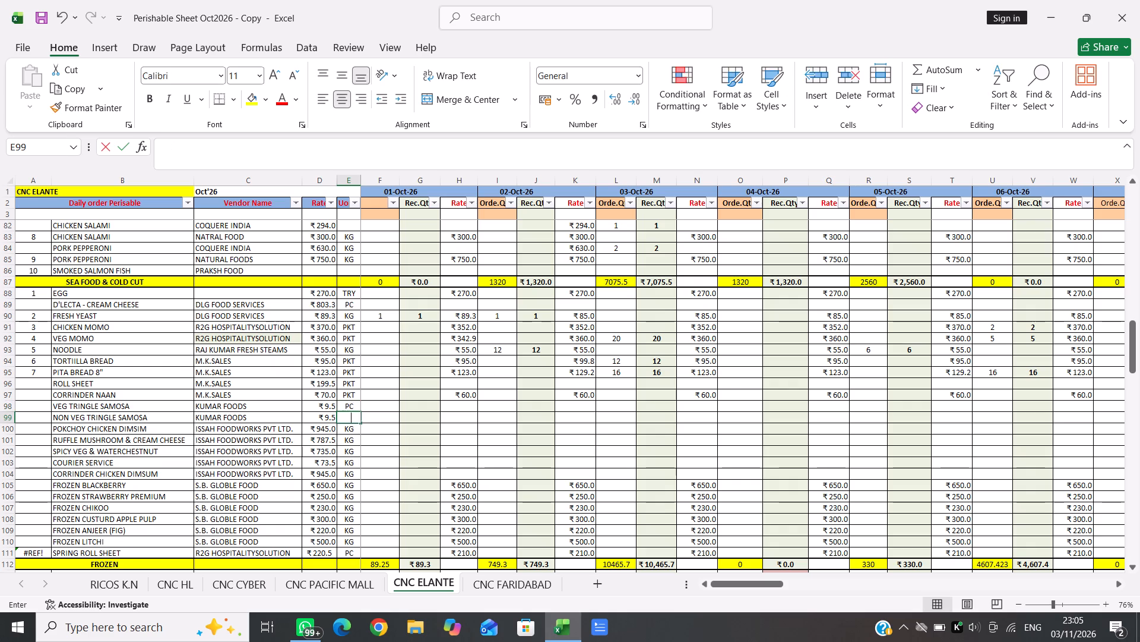
key("c")
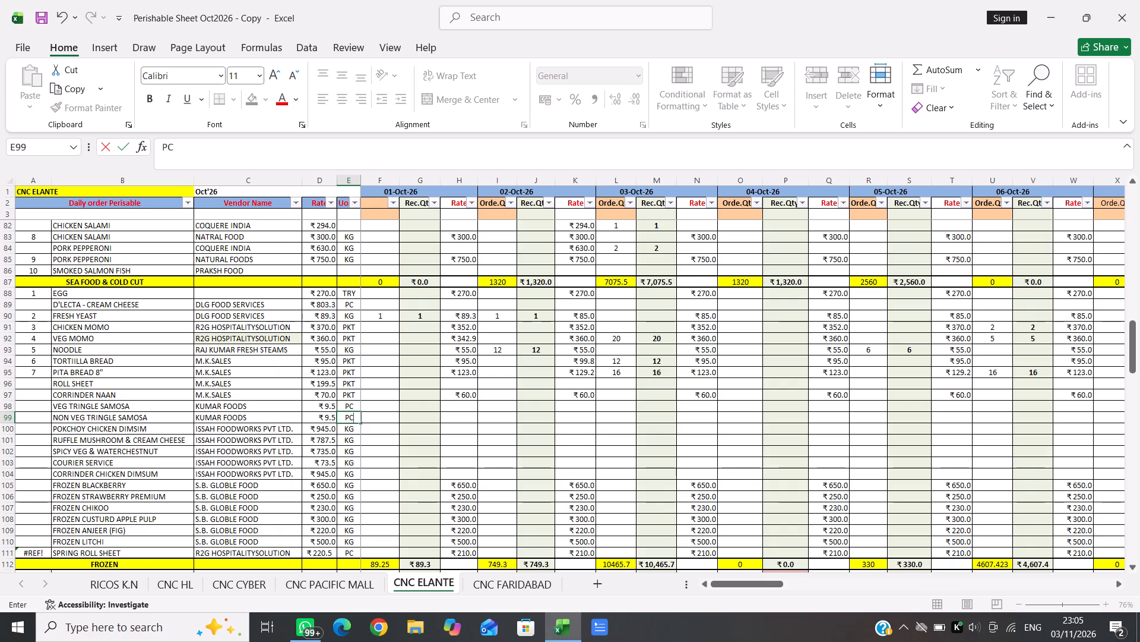
left_click(375, 405)
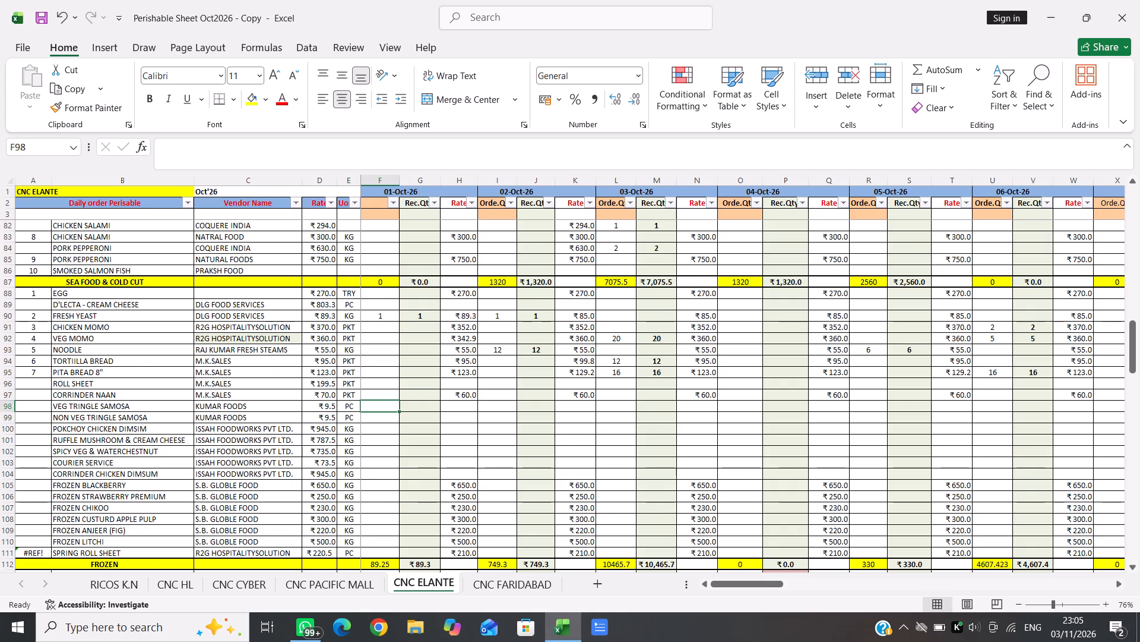
Enter a daily rate of 9.5 for VEG and NON VEG TRINGLE SAMOSA in the Rate column just before the 26-Oct-26 block.
scroll(529, 405, "left", 10)
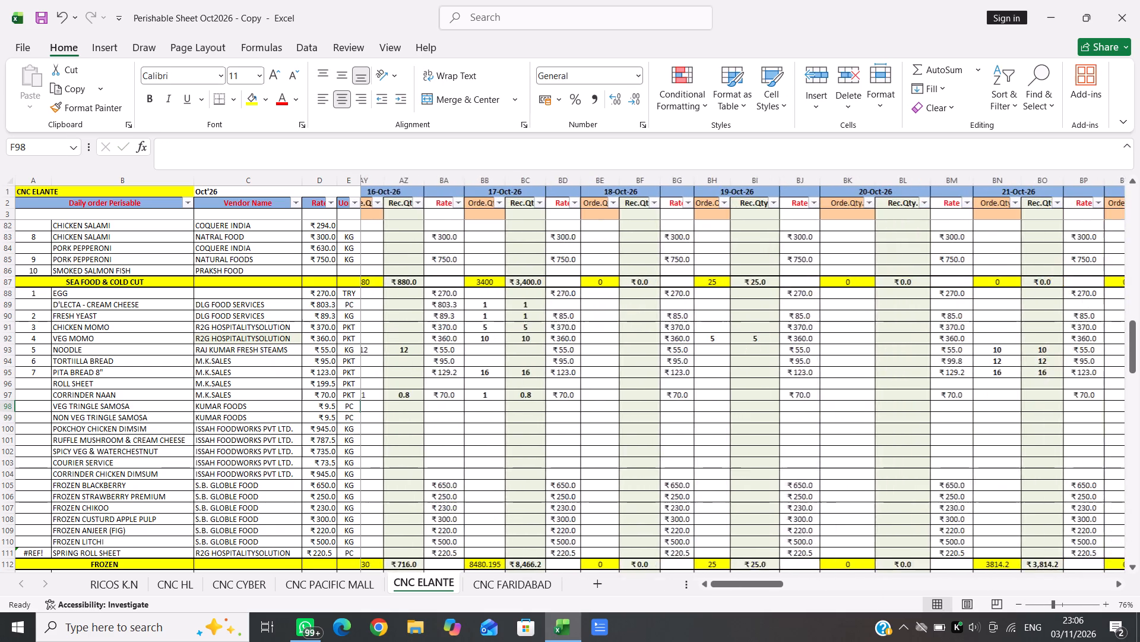
scroll(529, 405, "left", 7)
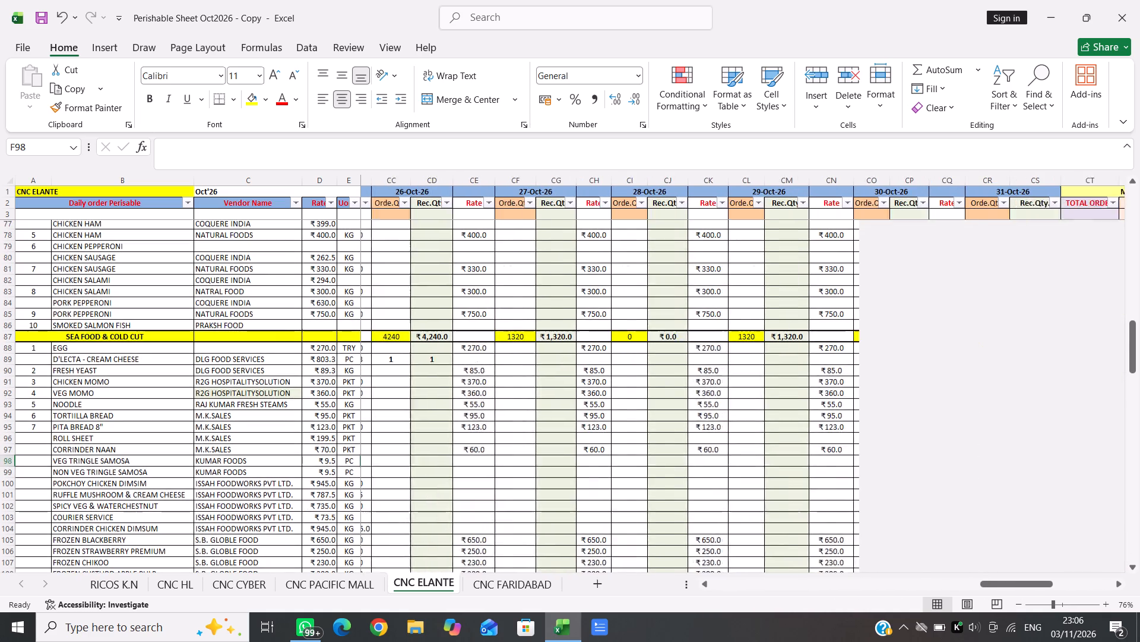
scroll(529, 405, "left", 3)
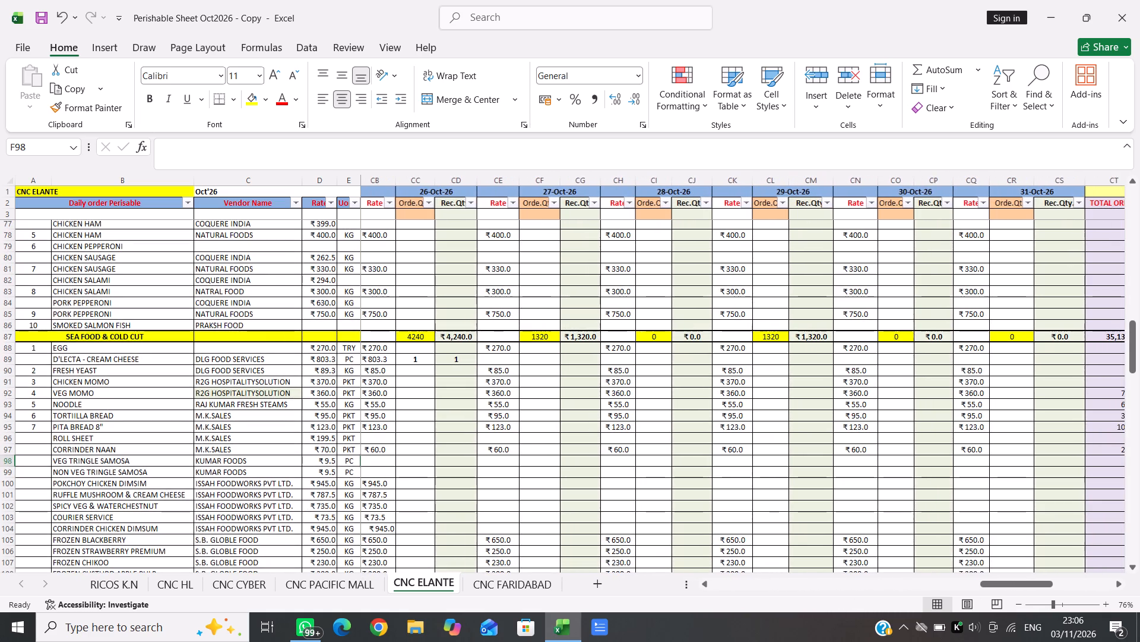
scroll(529, 405, "left", 2)
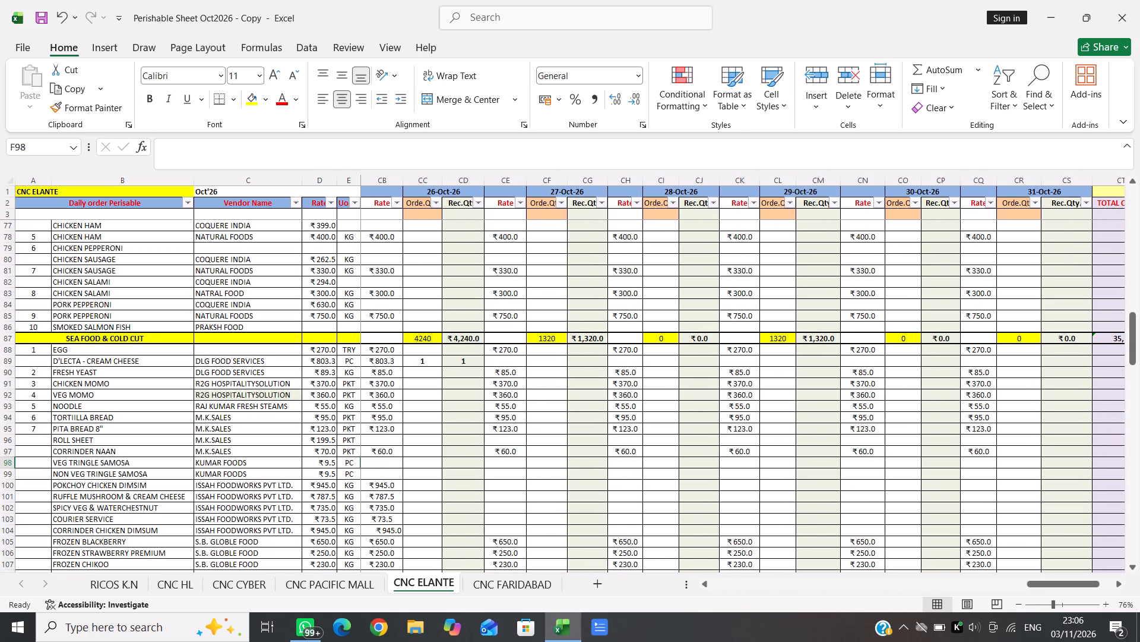
left_click(372, 466)
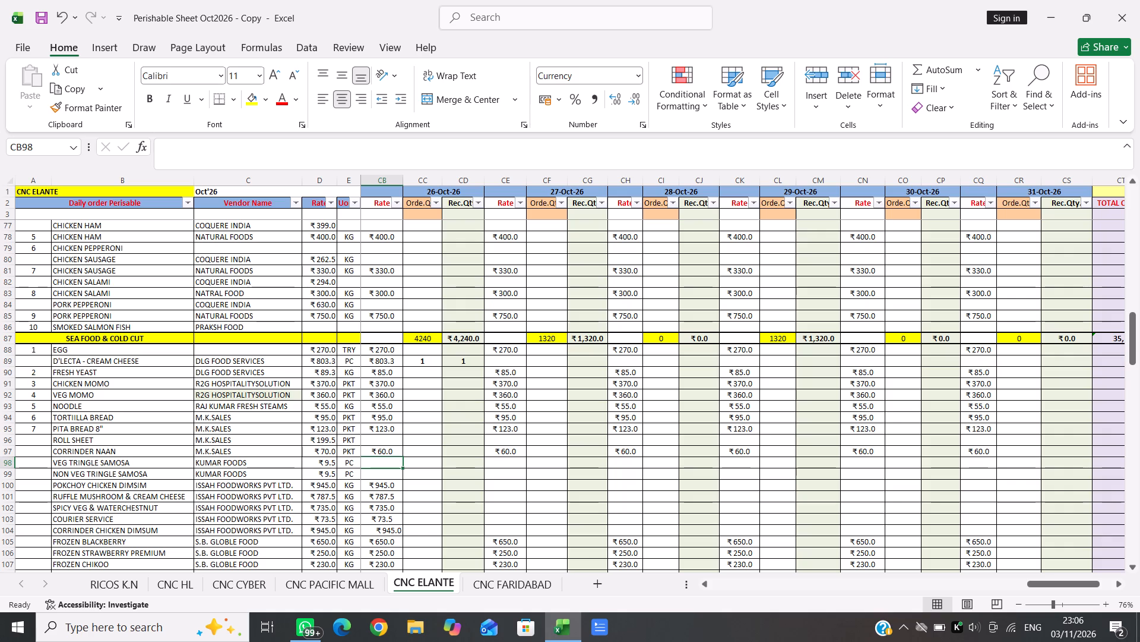
type("9.5")
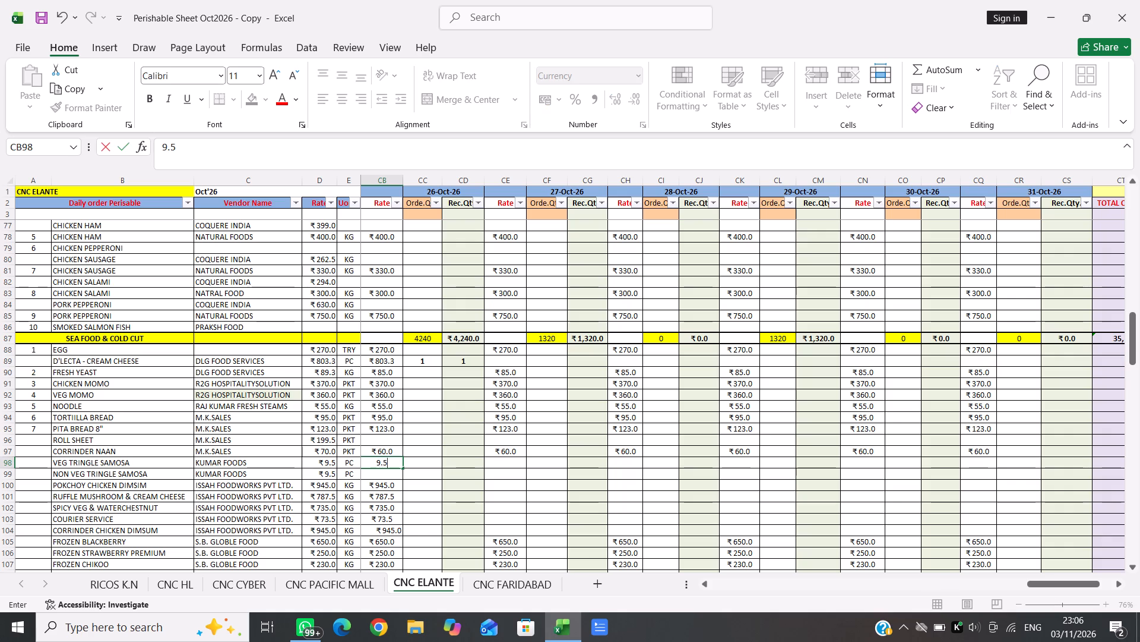
key("Down")
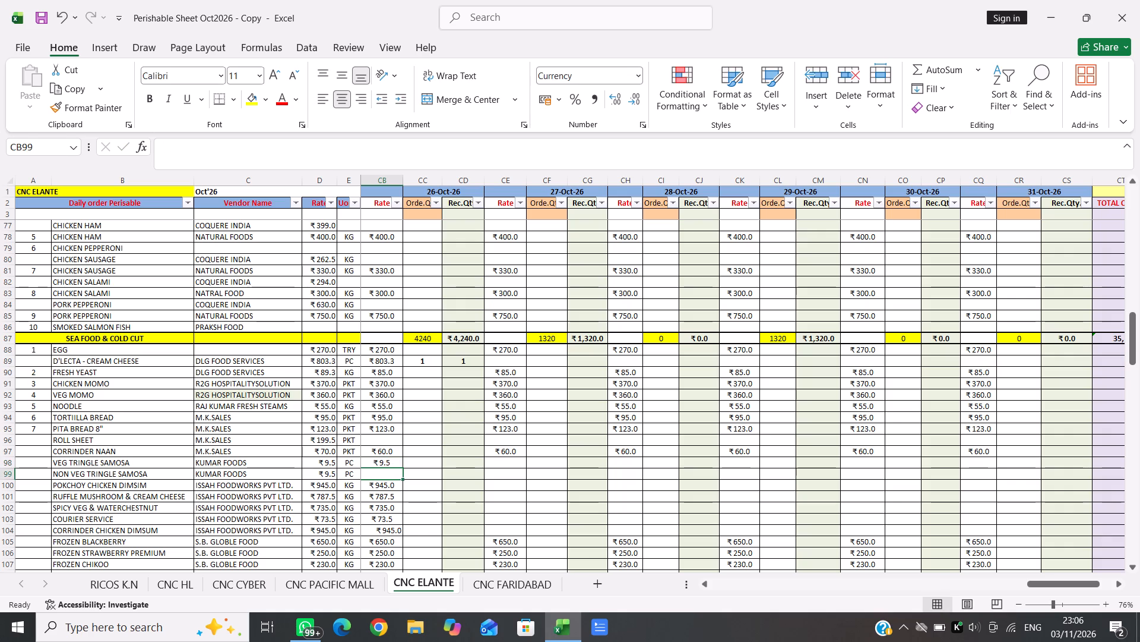
type("9.5")
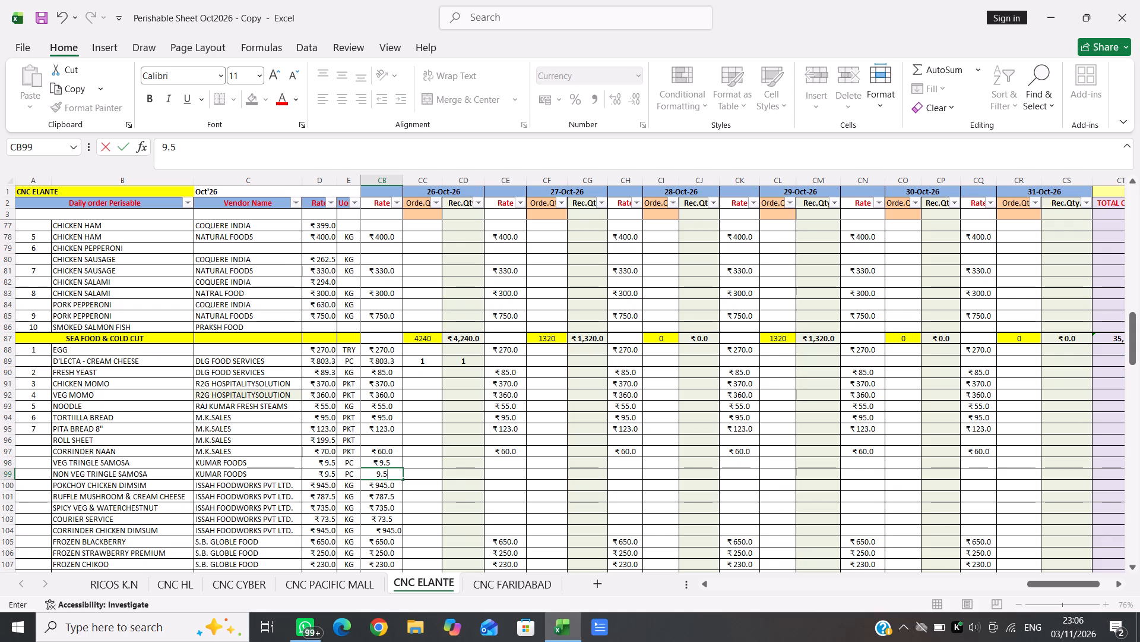
left_click(408, 463)
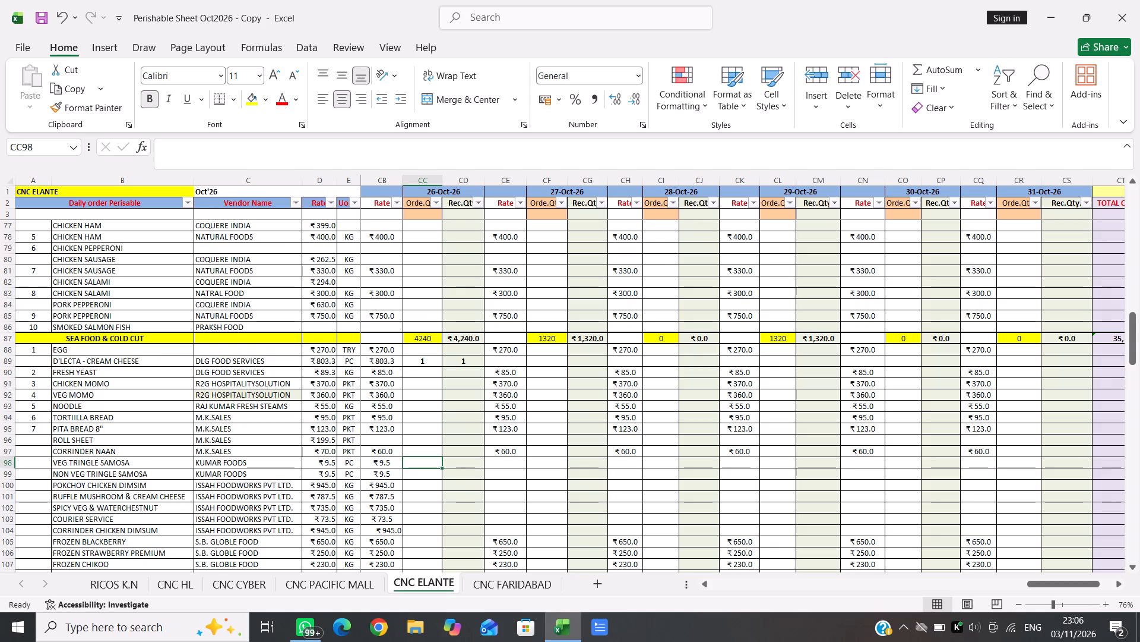
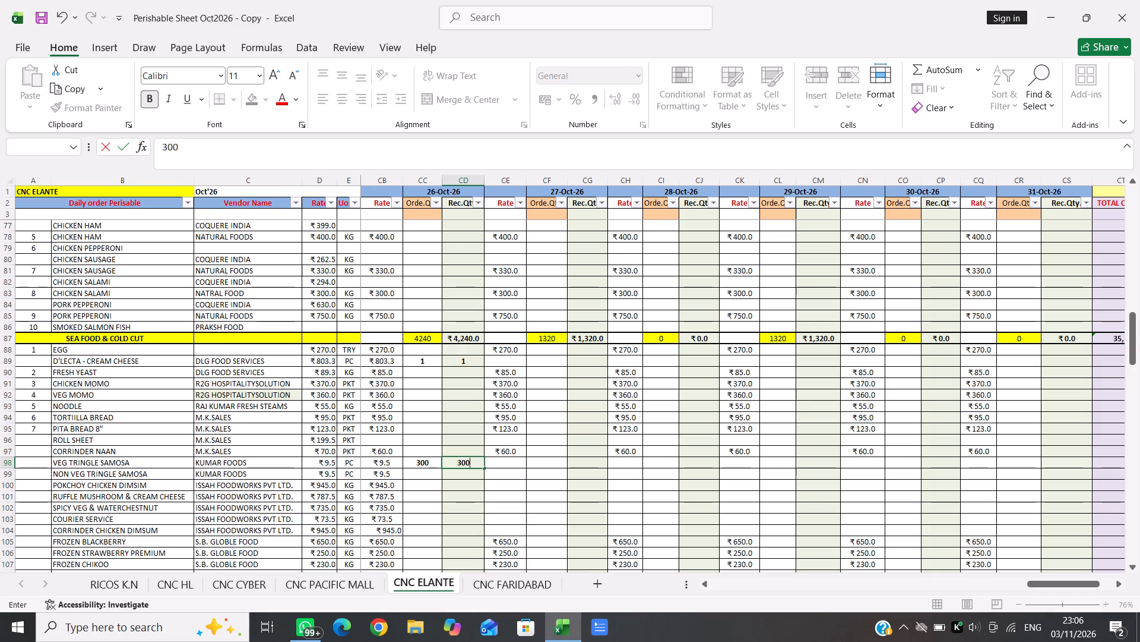
Enter 300 as the received quantity for VEG TRINGLE SAMOSA in the 26-Oct-26 block.
key("Down")
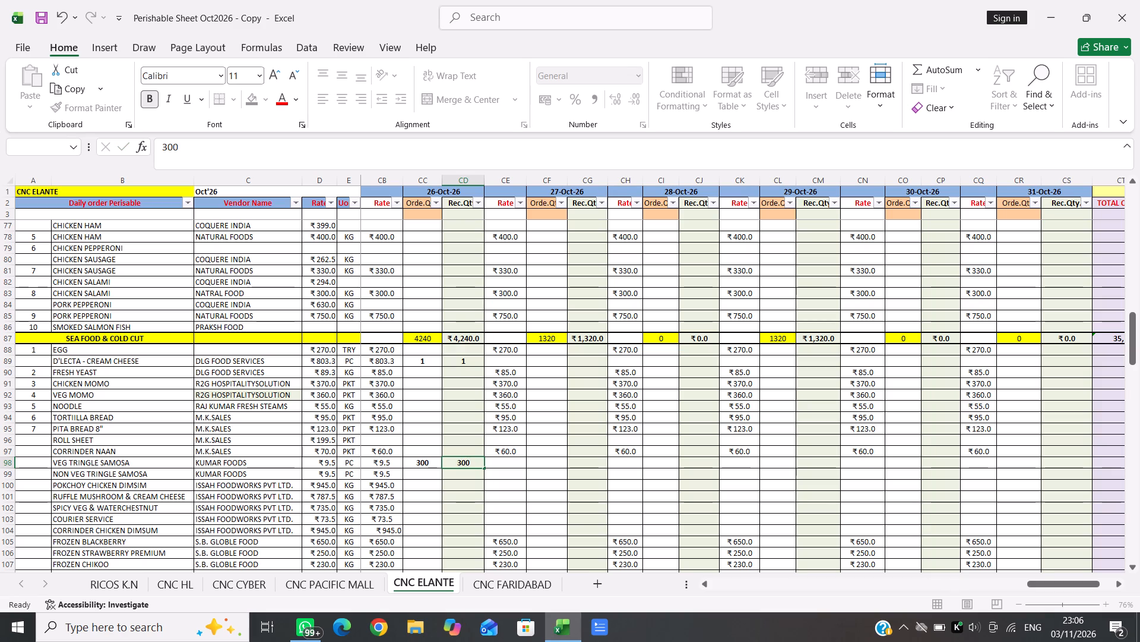
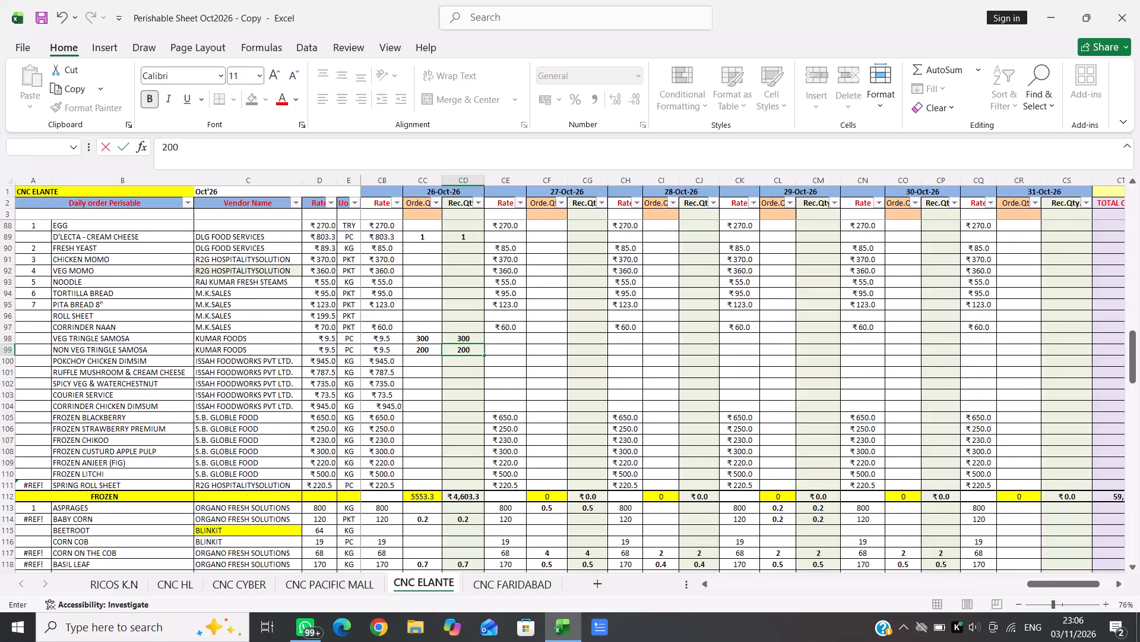
Commit 200 as the received quantity for NON VEG TRINGLE SAMOSA in the 26-Oct-26 block.
left_click(461, 401)
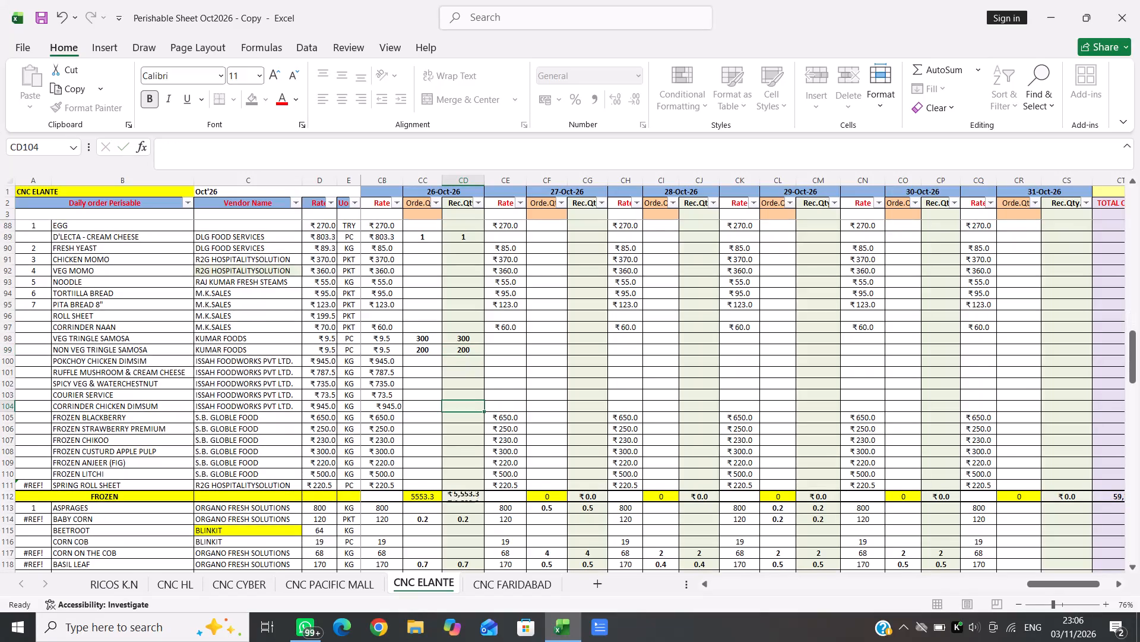
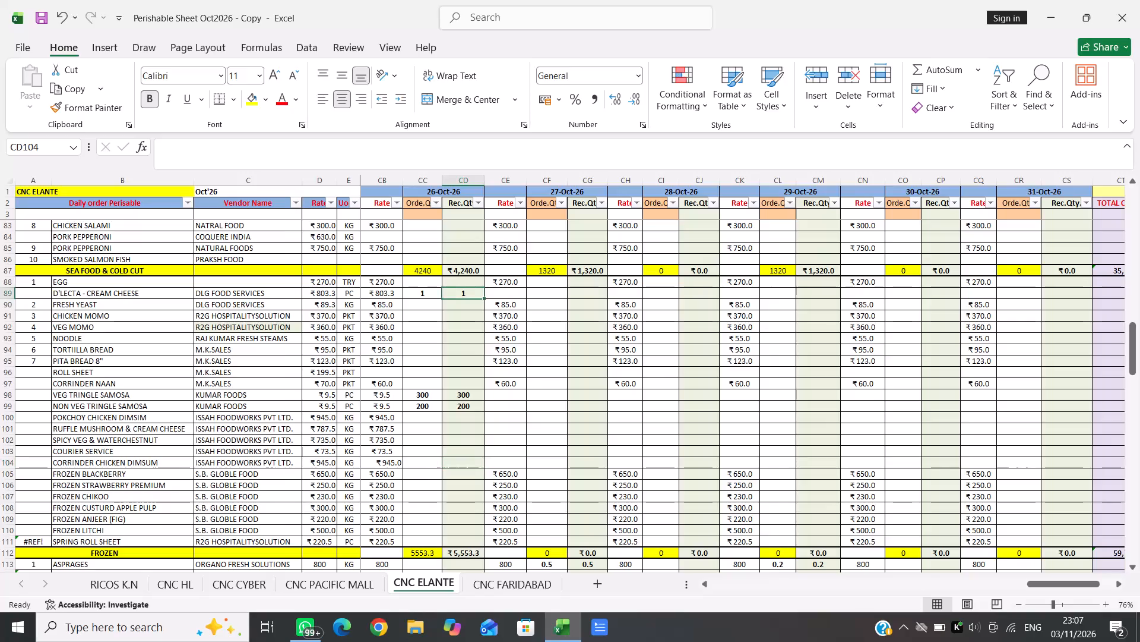
Clear the received quantity for D'LECTA - CREAM CHEESE in the 26-Oct-26 block.
key("BackSpace")
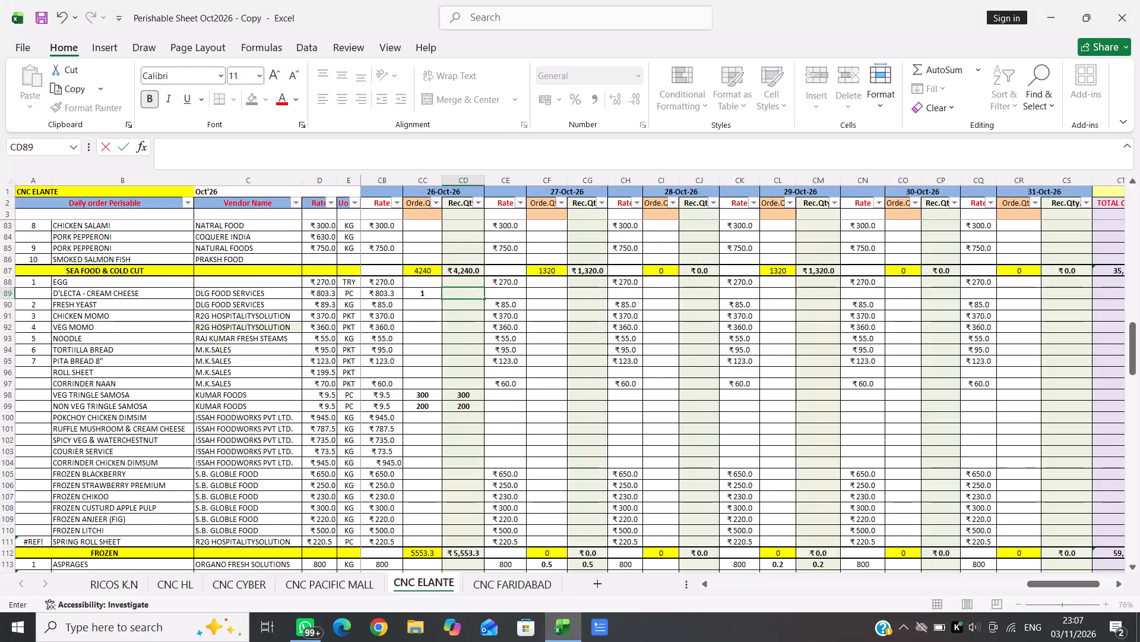
key("Down")
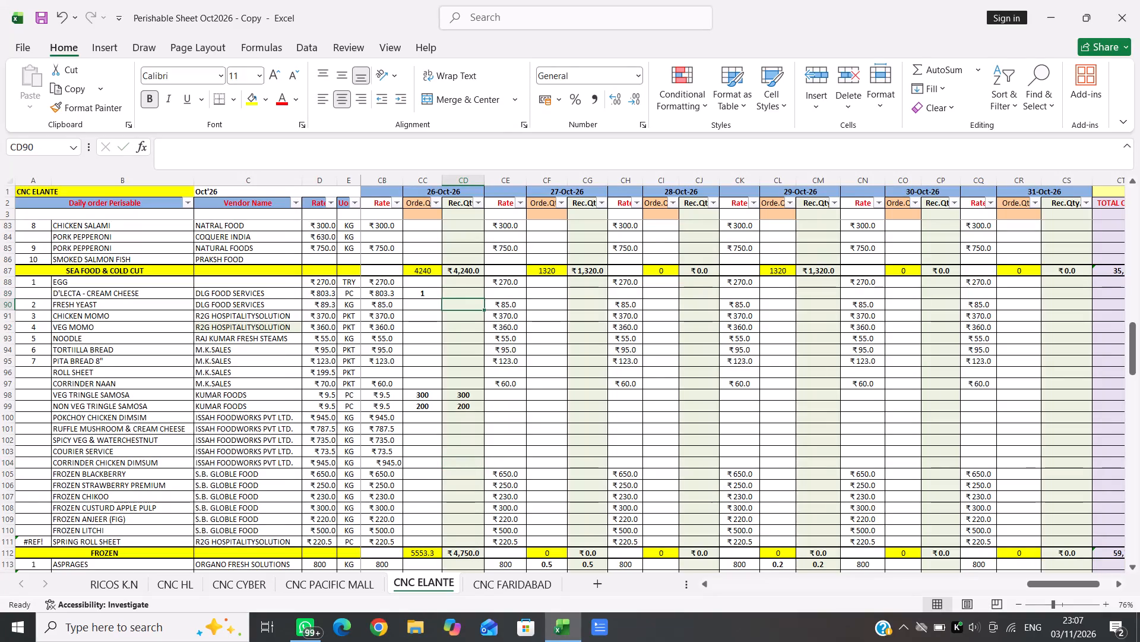
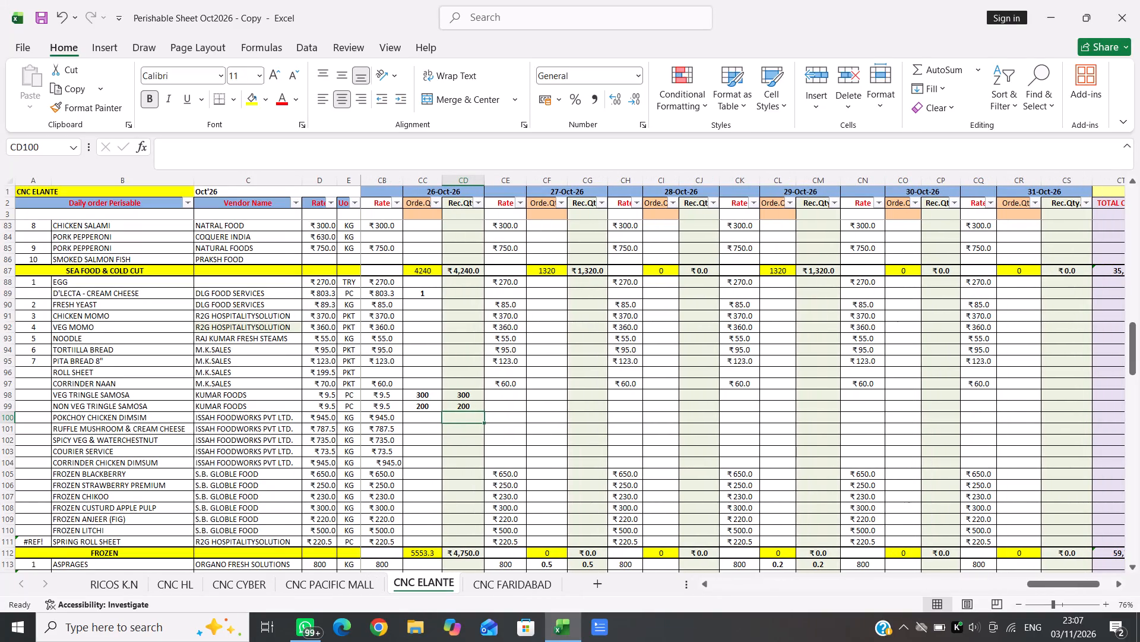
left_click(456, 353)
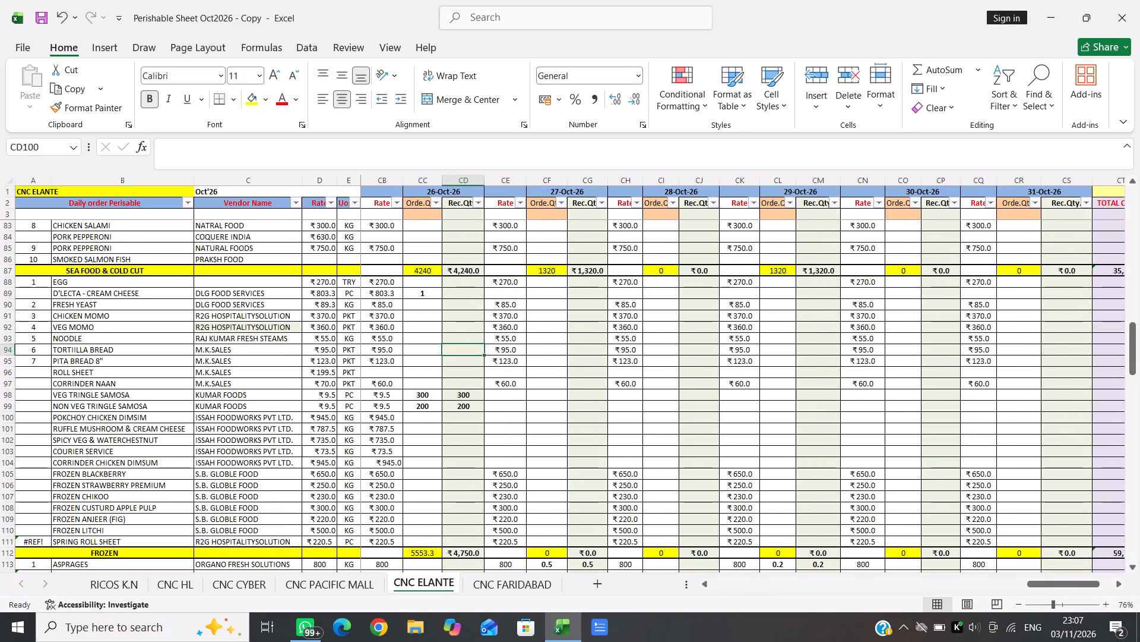
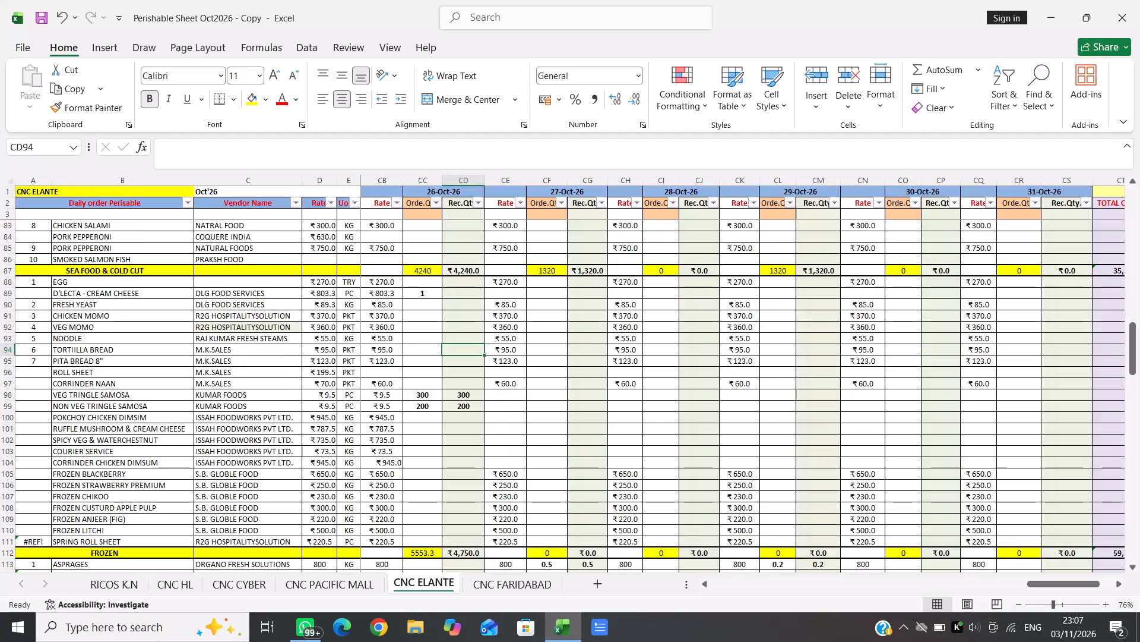
Set the 26-Oct-26 rates of both the veg and non veg tringle samosa rows to the formula =9.5*1.05.
left_click(384, 398)
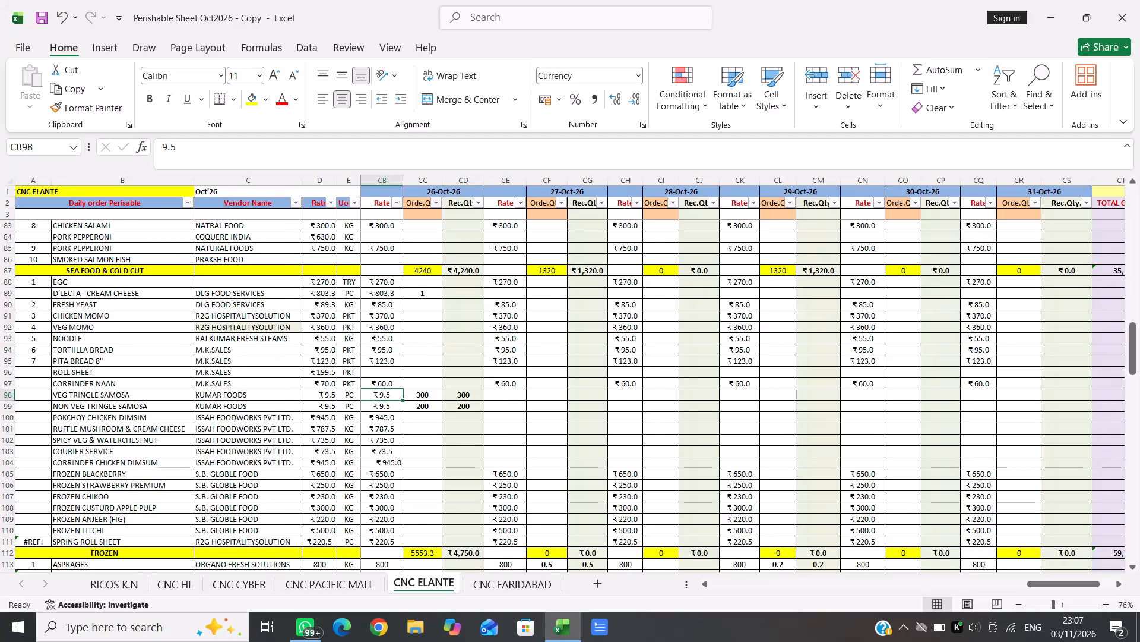
key("equal")
type("9.5*1.05")
key("Return")
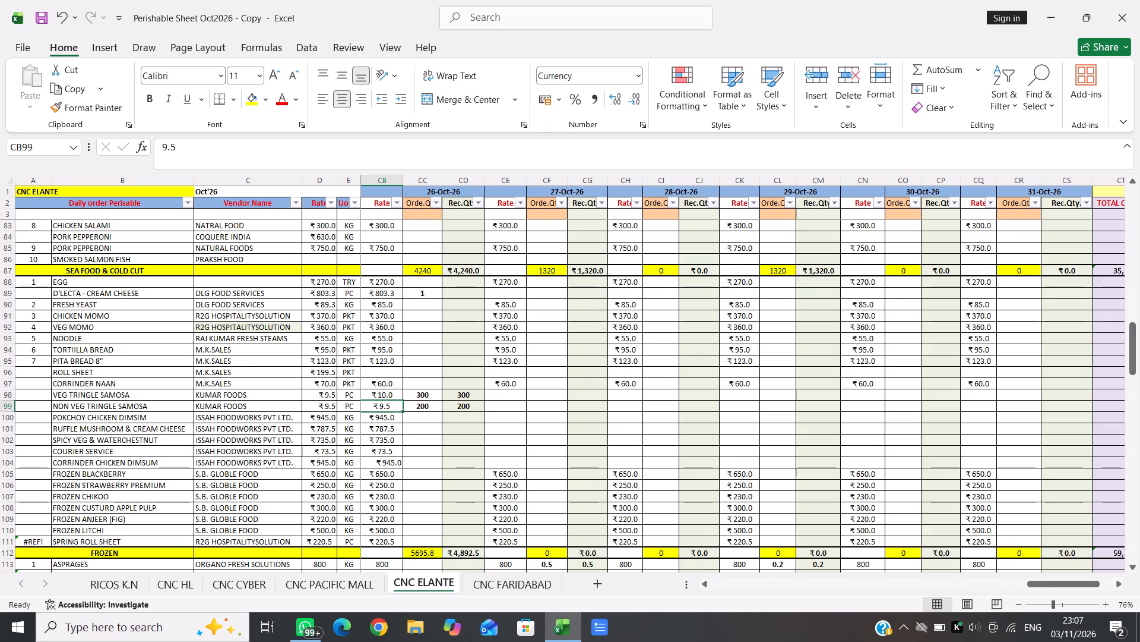
left_click(383, 407)
key("equal")
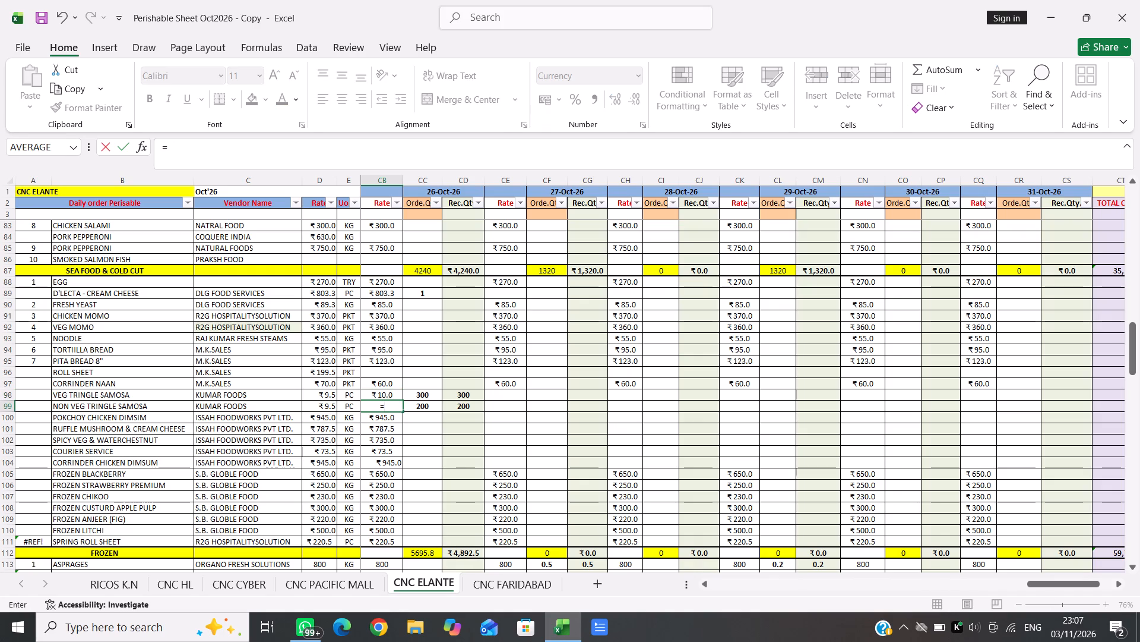
key("9")
key("period")
key("5")
type("*1.05")
key("Return")
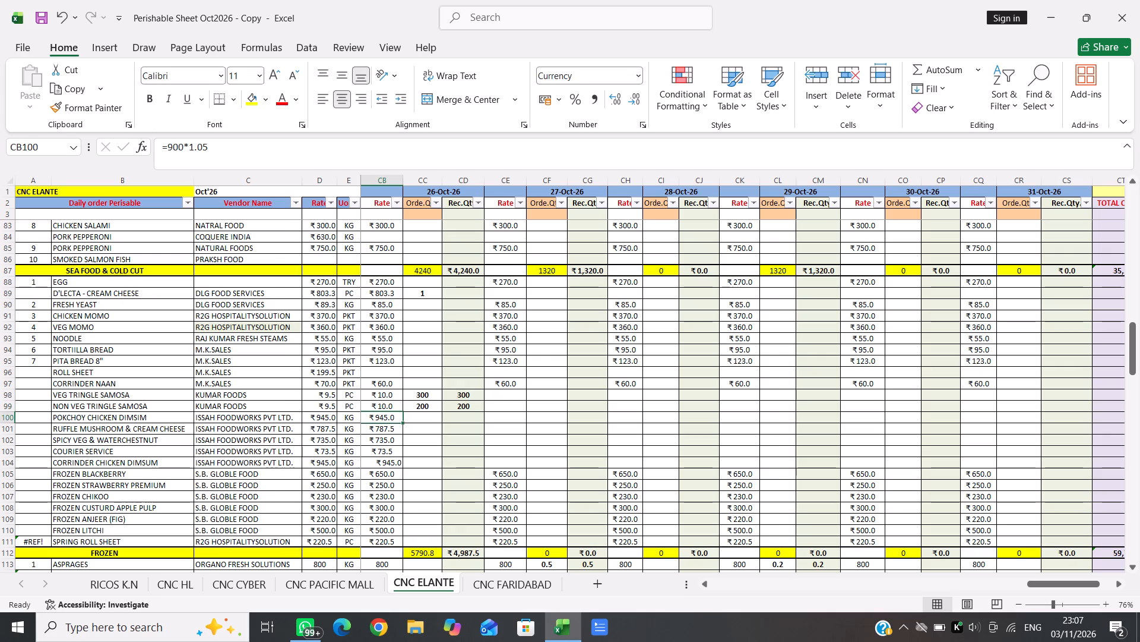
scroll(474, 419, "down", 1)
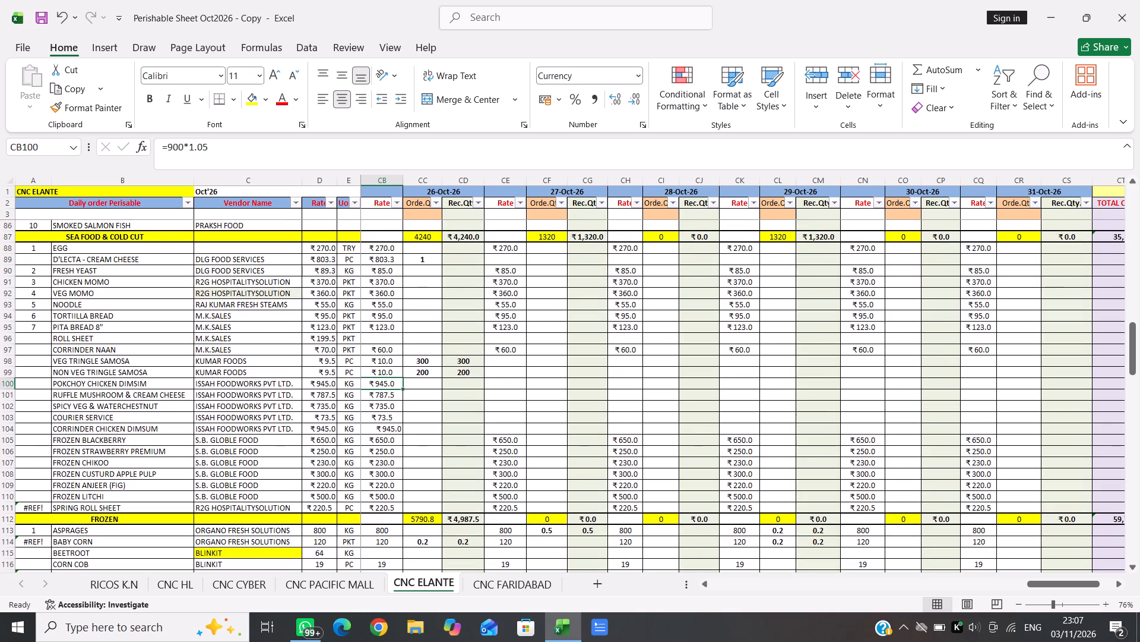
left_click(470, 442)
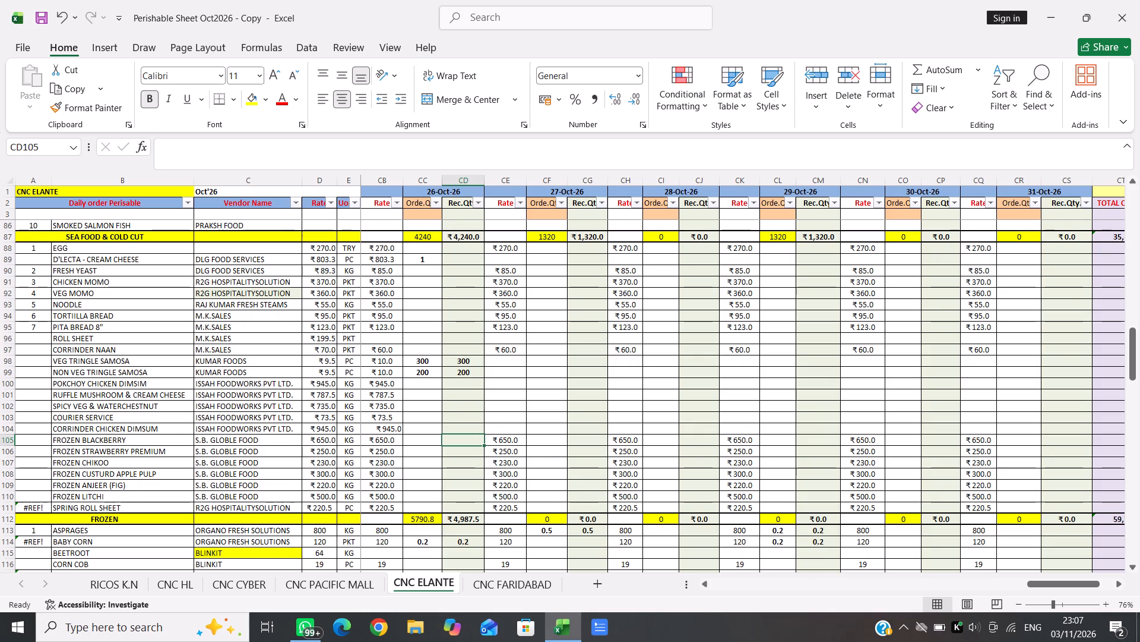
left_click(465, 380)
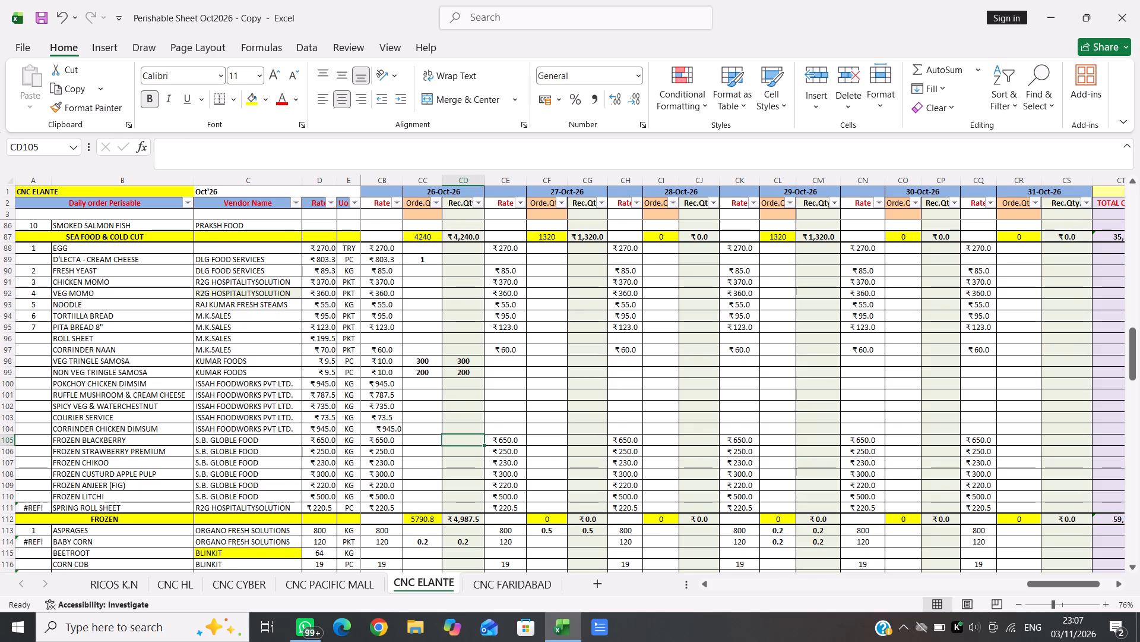
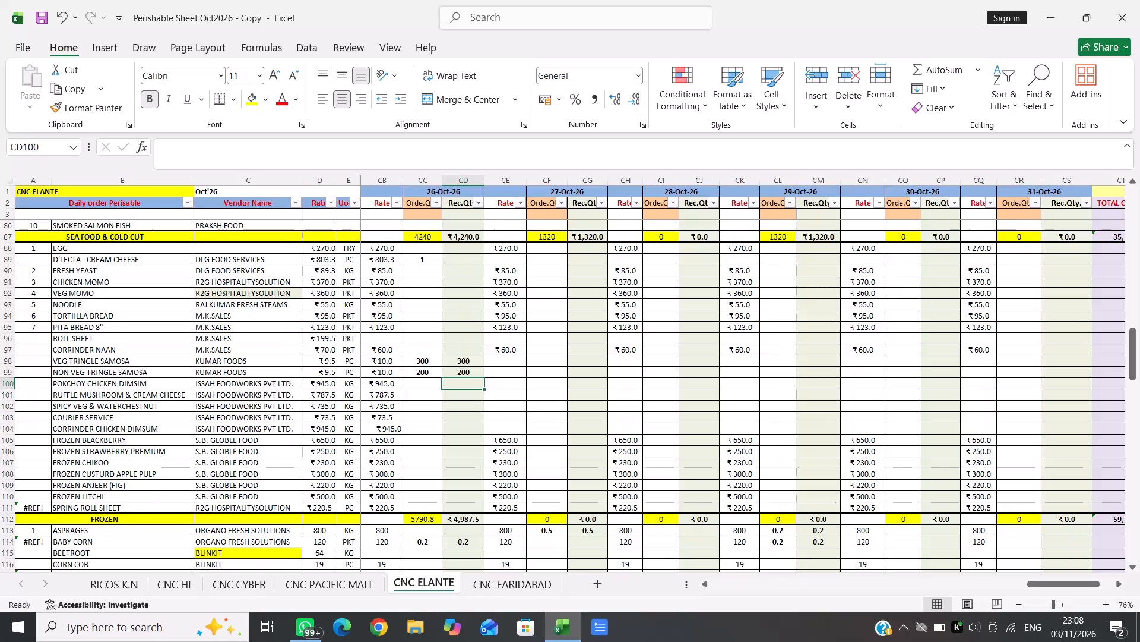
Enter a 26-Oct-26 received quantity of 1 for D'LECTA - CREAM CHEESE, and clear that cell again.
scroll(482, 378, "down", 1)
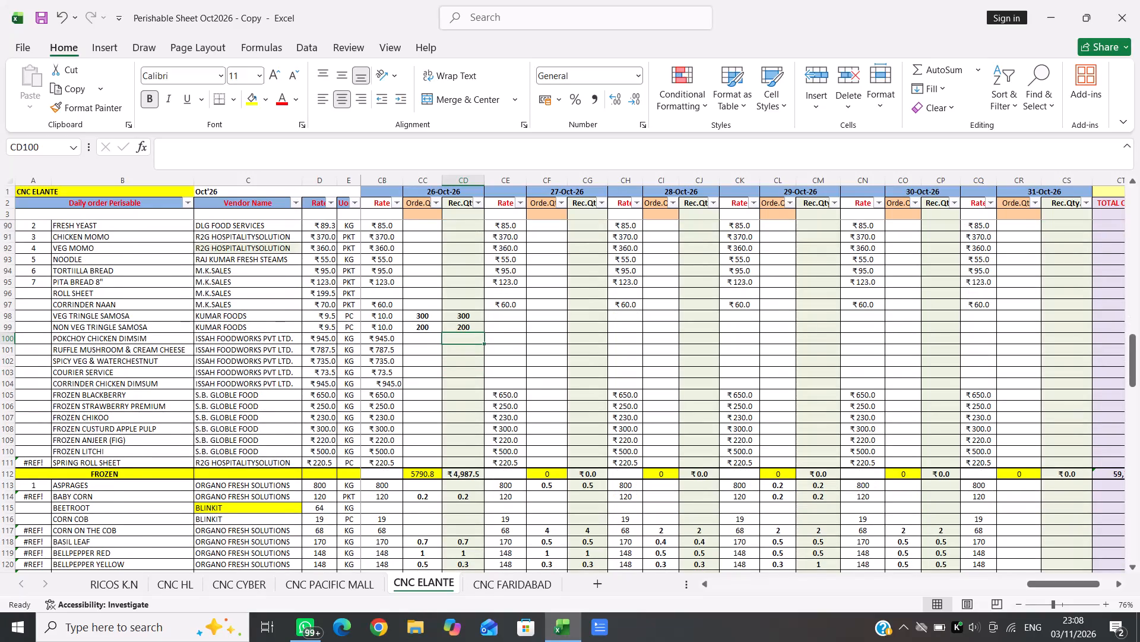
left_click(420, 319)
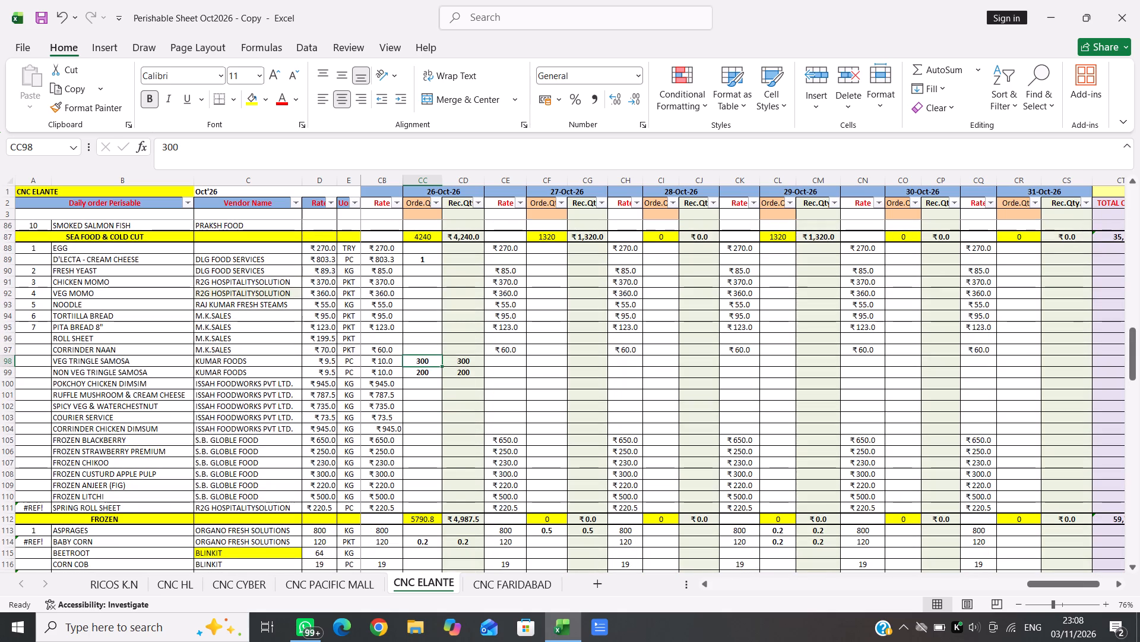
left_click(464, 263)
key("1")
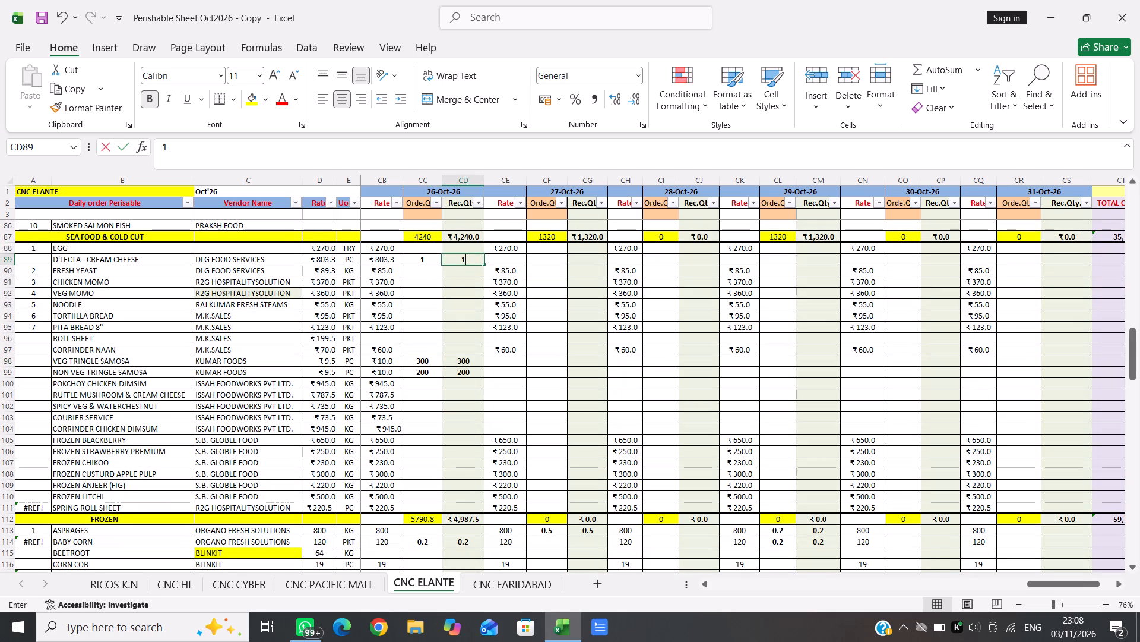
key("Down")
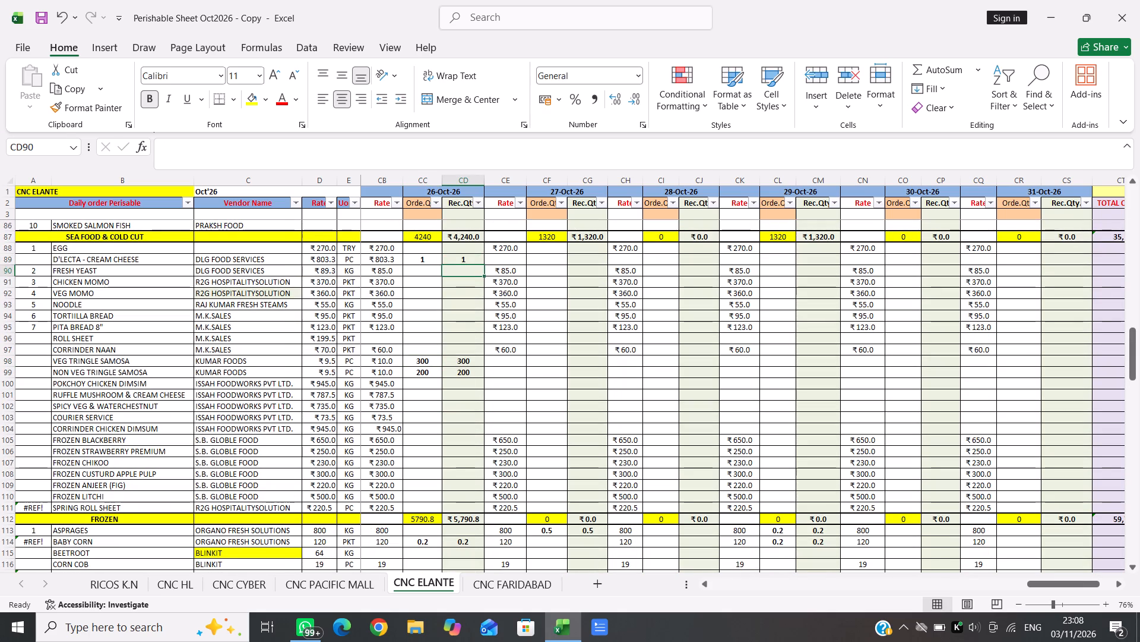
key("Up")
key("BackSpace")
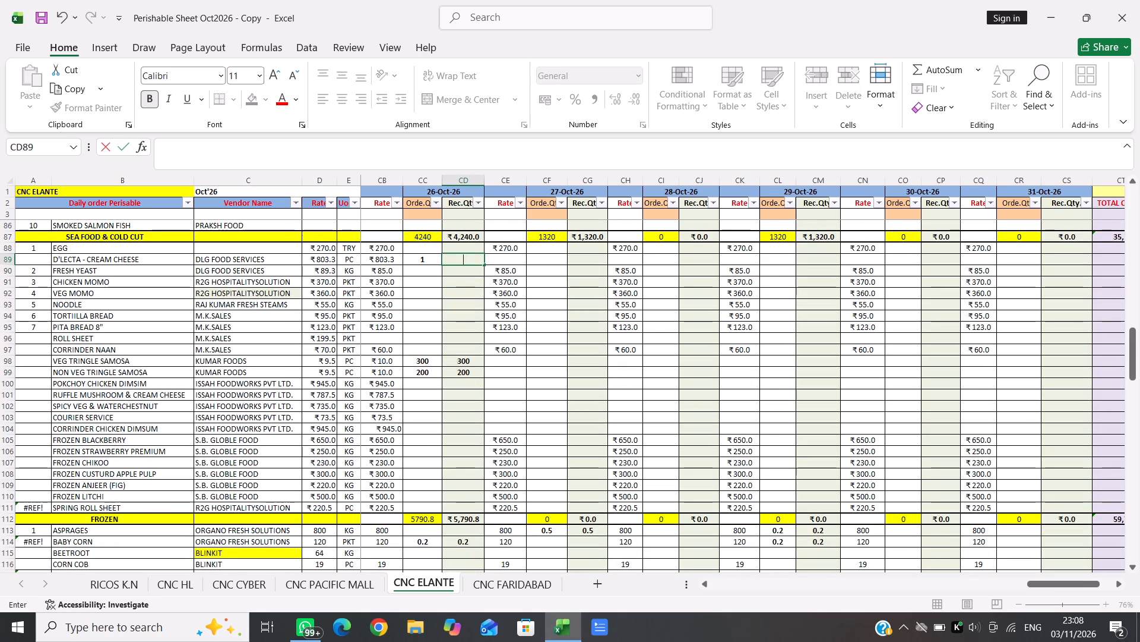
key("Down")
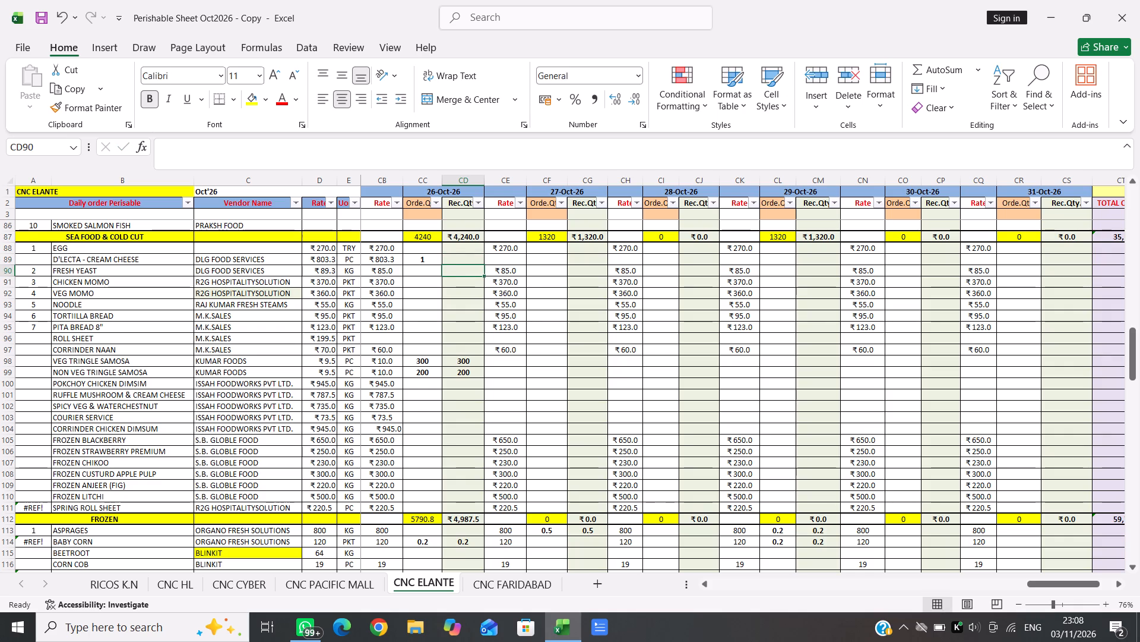
Examine the 26-Oct-26 received and ordered total formulas in the FROZEN row and the ranges they cover.
scroll(392, 358, "right", 1)
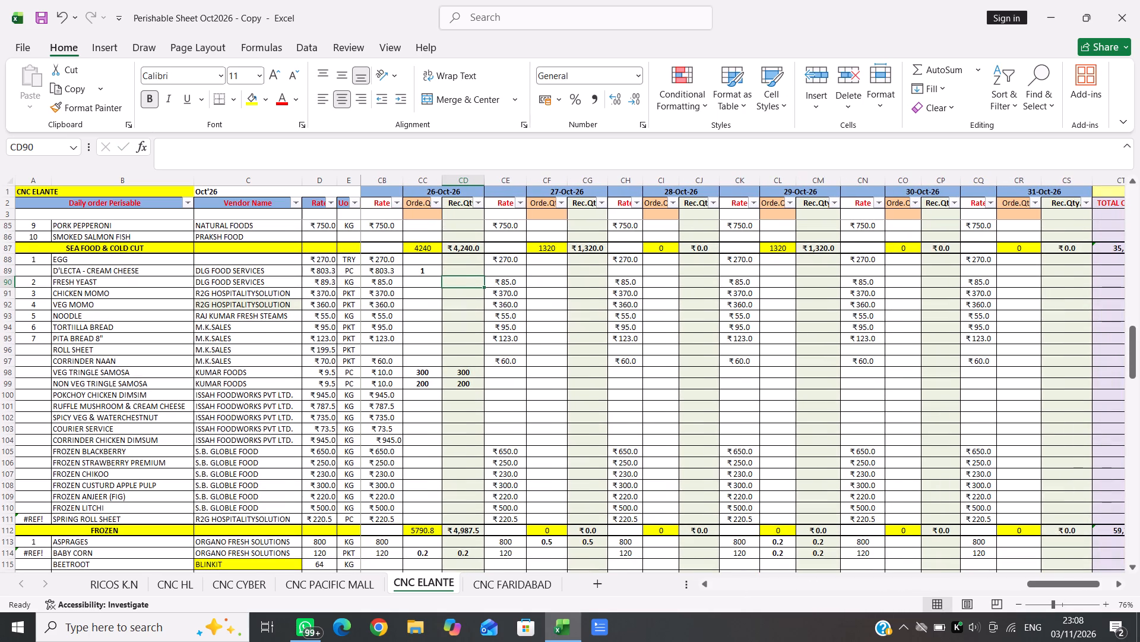
left_click(464, 531)
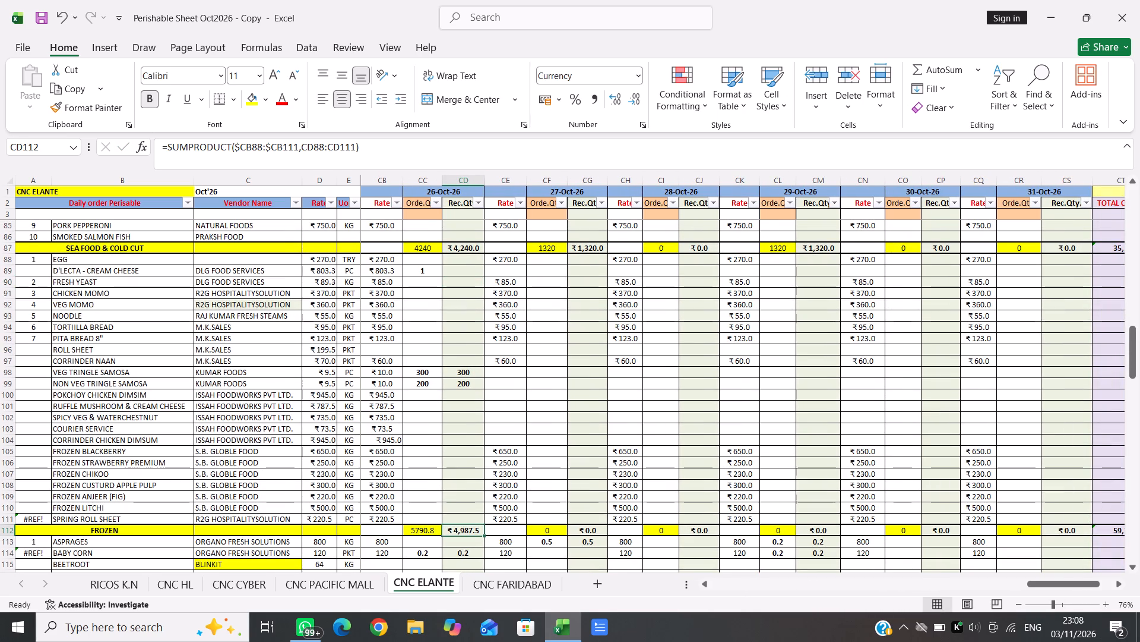
key("F2")
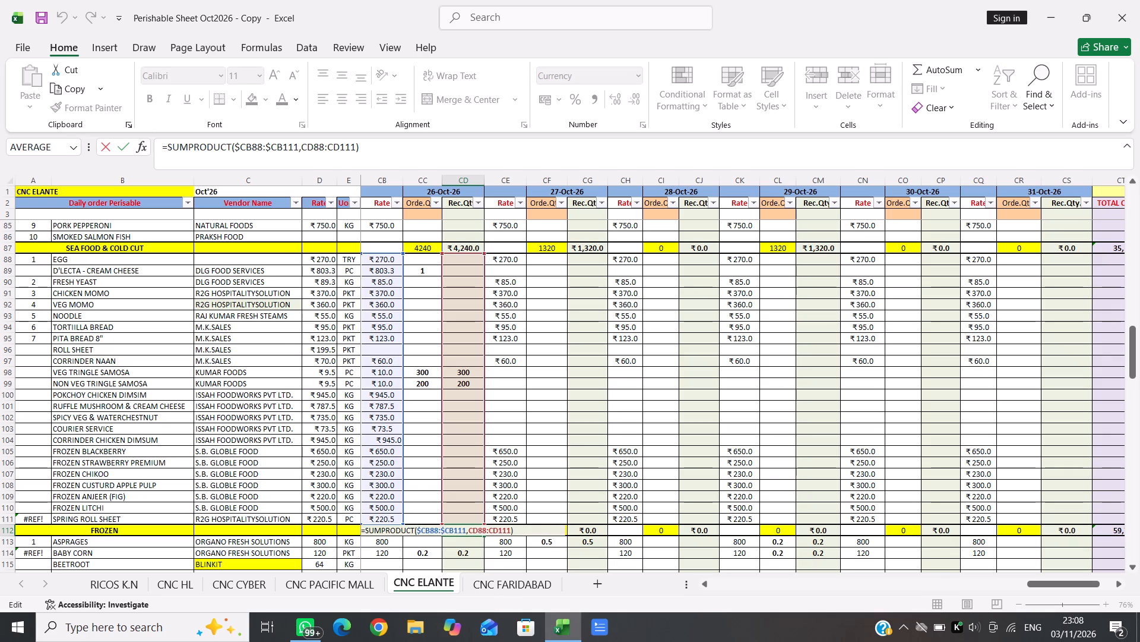
key("F2")
key("Return")
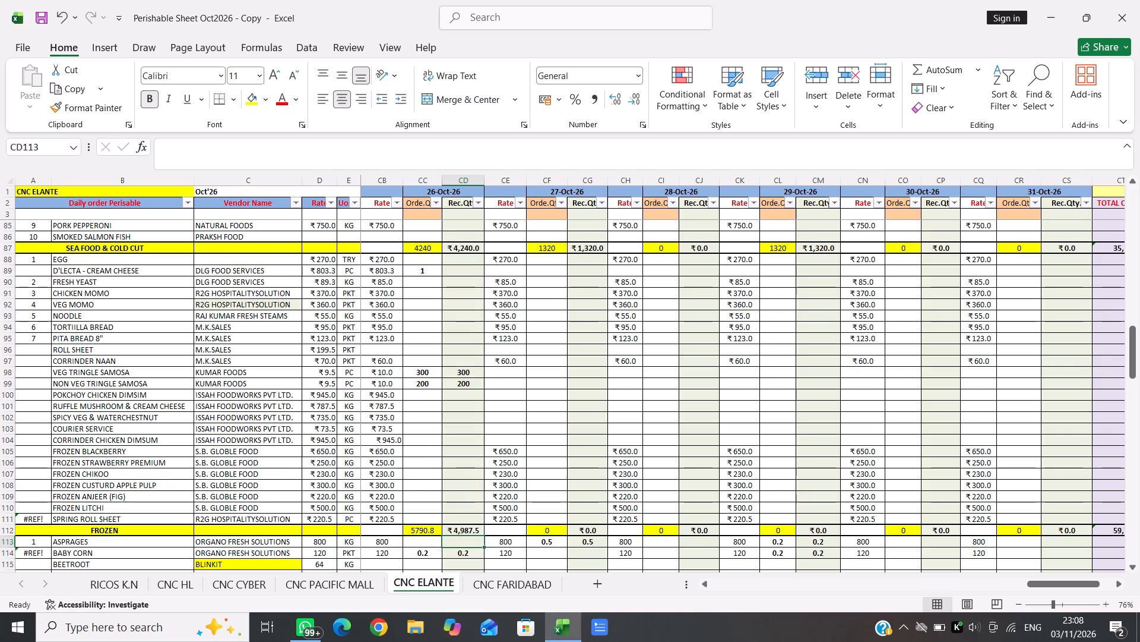
left_click(424, 530)
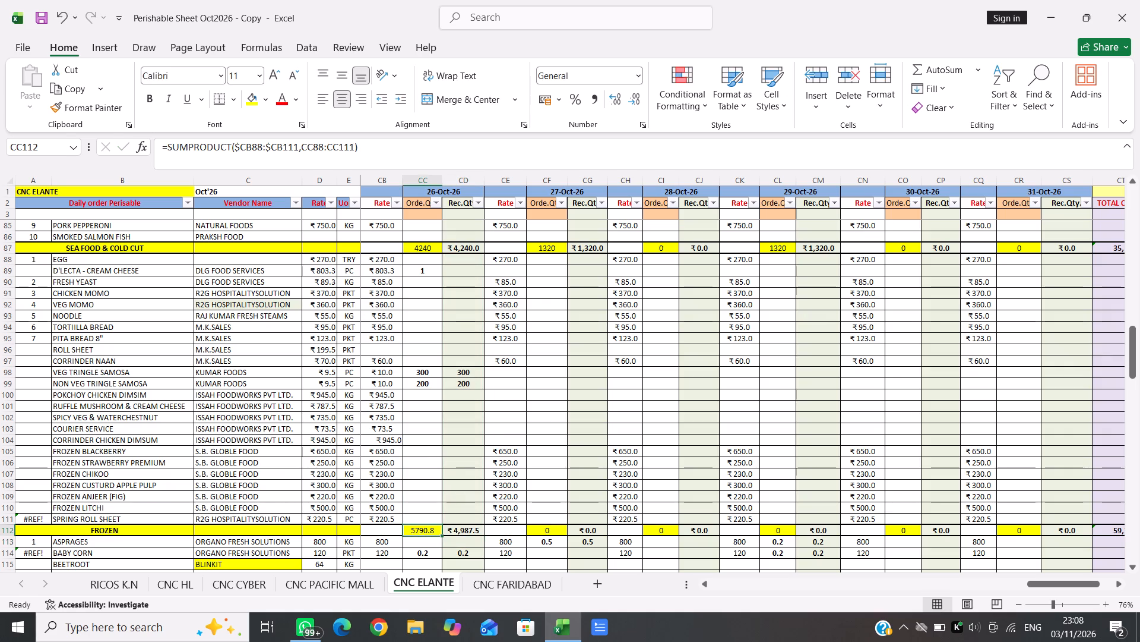
key("F2")
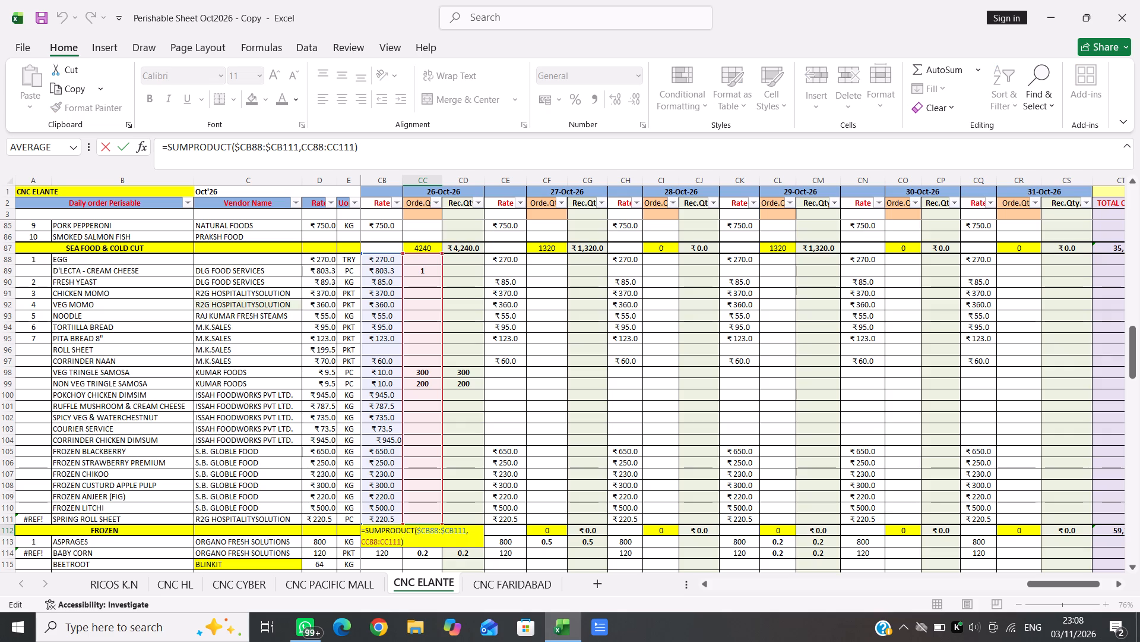
left_click(429, 467)
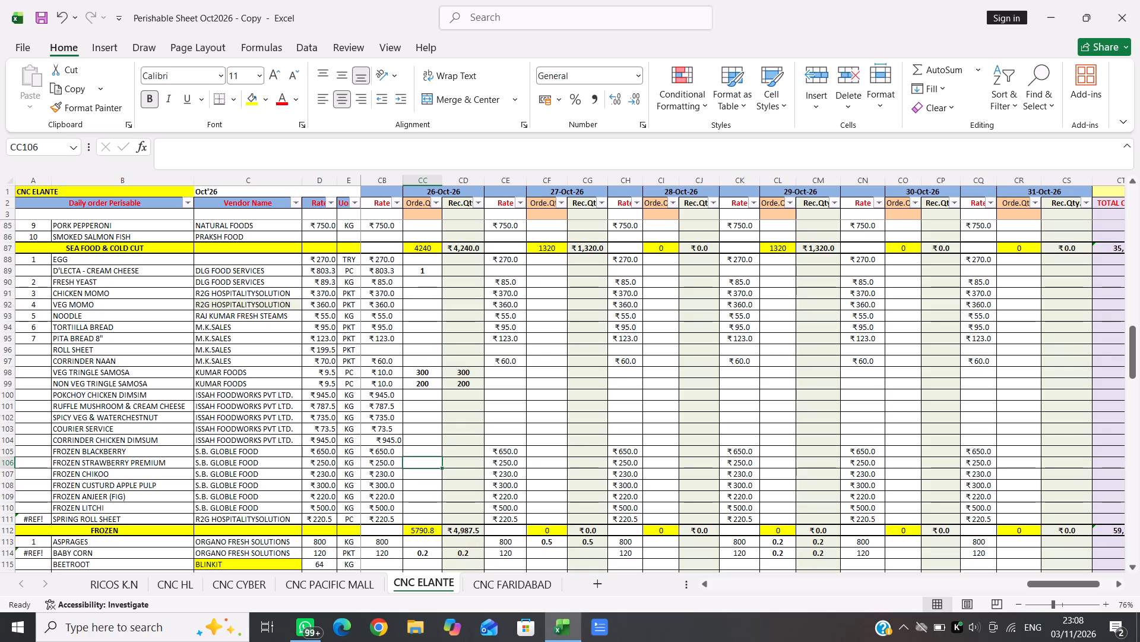
left_click(462, 503)
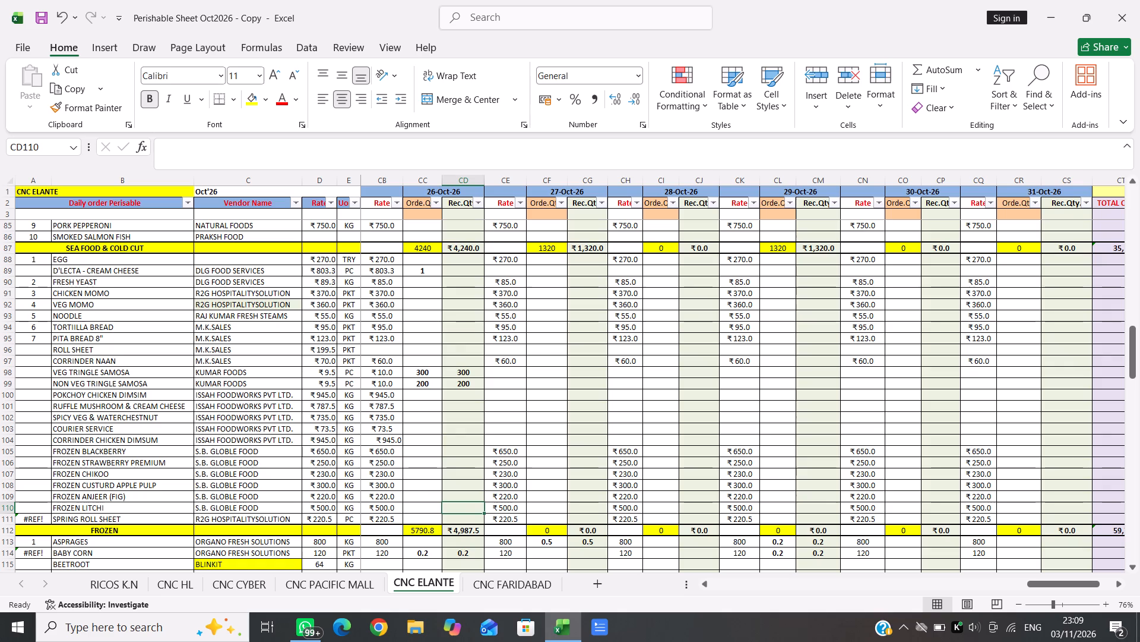
Set the base rate in column D to 10 for both the veg and non veg tringle samosa rows.
left_click(318, 373)
type("10")
key("Right")
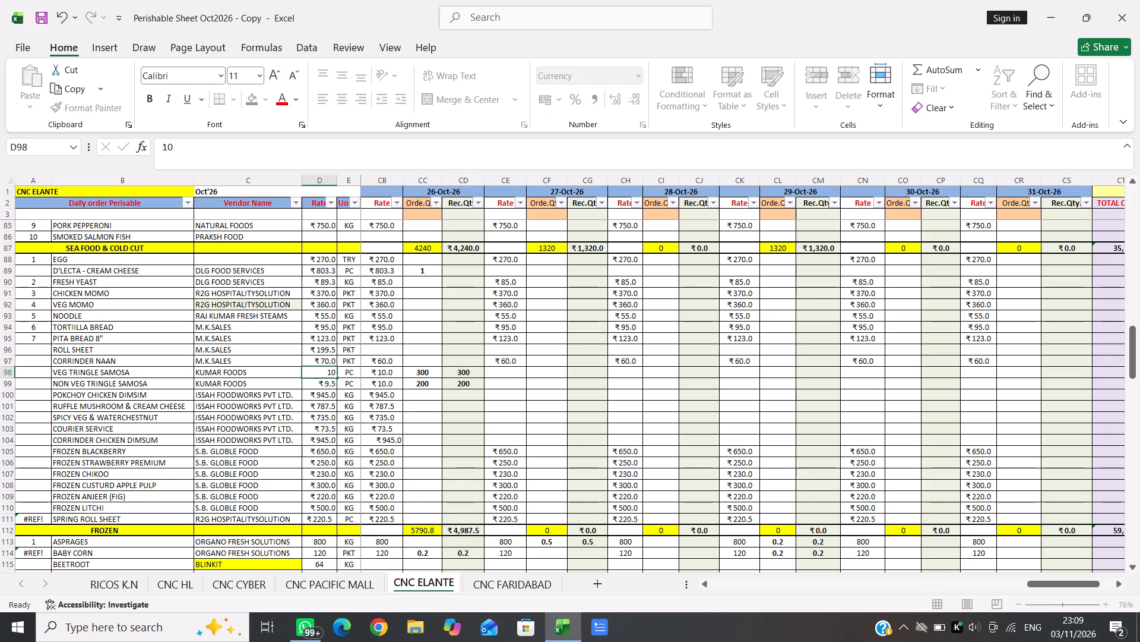
key("Left")
key("Down")
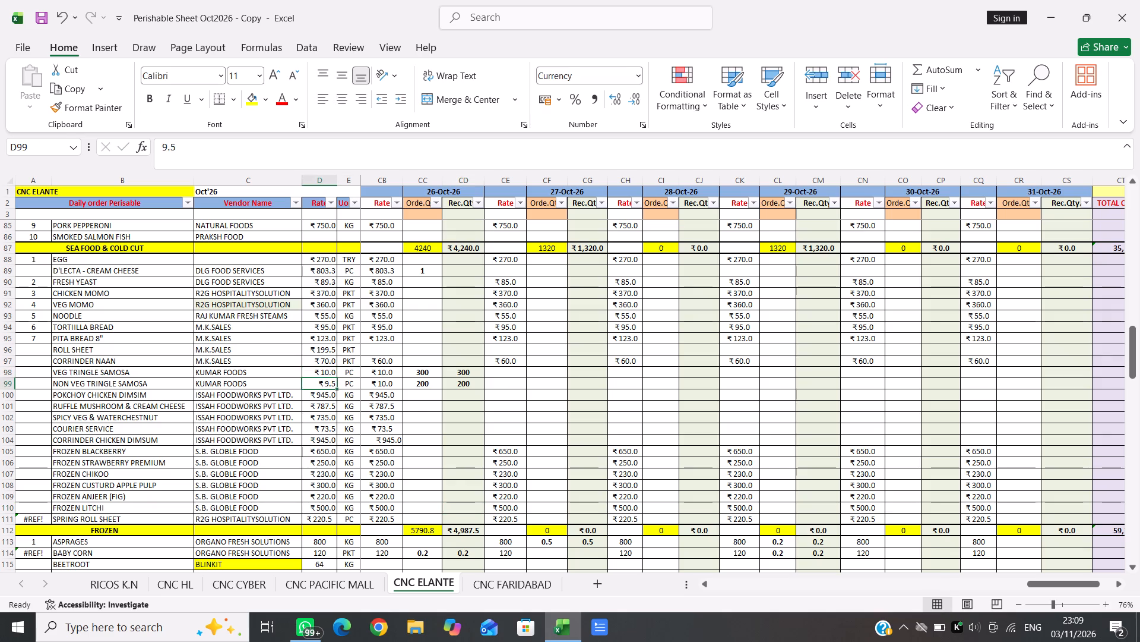
type("10")
key("Right")
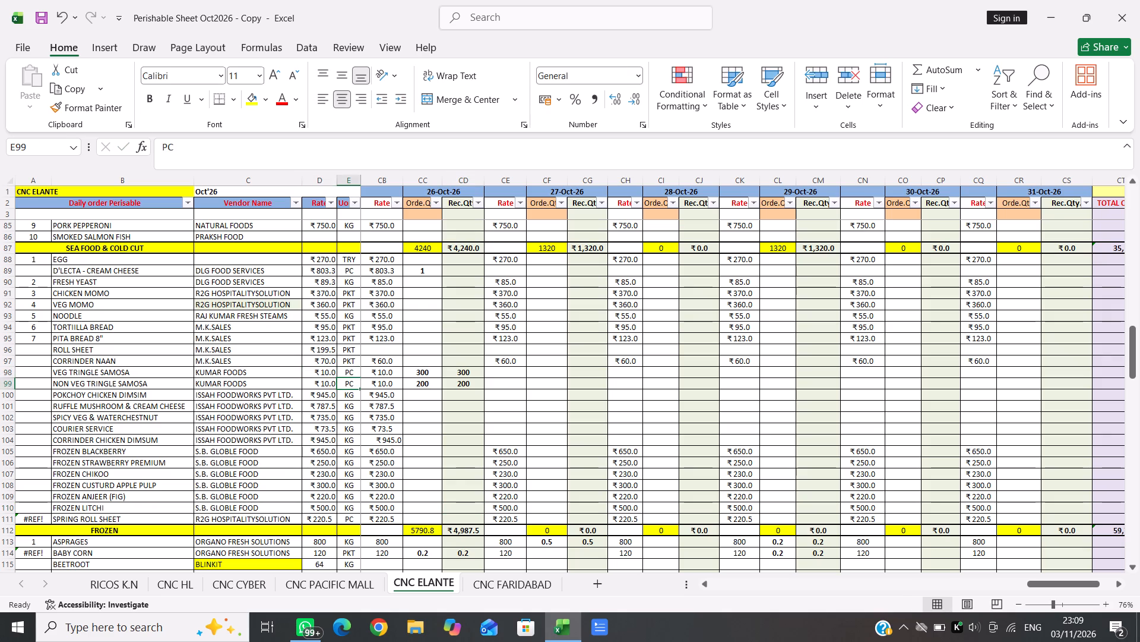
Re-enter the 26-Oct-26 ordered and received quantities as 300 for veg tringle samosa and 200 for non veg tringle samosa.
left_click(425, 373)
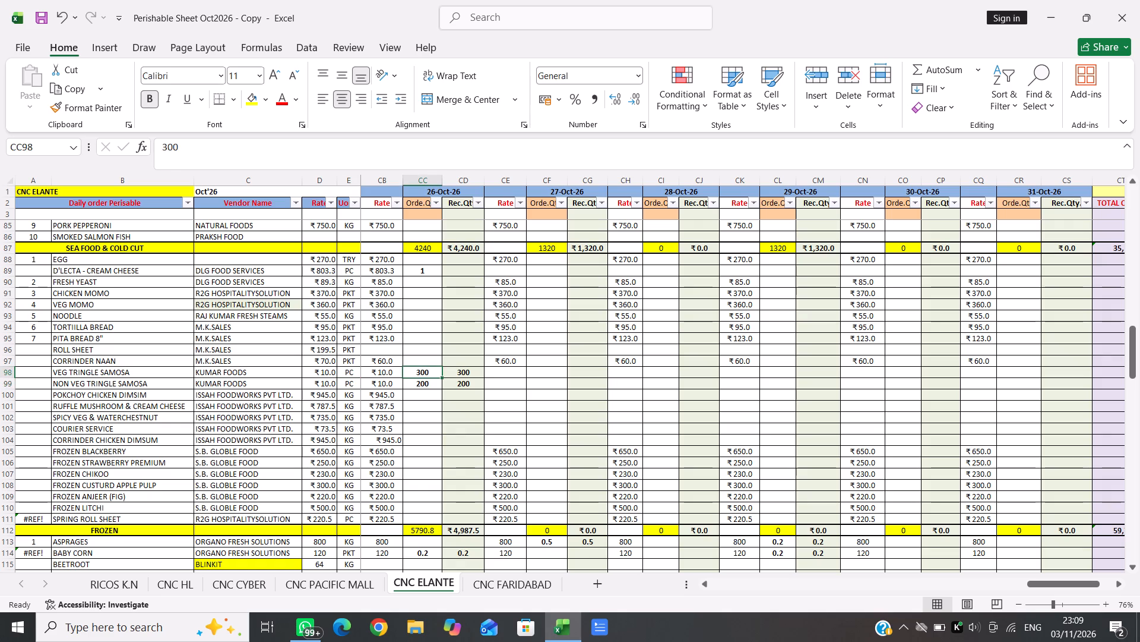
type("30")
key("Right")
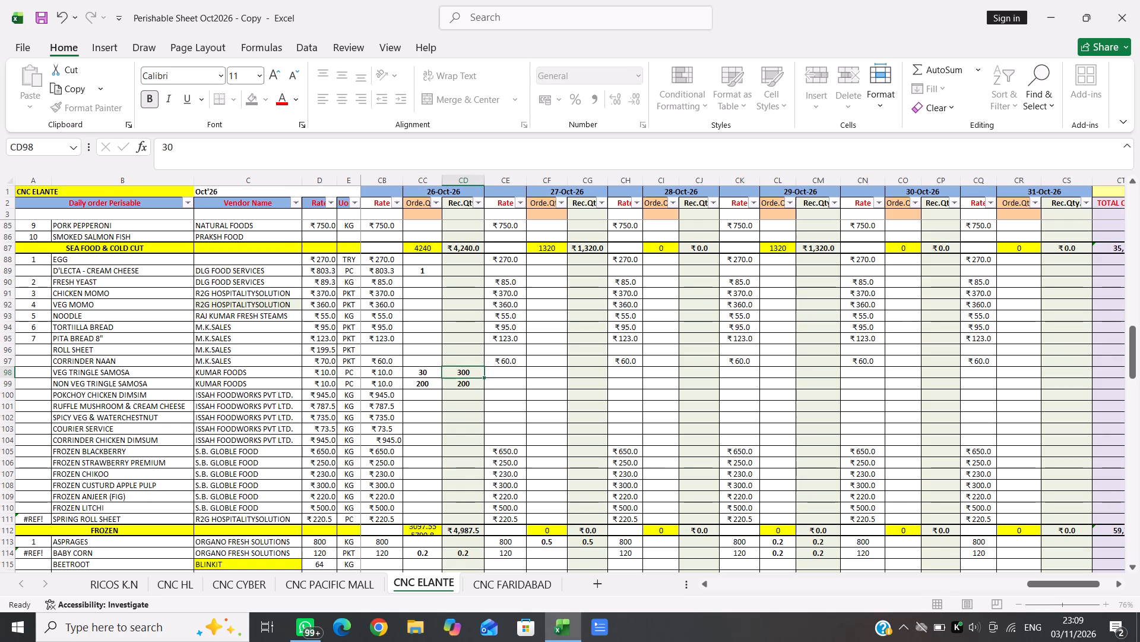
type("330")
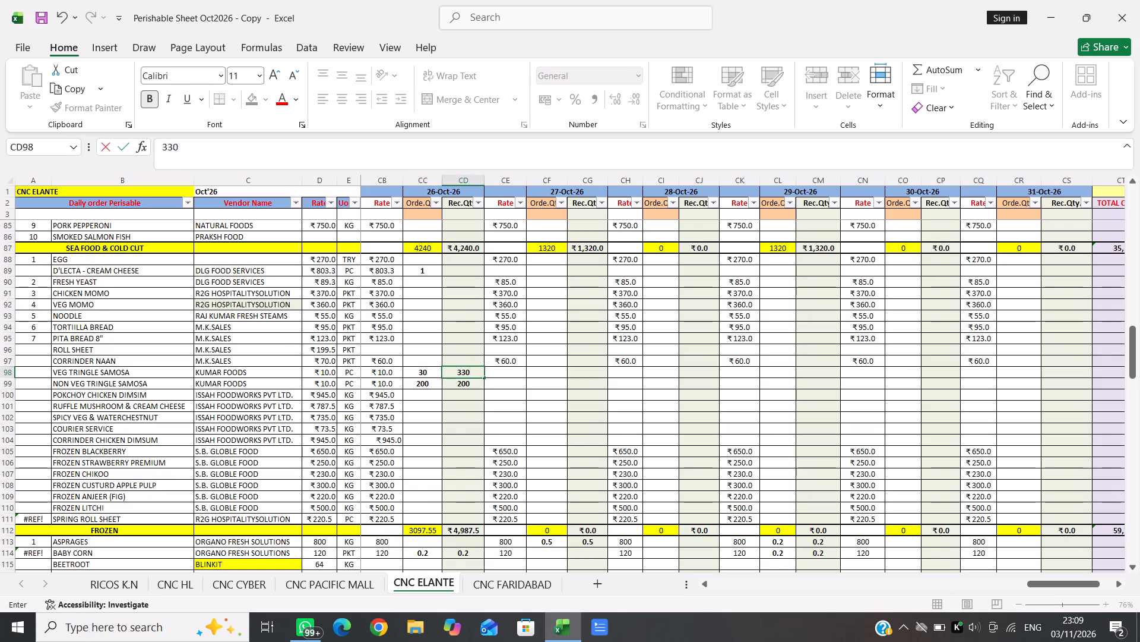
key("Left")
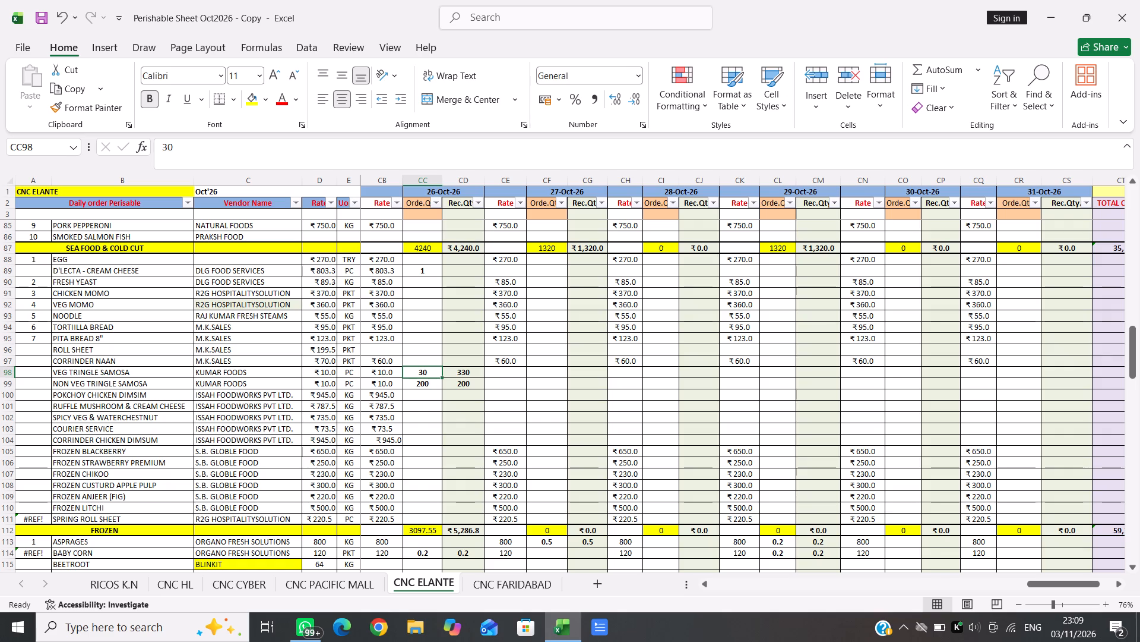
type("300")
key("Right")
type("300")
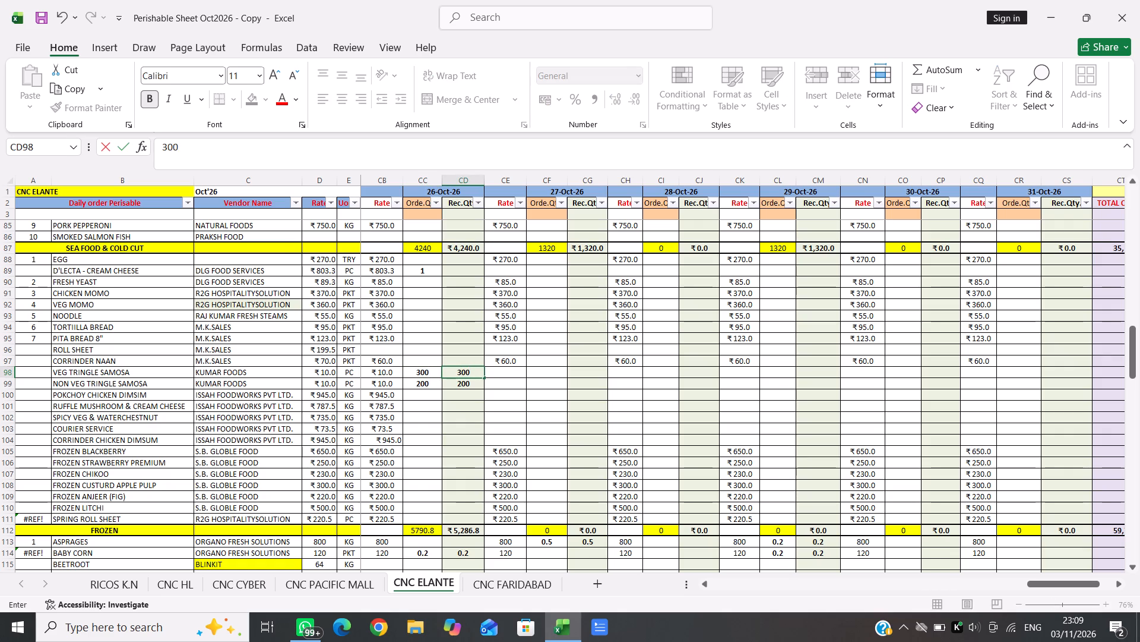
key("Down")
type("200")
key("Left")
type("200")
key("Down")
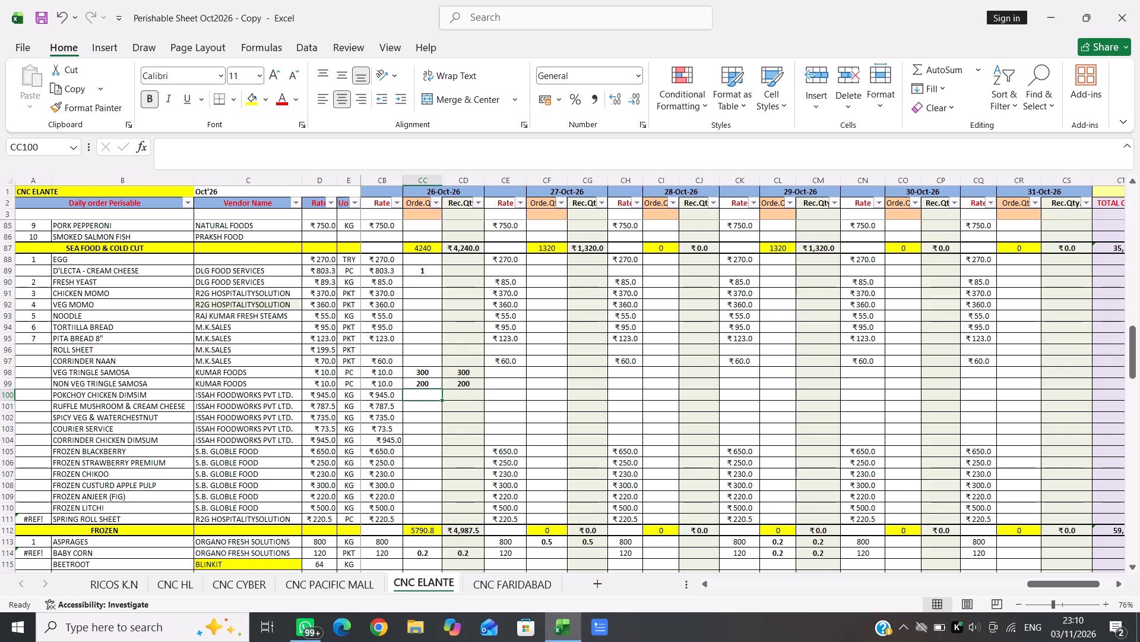
Set the 27-Oct-26 rate to 10 for both the veg and non veg tringle samosa rows.
scroll(462, 393, "up", 1)
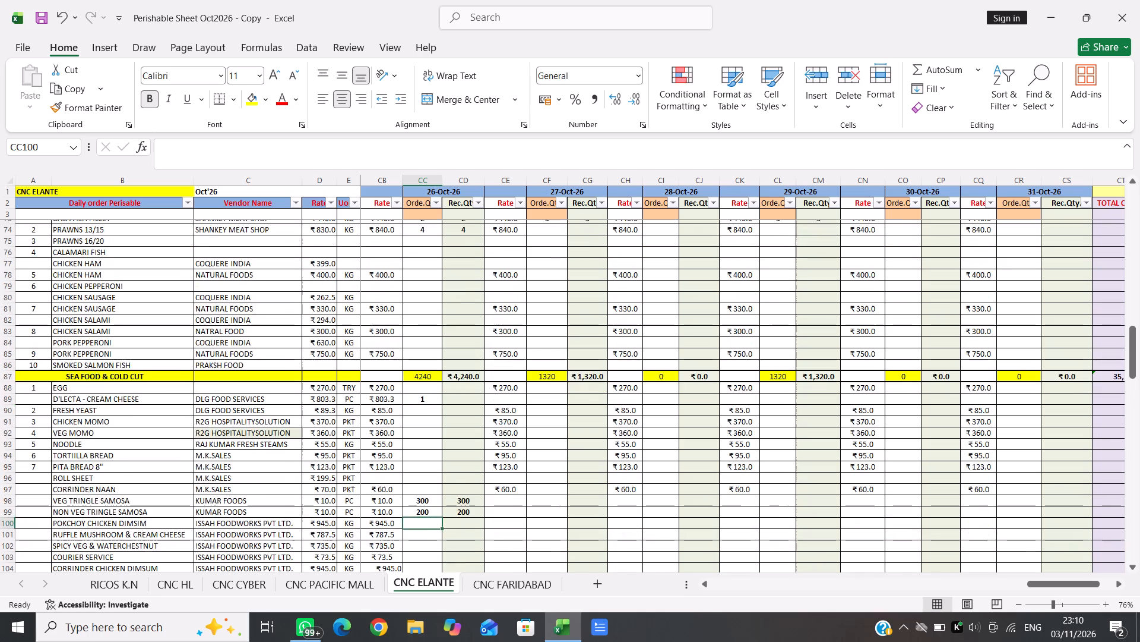
scroll(462, 393, "up", 1)
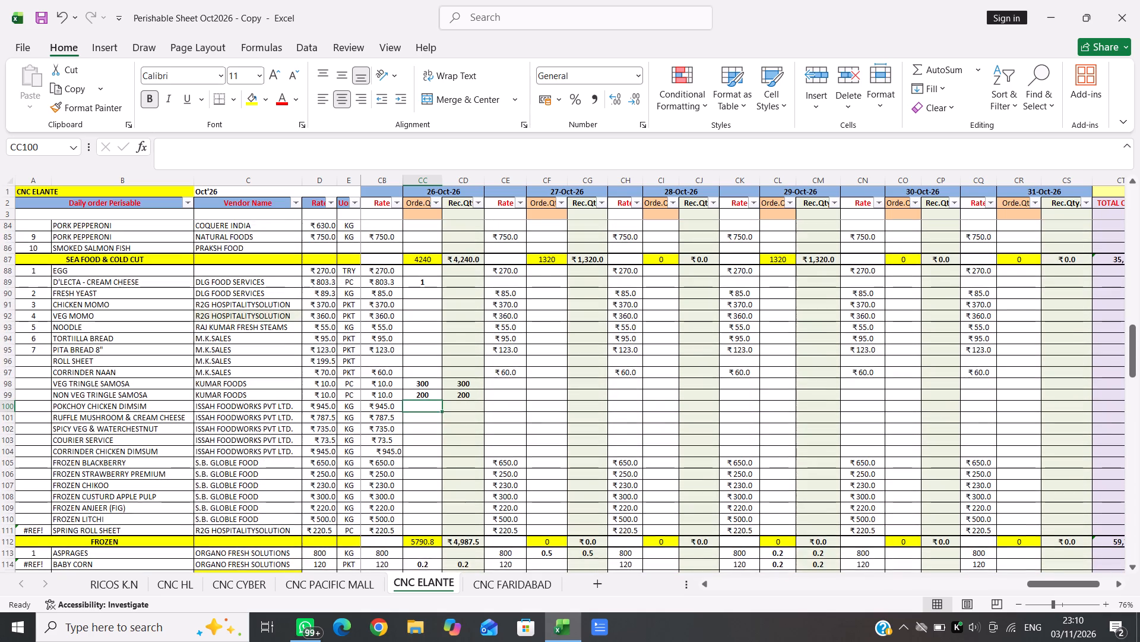
left_click(503, 383)
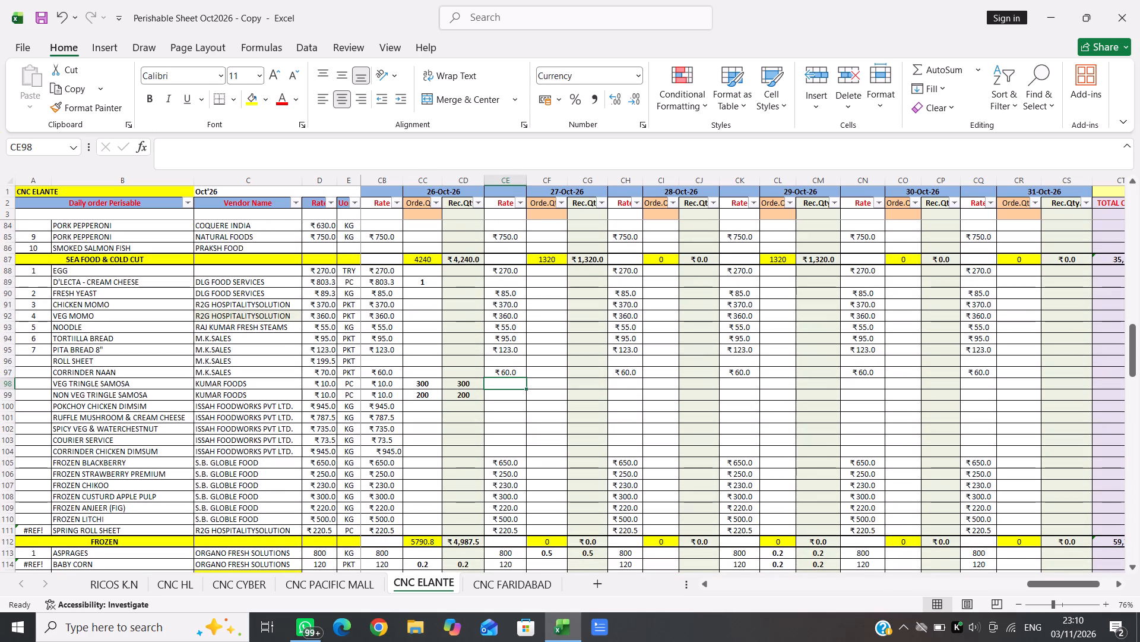
type("10")
key("Down")
type("10")
key("Right")
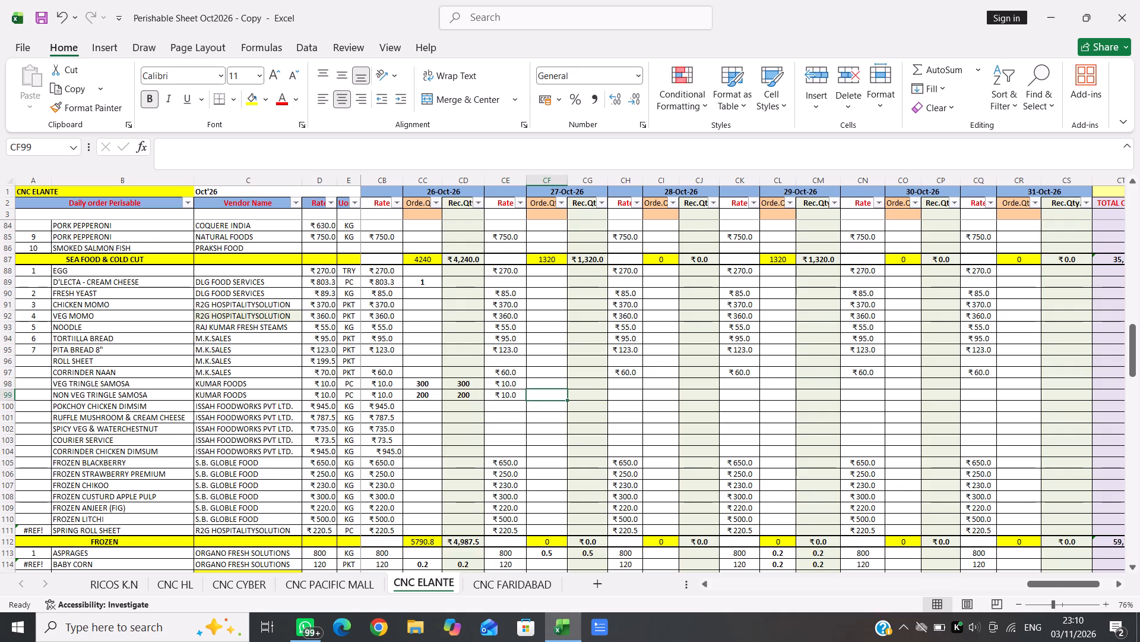
Enter the 27-Oct-26 ordered quantities: 200 for non veg tringle samosa and 300 for veg tringle samosa.
type("200")
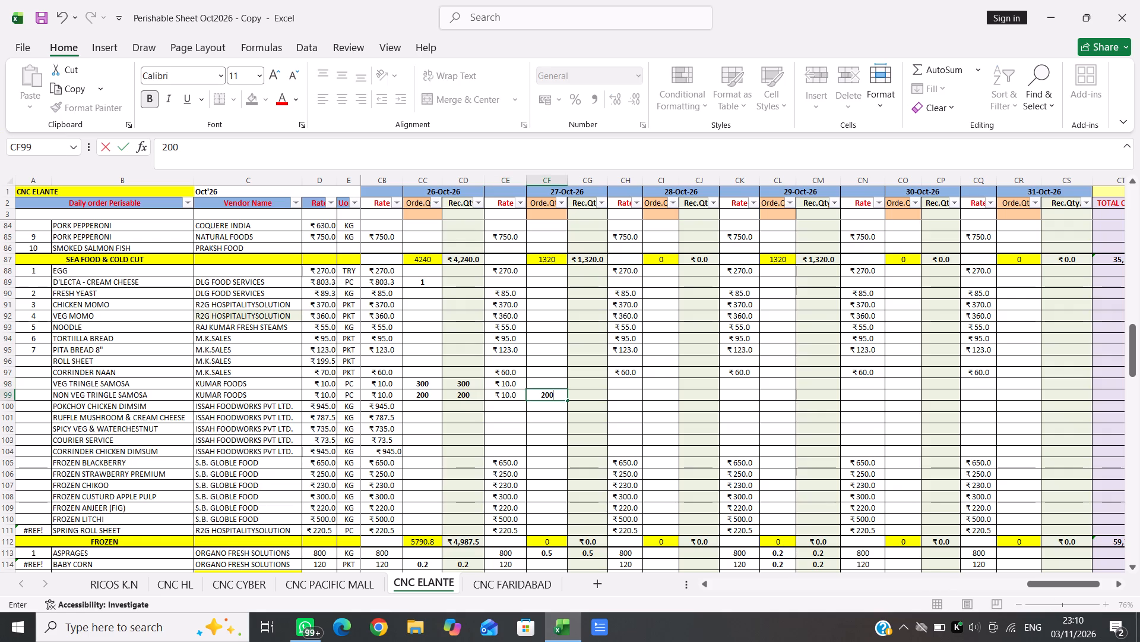
key("Right")
key("Up")
key("Left")
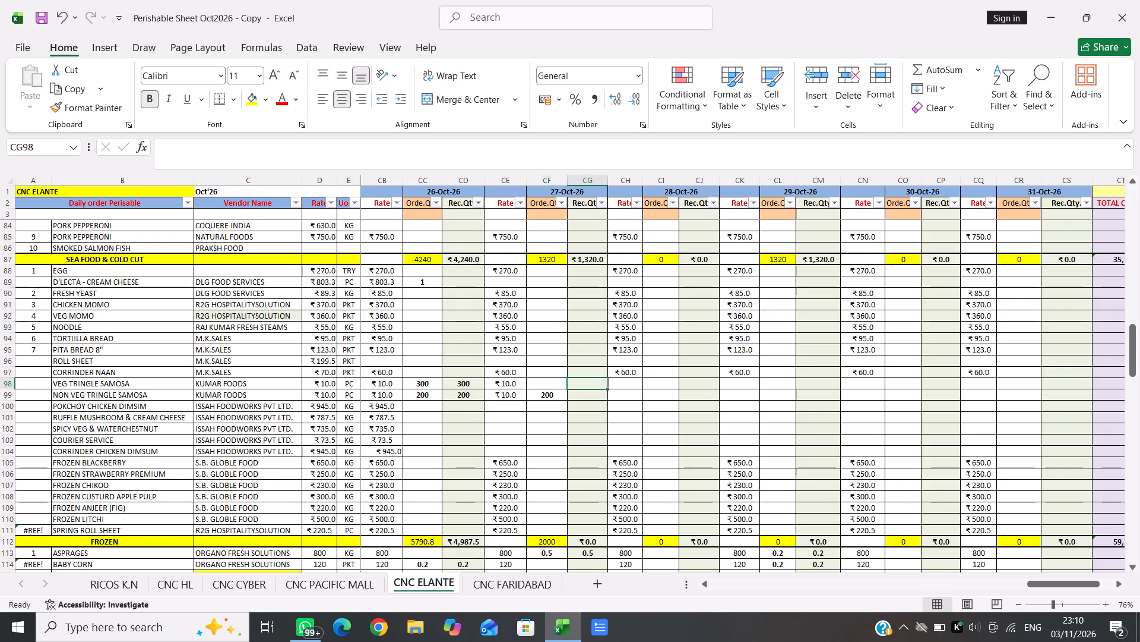
type("300")
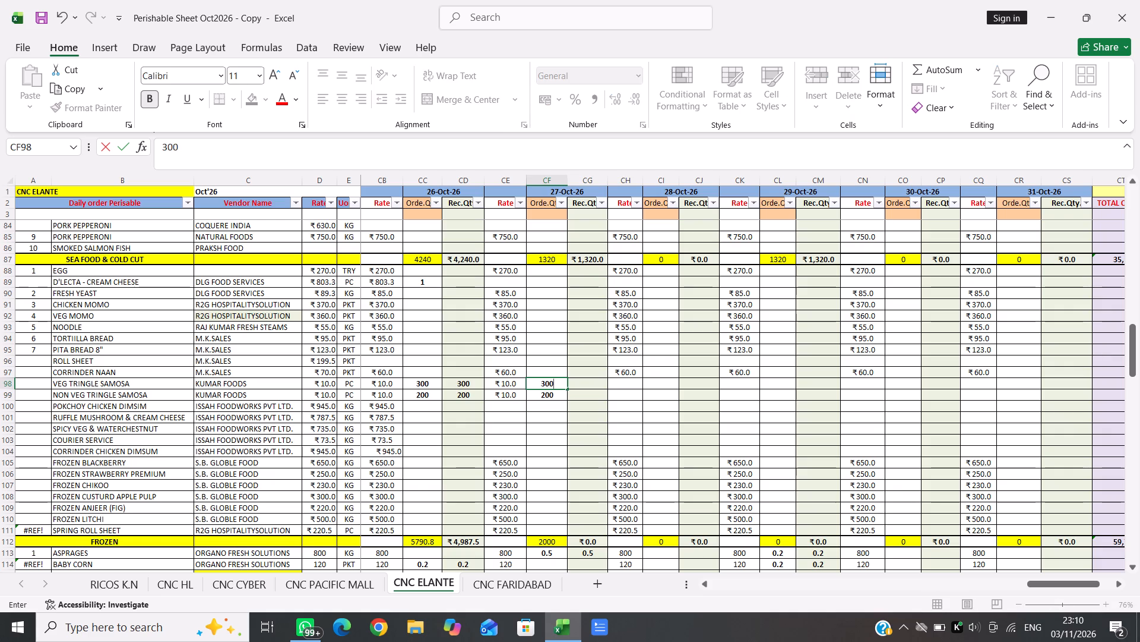
key("Right")
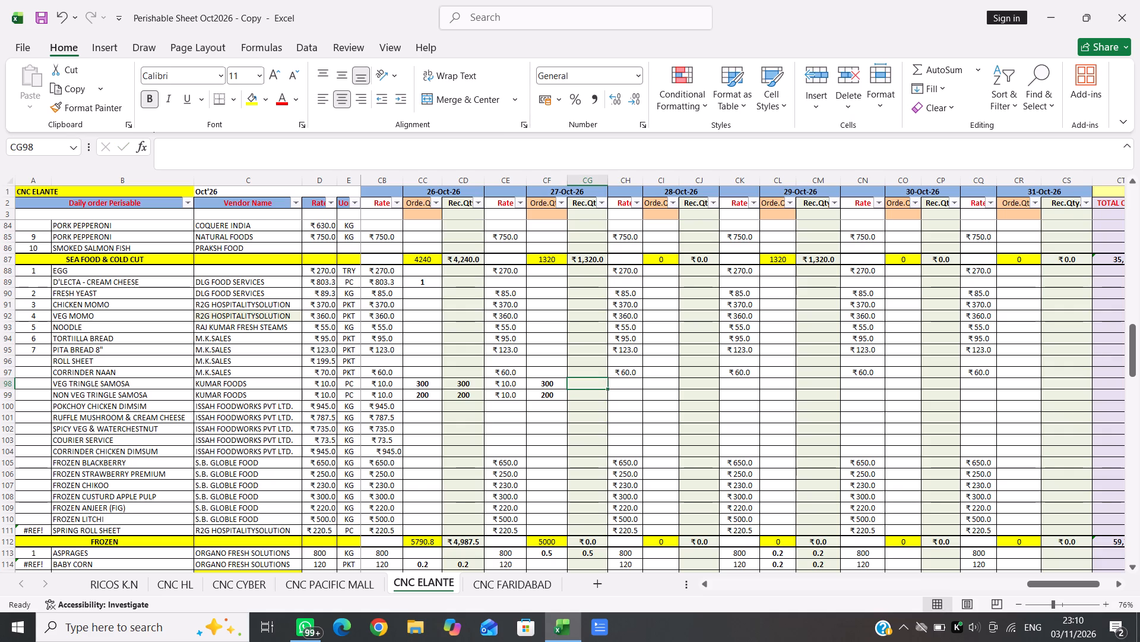
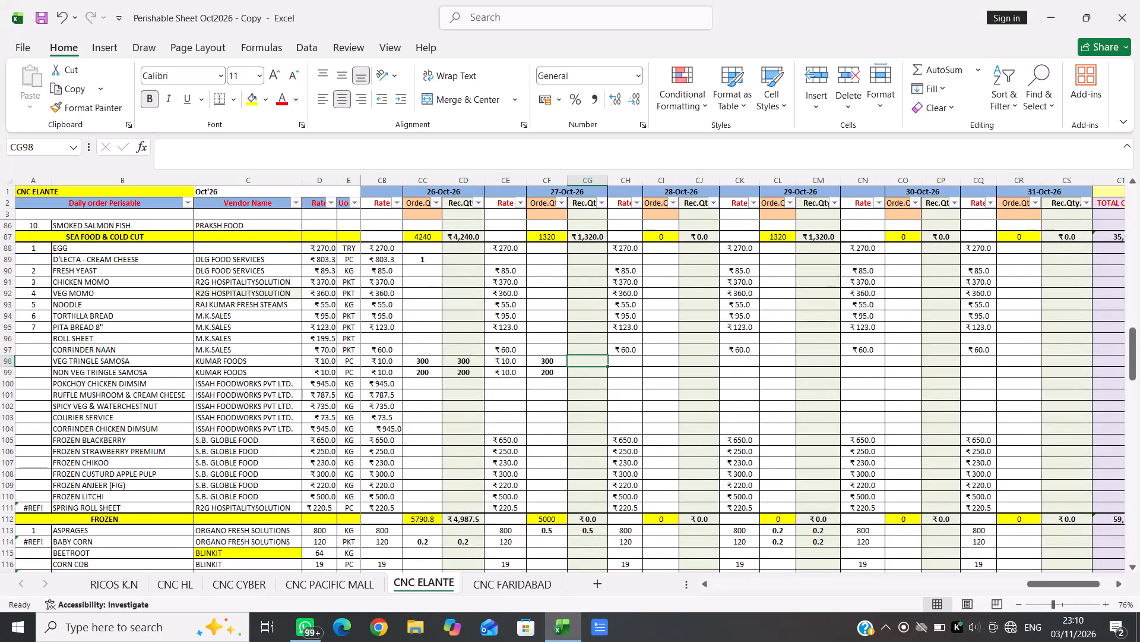
Replace the 26-Oct-26 rate formulas with a plain rate of 10 for both the veg and non veg tringle samosa rows.
scroll(403, 383, "right", 1)
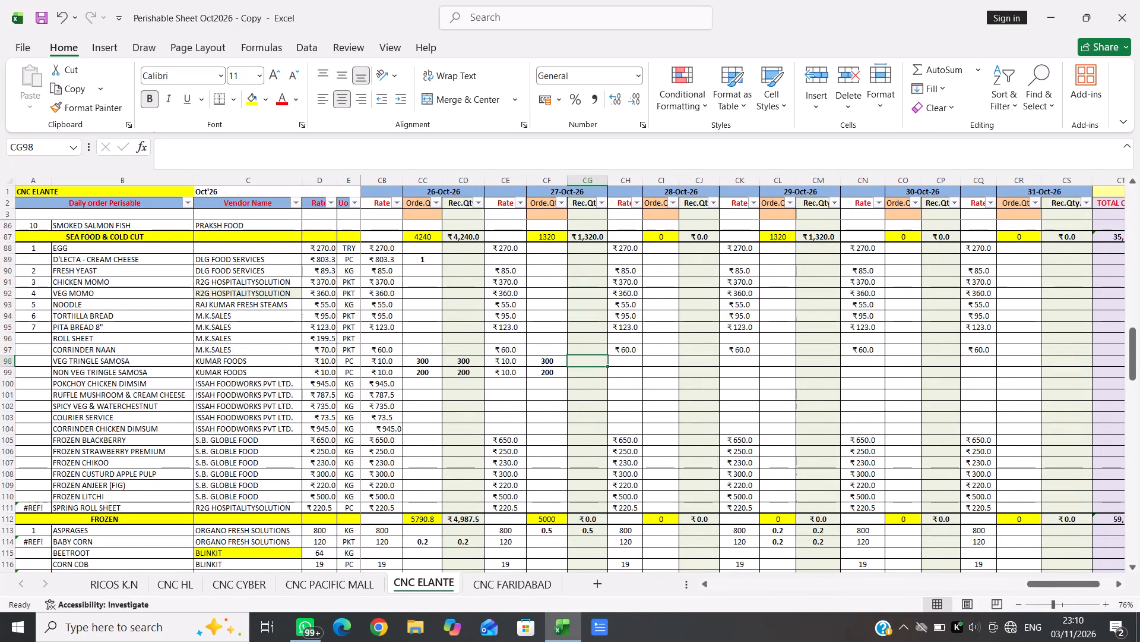
left_click(388, 362)
key("BackSpace")
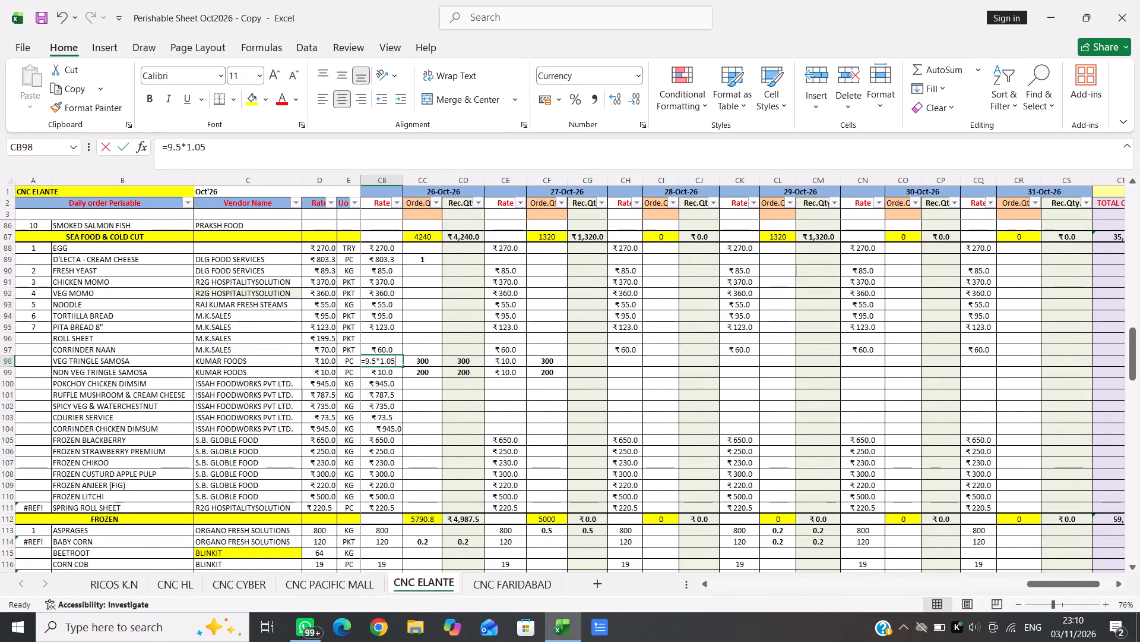
key("Down")
key("BackSpace")
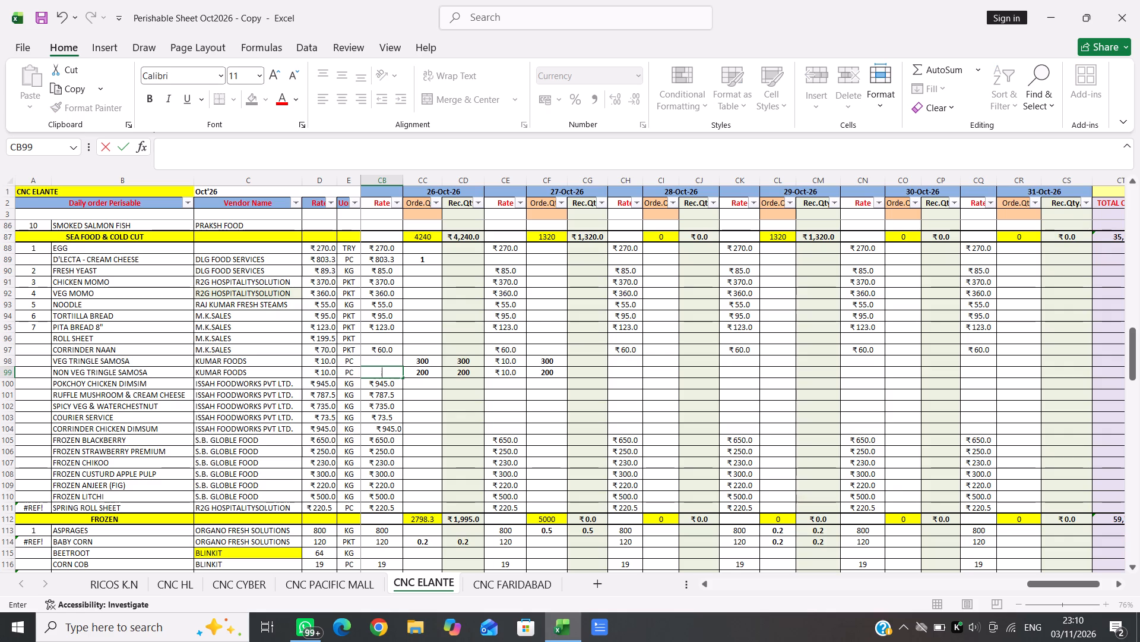
left_click(389, 357)
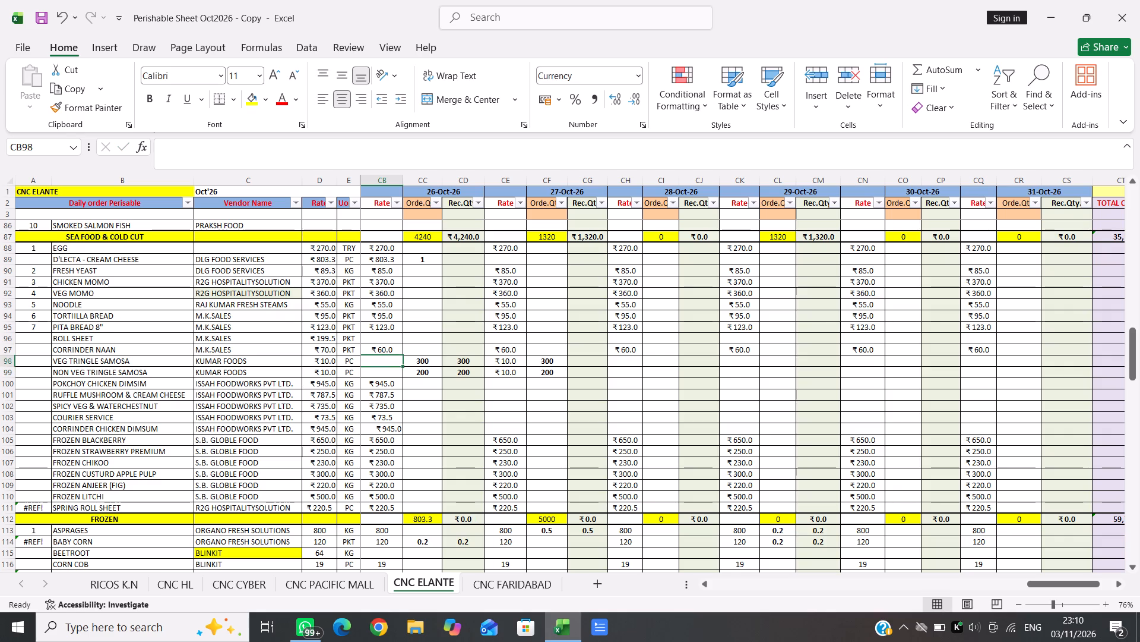
type("10")
key("Down")
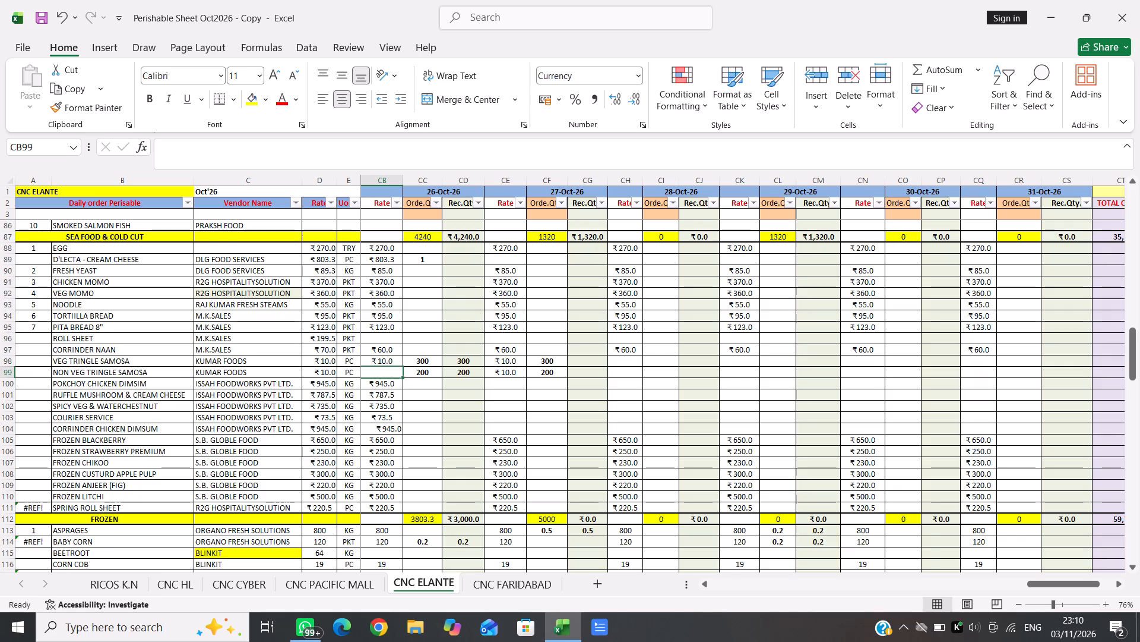
type("10")
key("Down")
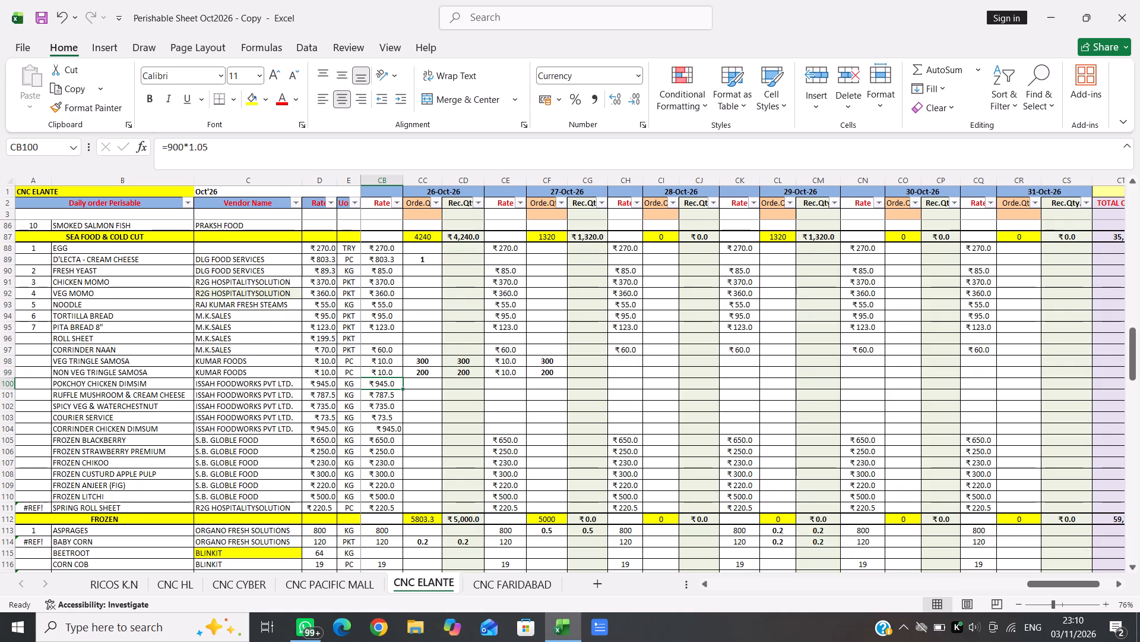
Enter the 26-Oct-26 received quantity as 1 for D'LECTA cream cheese.
left_click(471, 260)
key("1")
key("Right")
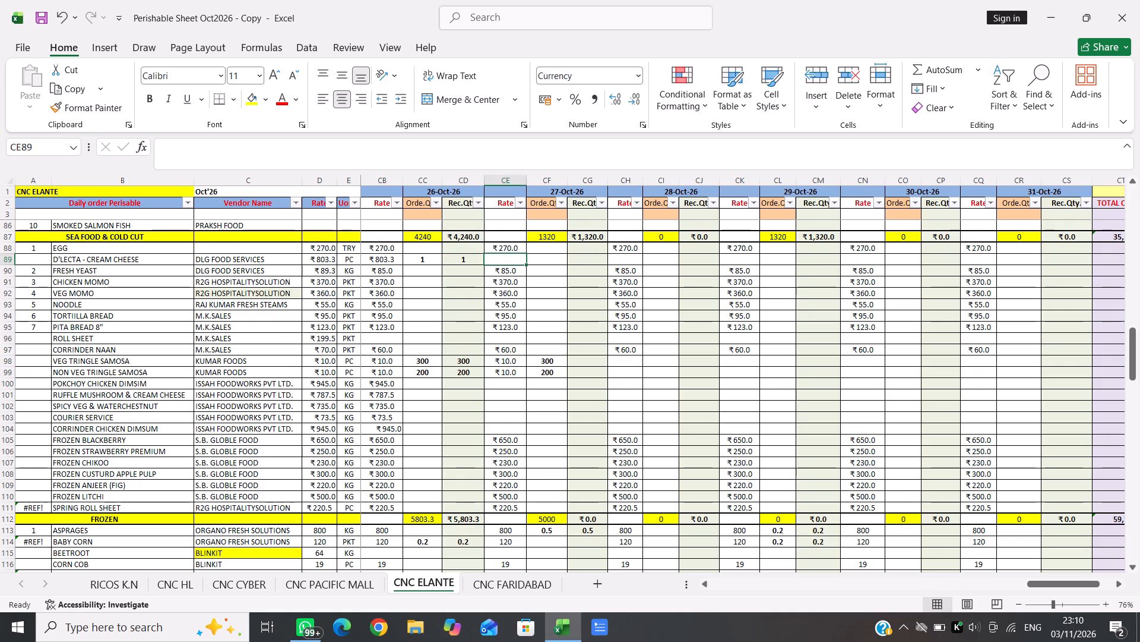
key("Left")
key("Down")
key("Down")
key("Down")
key("Down")
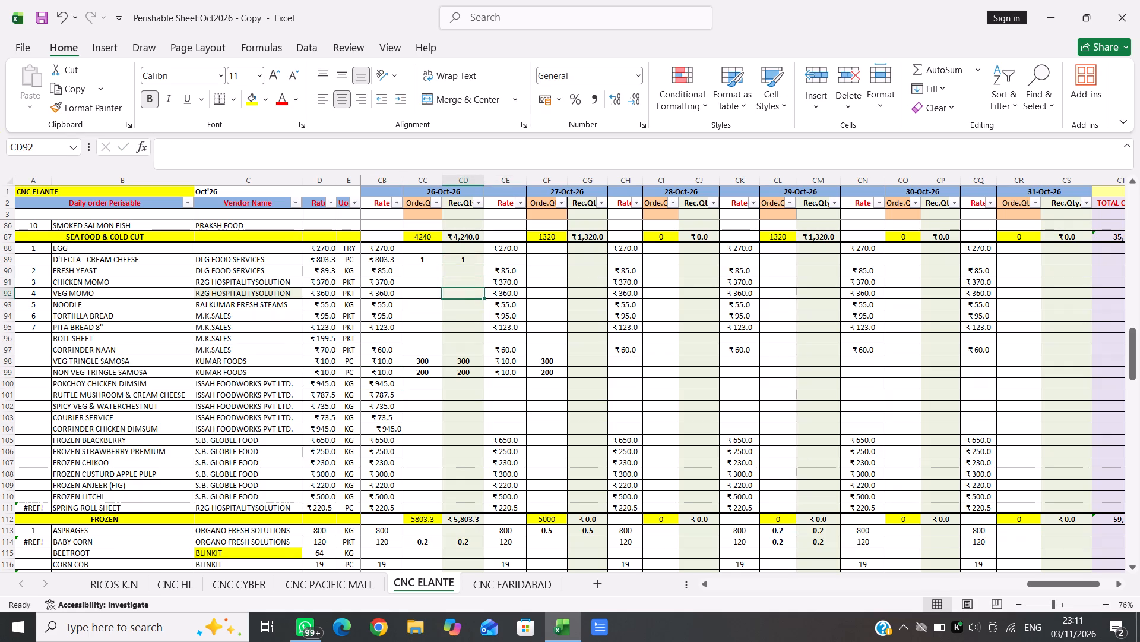
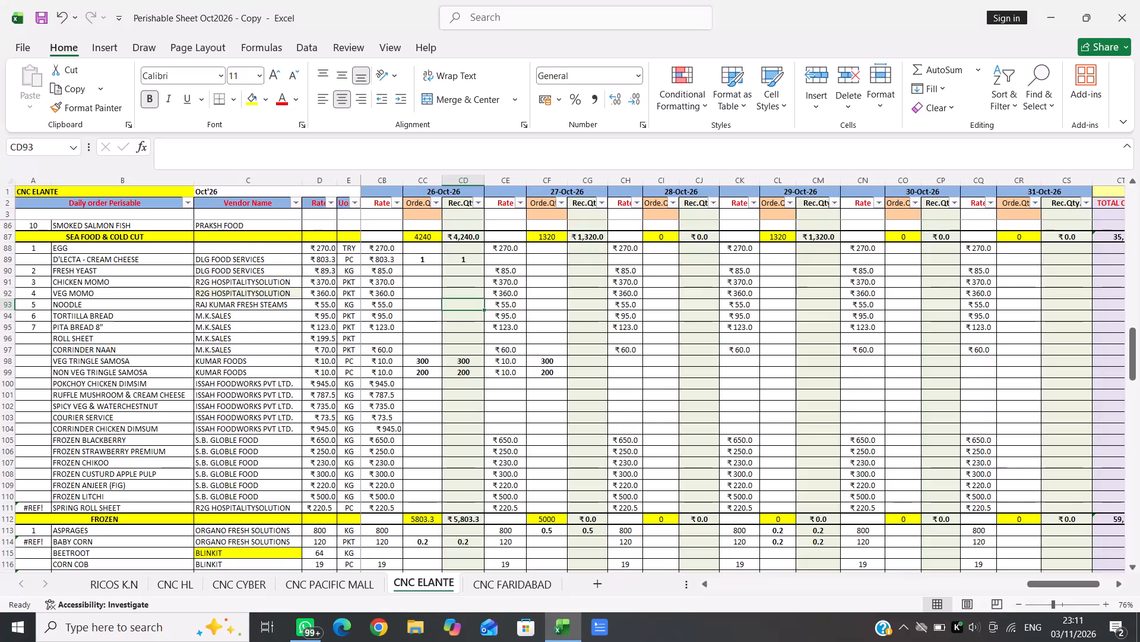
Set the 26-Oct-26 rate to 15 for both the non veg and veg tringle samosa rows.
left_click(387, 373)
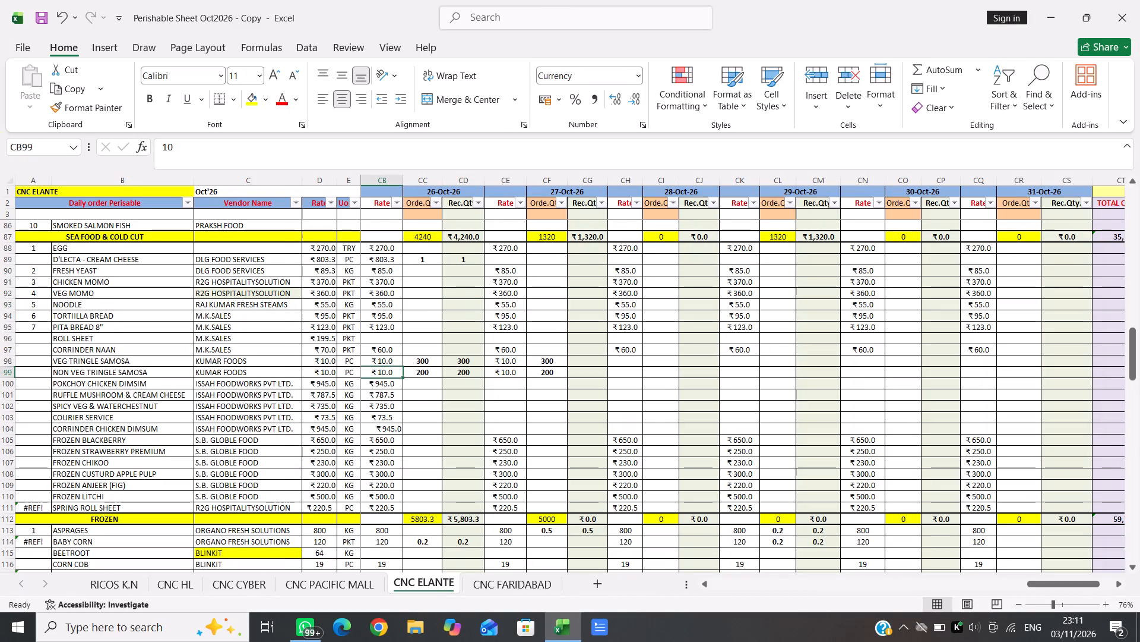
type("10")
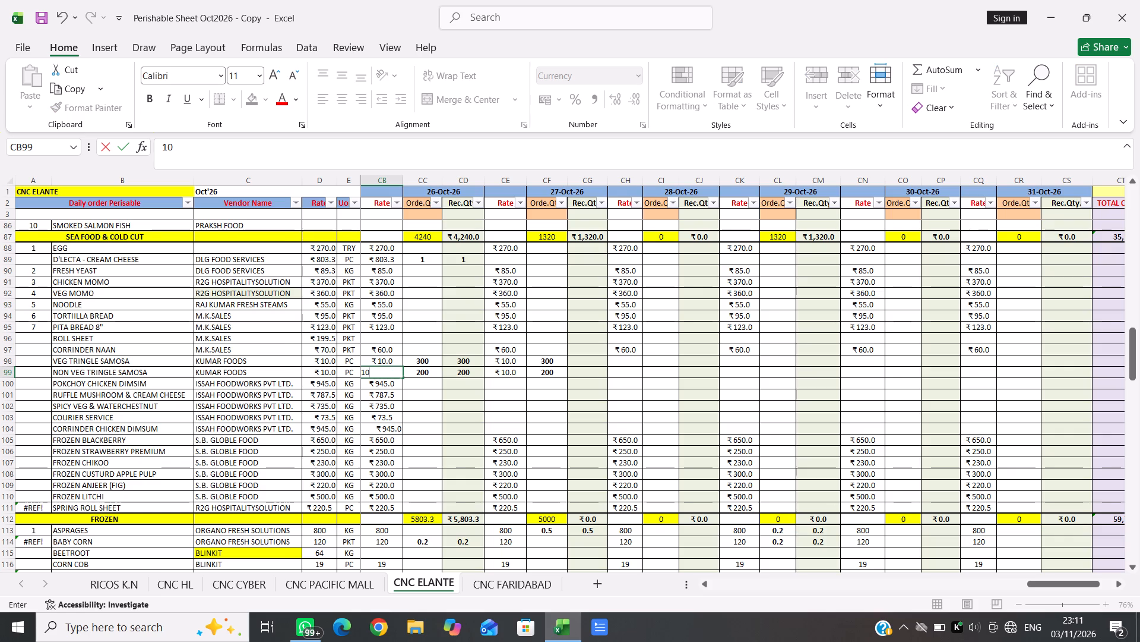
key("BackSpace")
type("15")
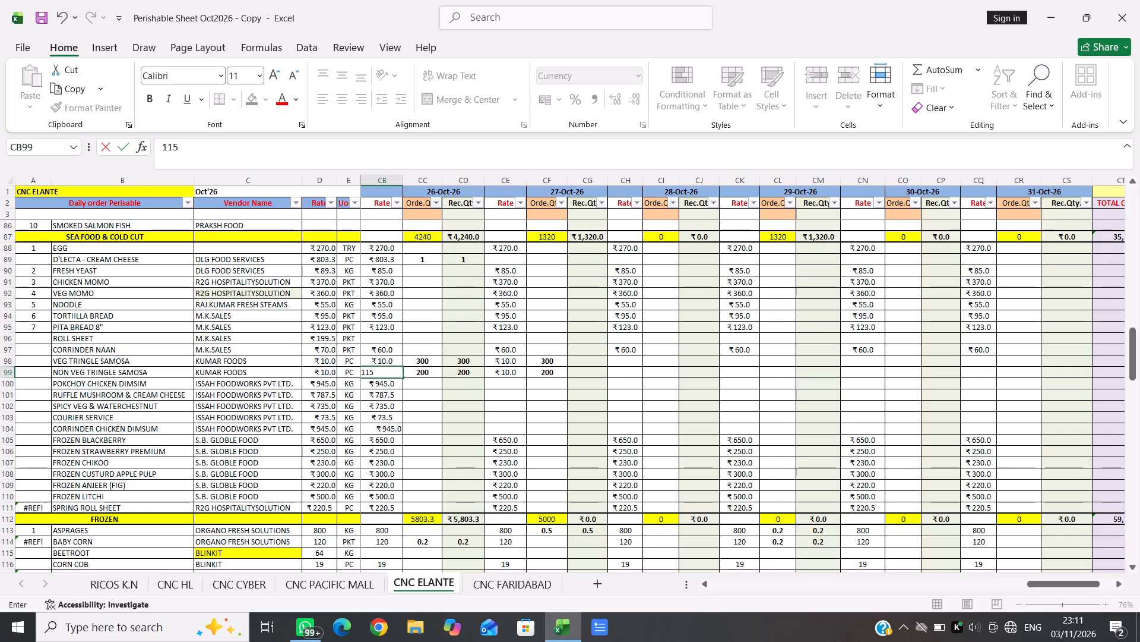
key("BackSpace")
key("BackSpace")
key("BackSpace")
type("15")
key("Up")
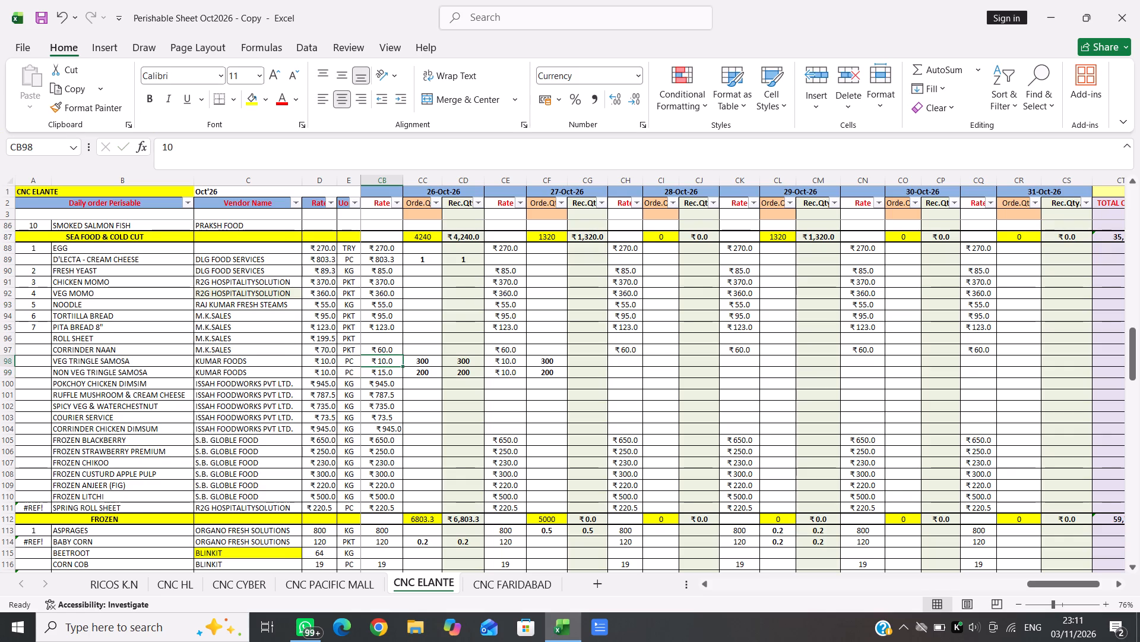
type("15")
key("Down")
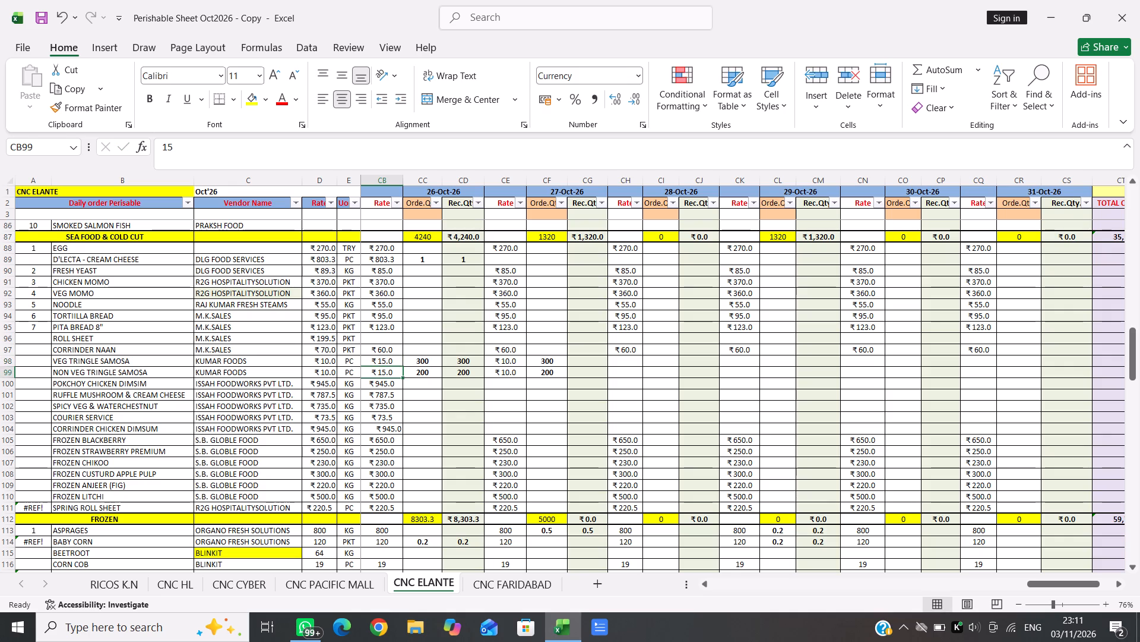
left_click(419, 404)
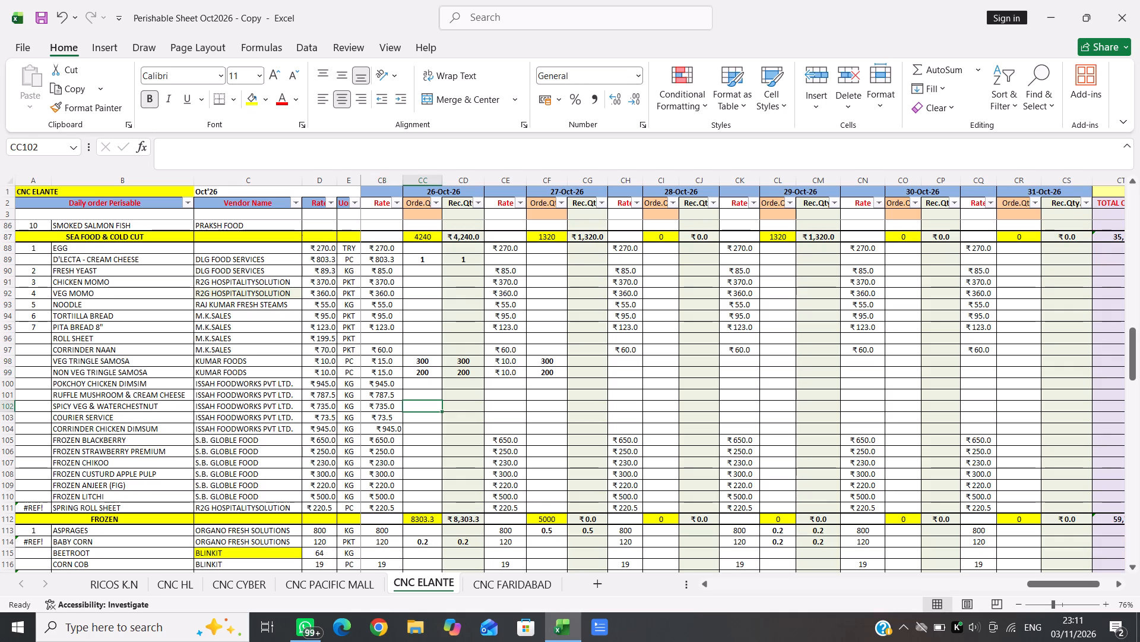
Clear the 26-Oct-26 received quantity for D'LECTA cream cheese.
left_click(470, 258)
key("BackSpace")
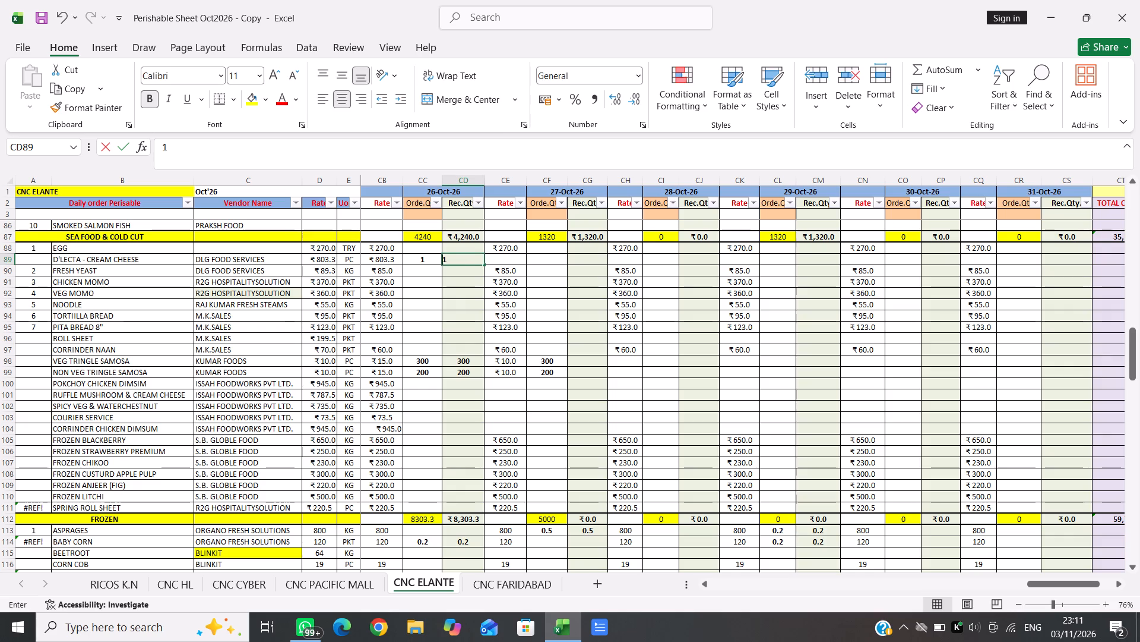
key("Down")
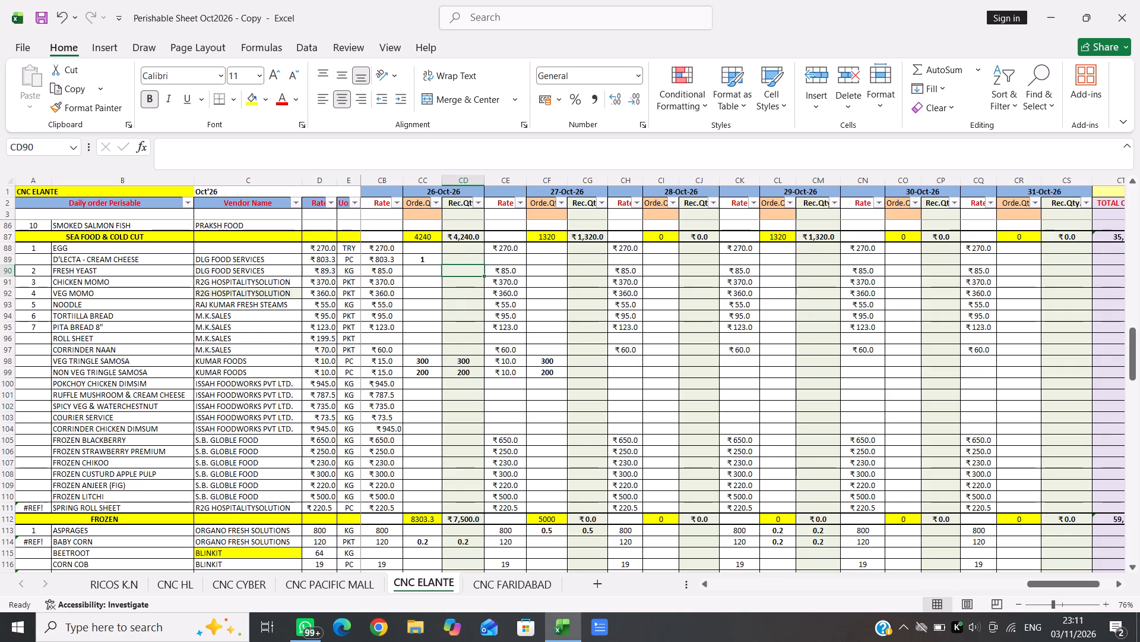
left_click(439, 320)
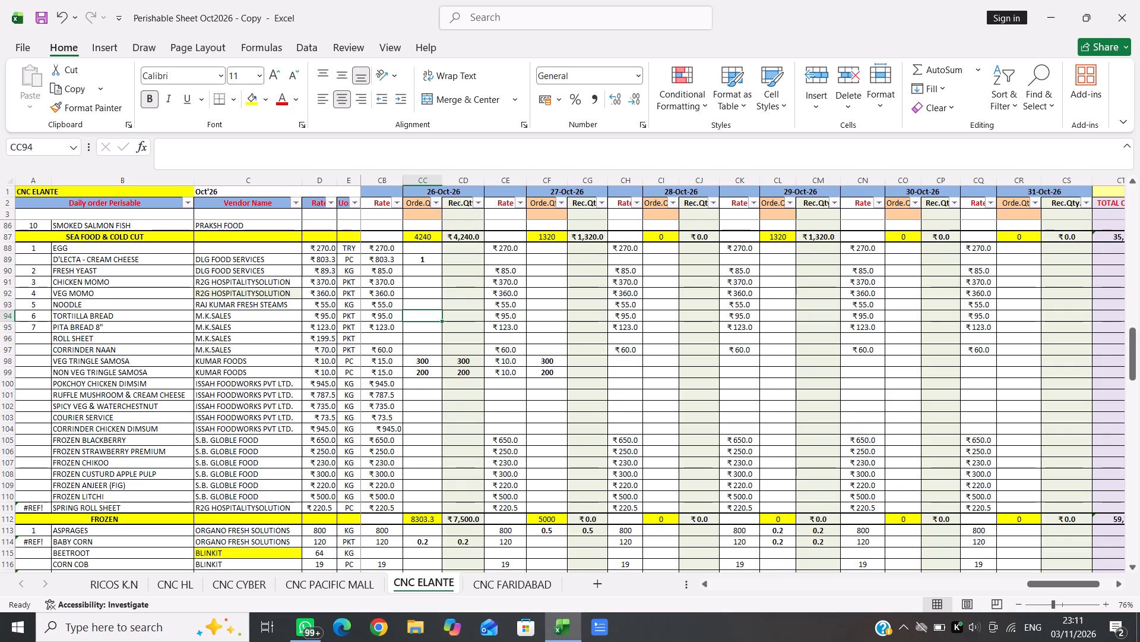
Set the 26-Oct-26 rate to 10 for both the veg and non veg tringle samosa rows.
left_click(385, 362)
type("10")
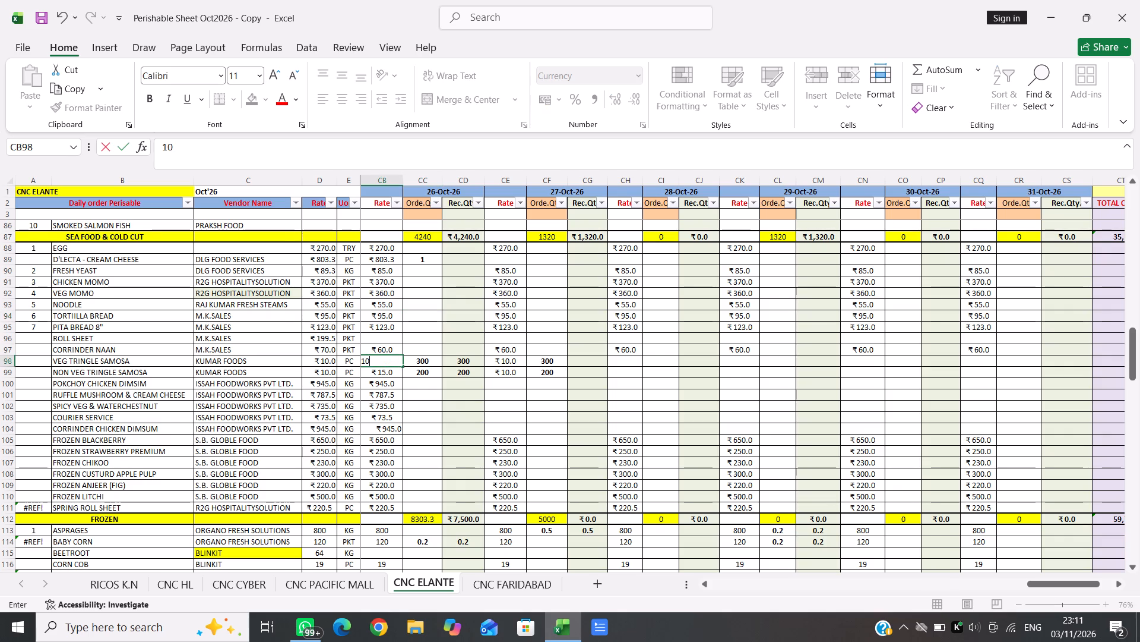
key("Down")
type("10")
key("Down")
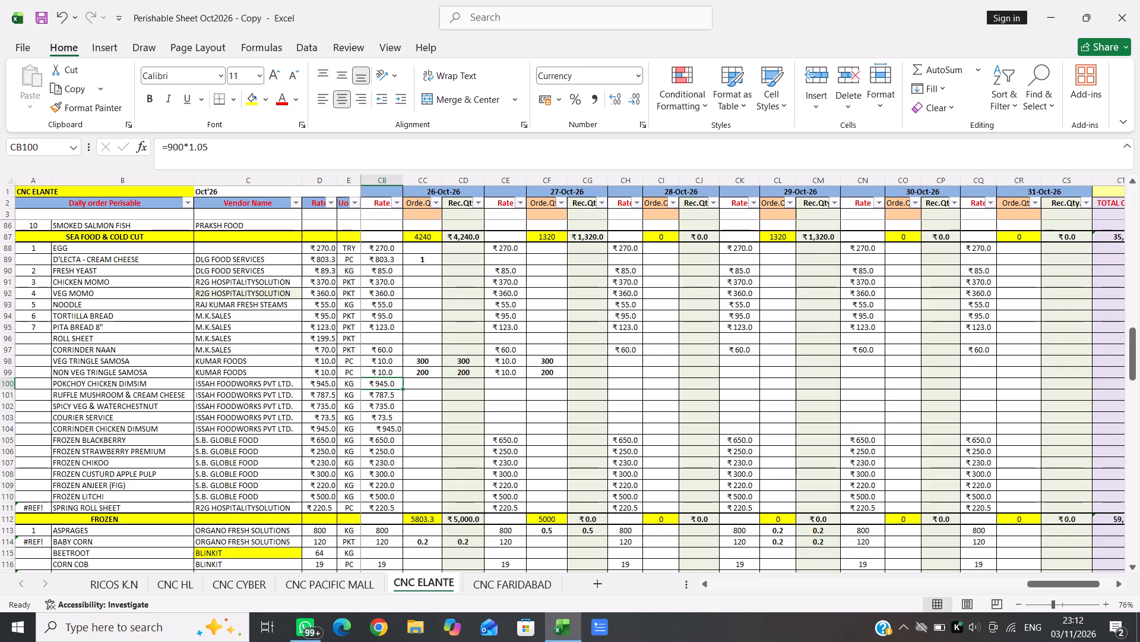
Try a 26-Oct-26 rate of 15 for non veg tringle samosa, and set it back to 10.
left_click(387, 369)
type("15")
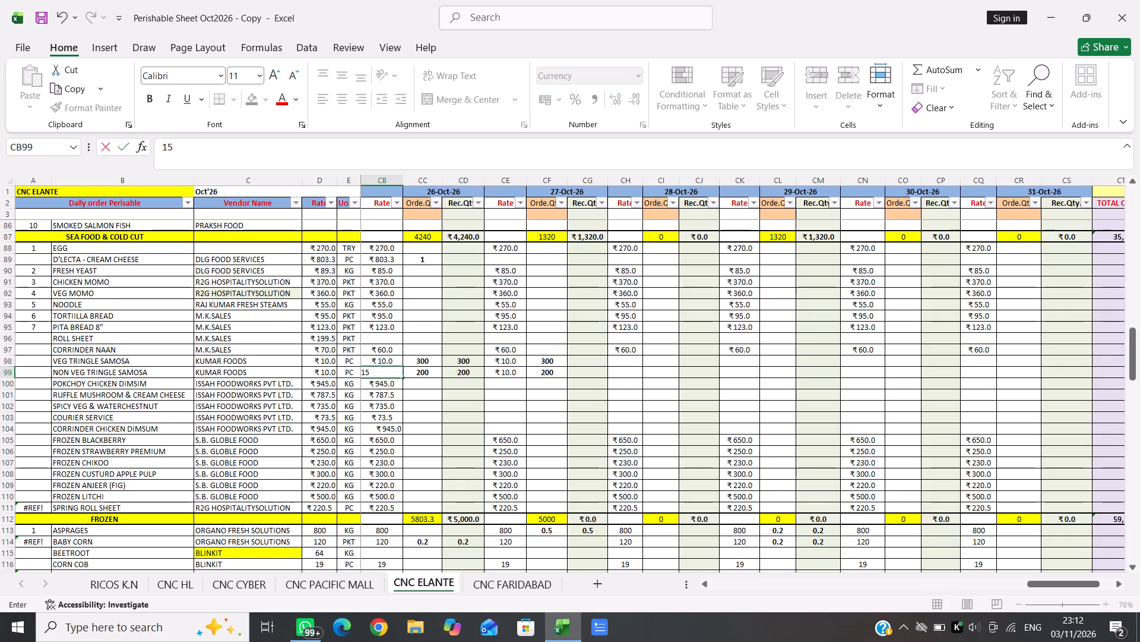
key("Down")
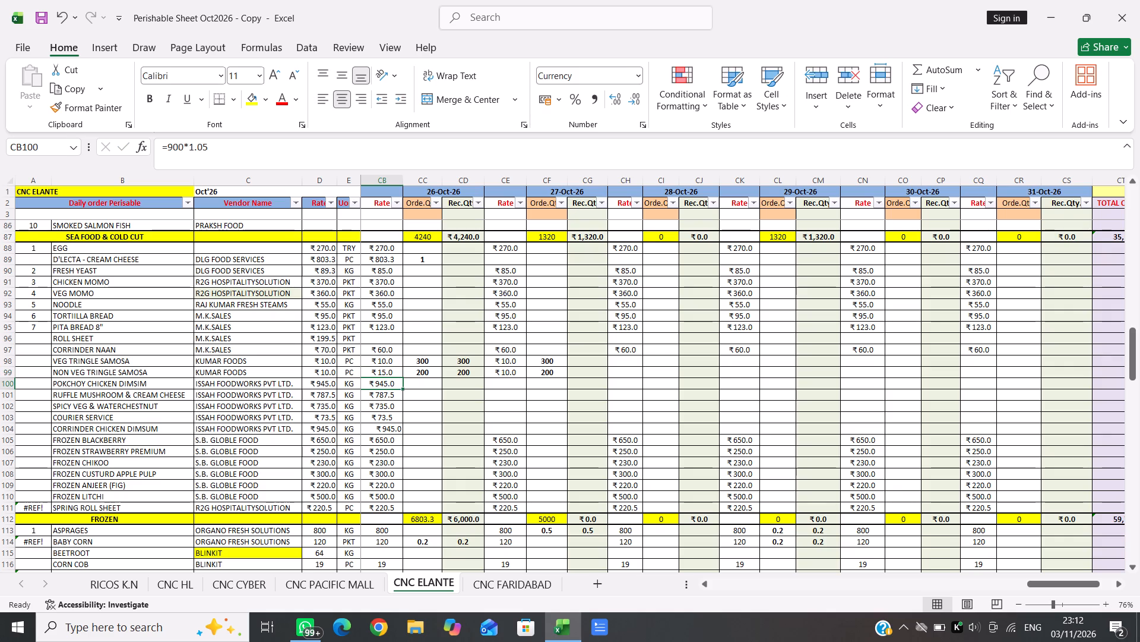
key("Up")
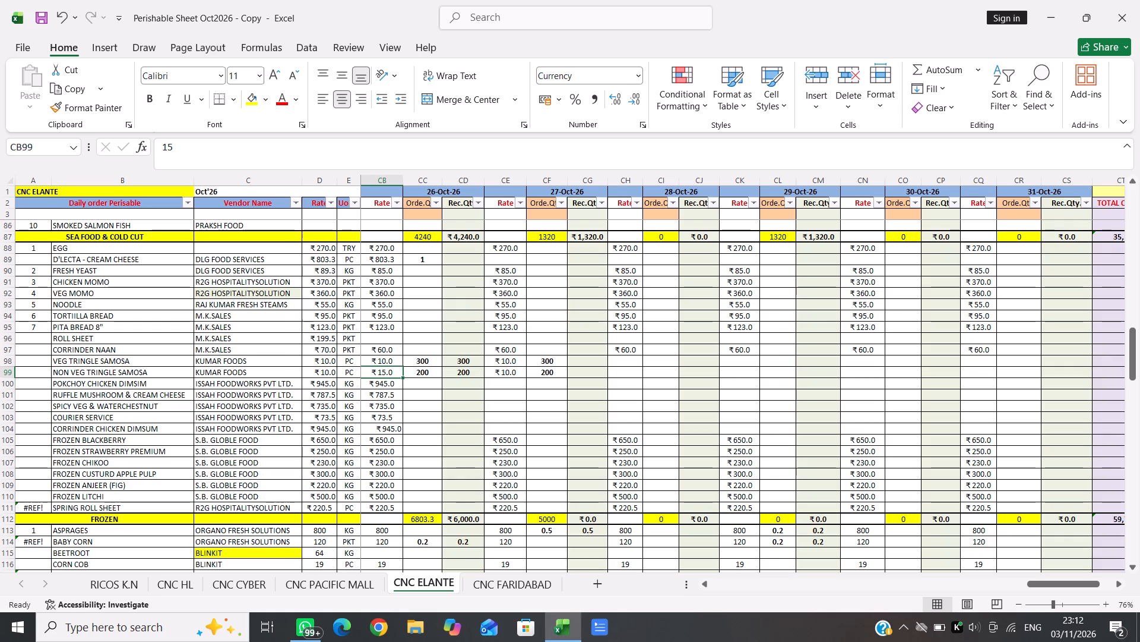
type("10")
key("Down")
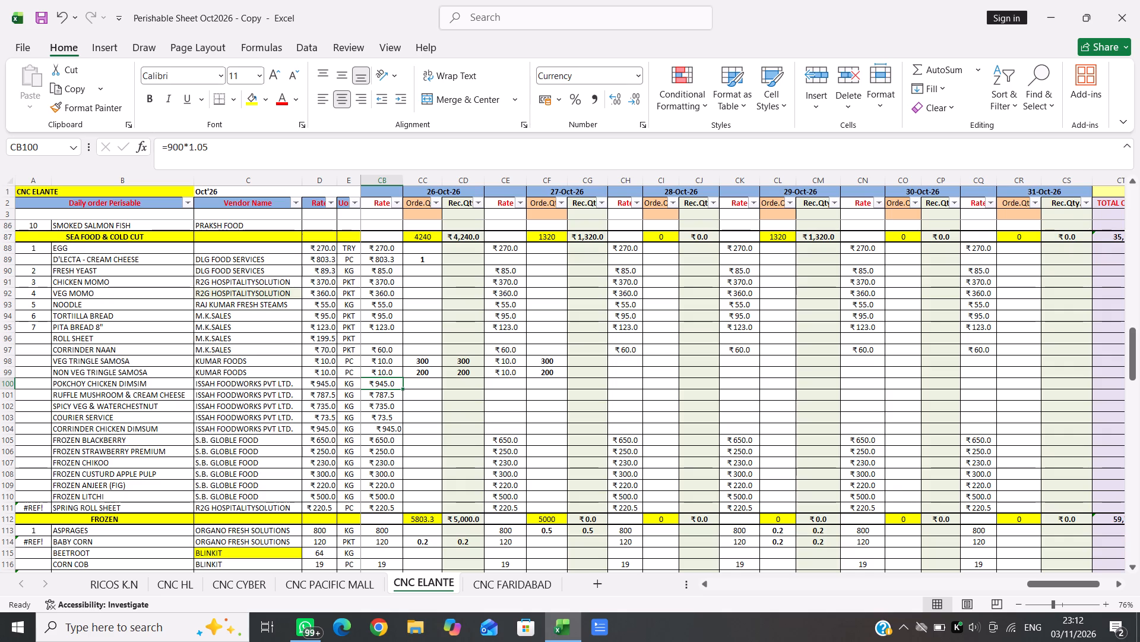
Clear the 27-Oct-26 ordered quantities for the veg and non veg tringle samosa rows.
left_click(555, 363)
key("BackSpace")
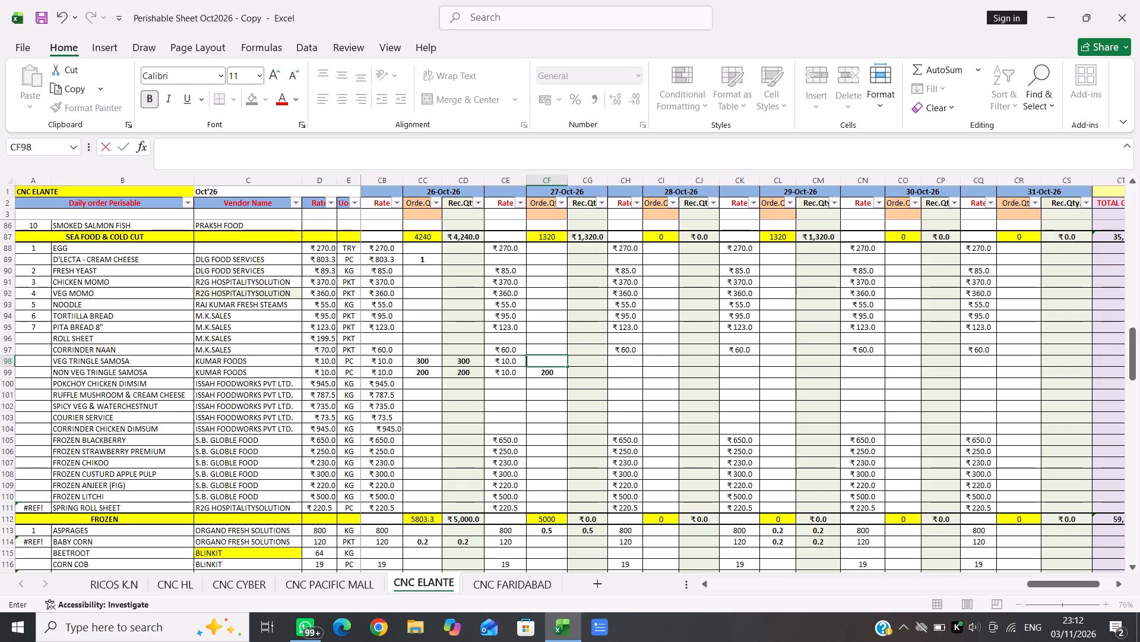
key("Down")
key("BackSpace")
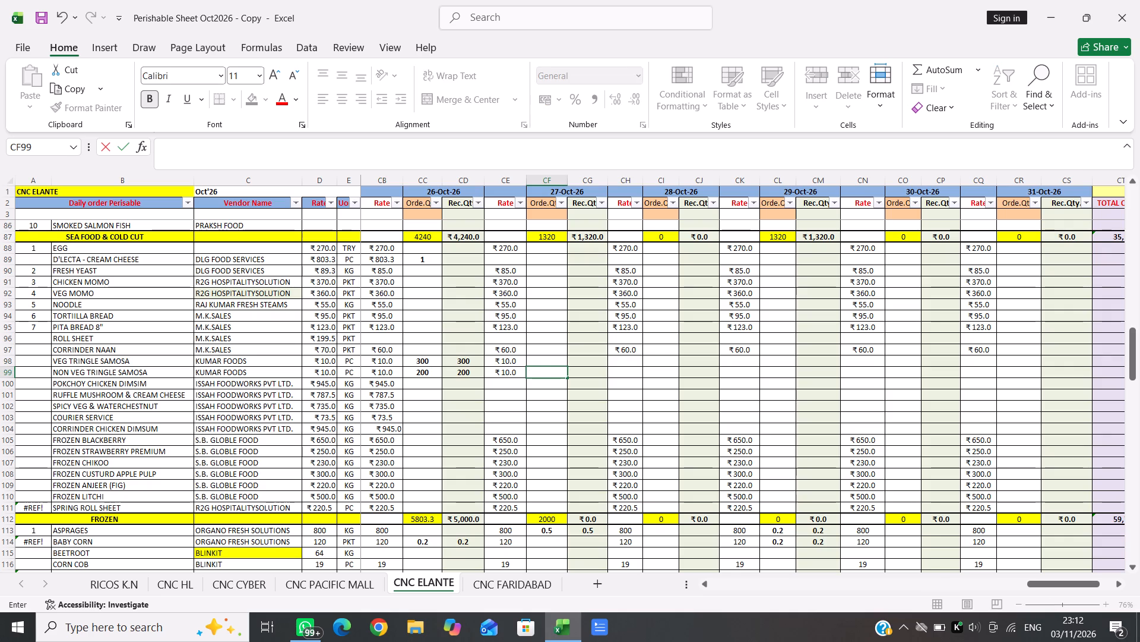
Enter the 26-Oct-26 received quantity as 1 for D'LECTA cream cheese.
left_click(461, 259)
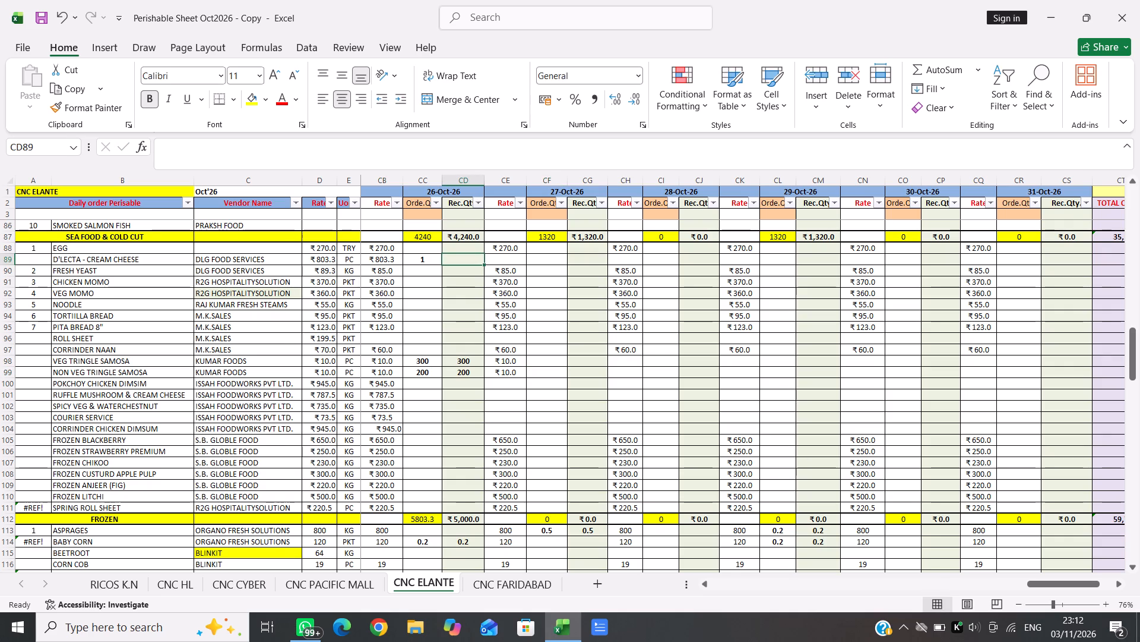
key("1")
key("Down")
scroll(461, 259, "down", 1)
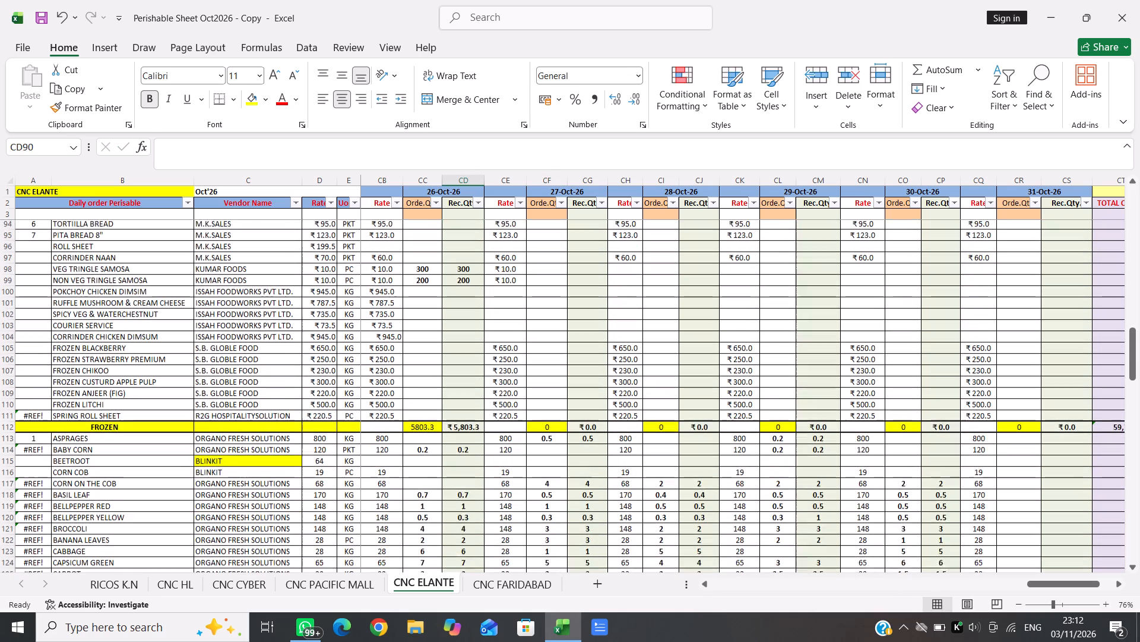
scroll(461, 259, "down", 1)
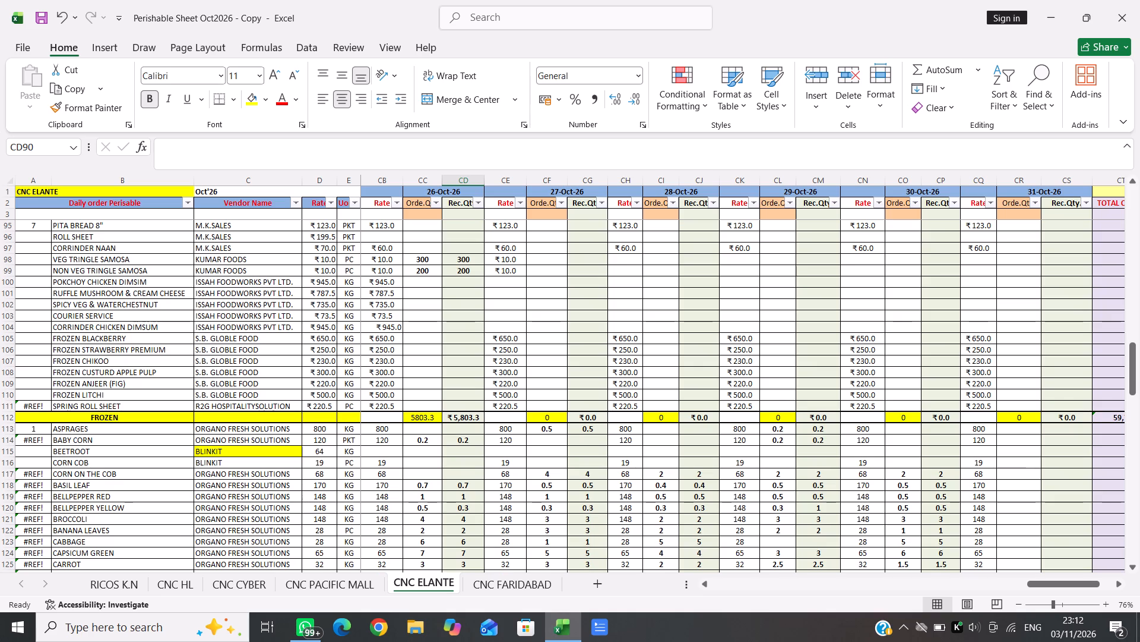
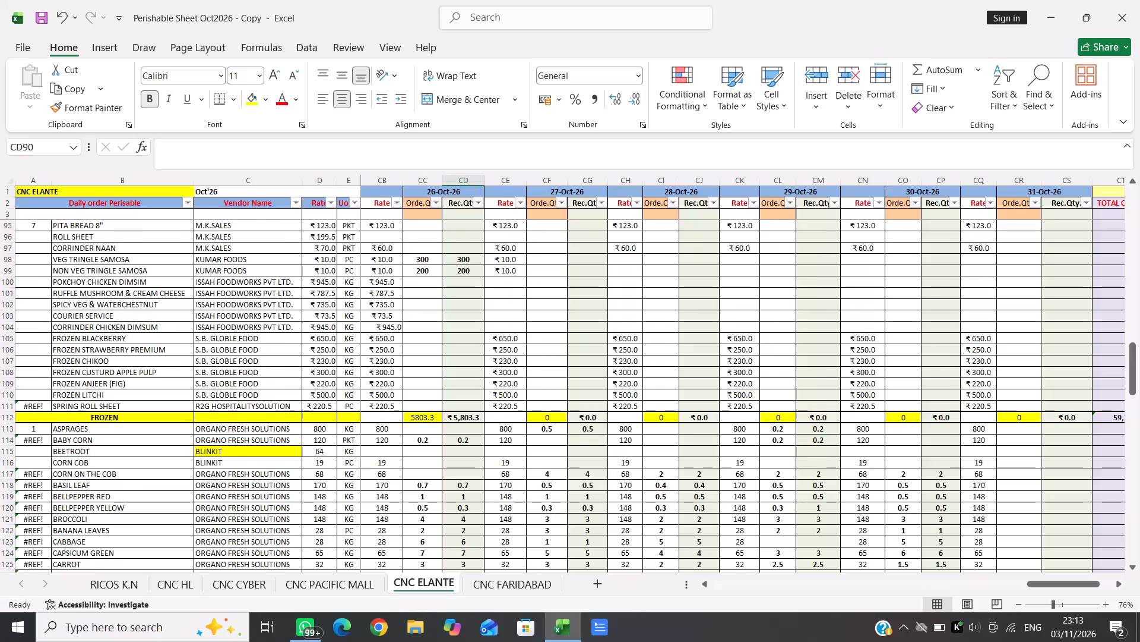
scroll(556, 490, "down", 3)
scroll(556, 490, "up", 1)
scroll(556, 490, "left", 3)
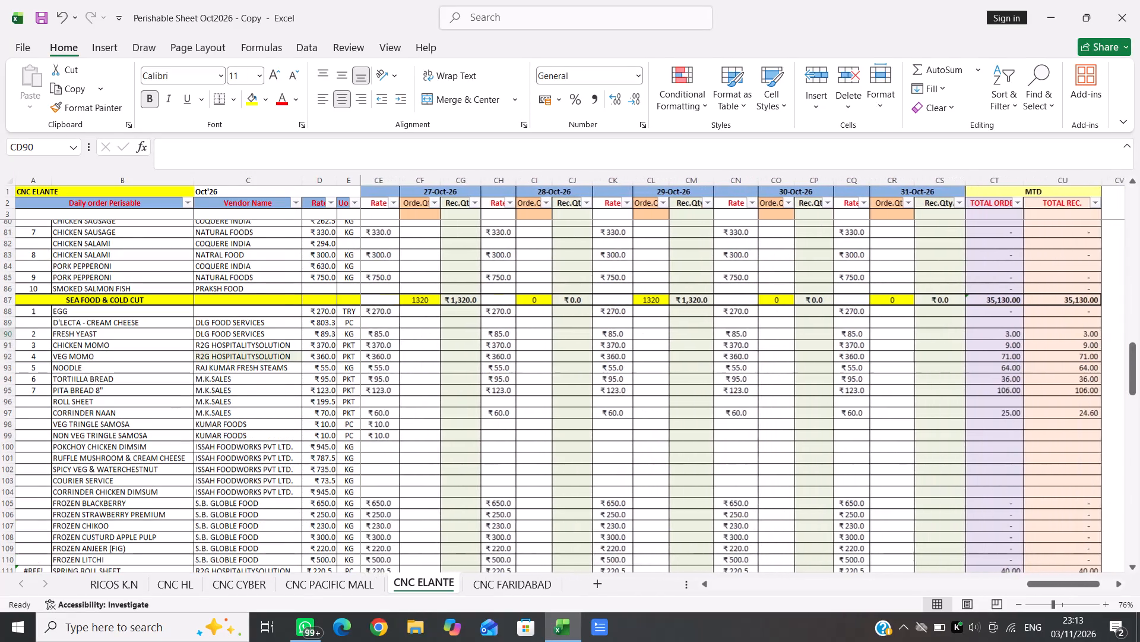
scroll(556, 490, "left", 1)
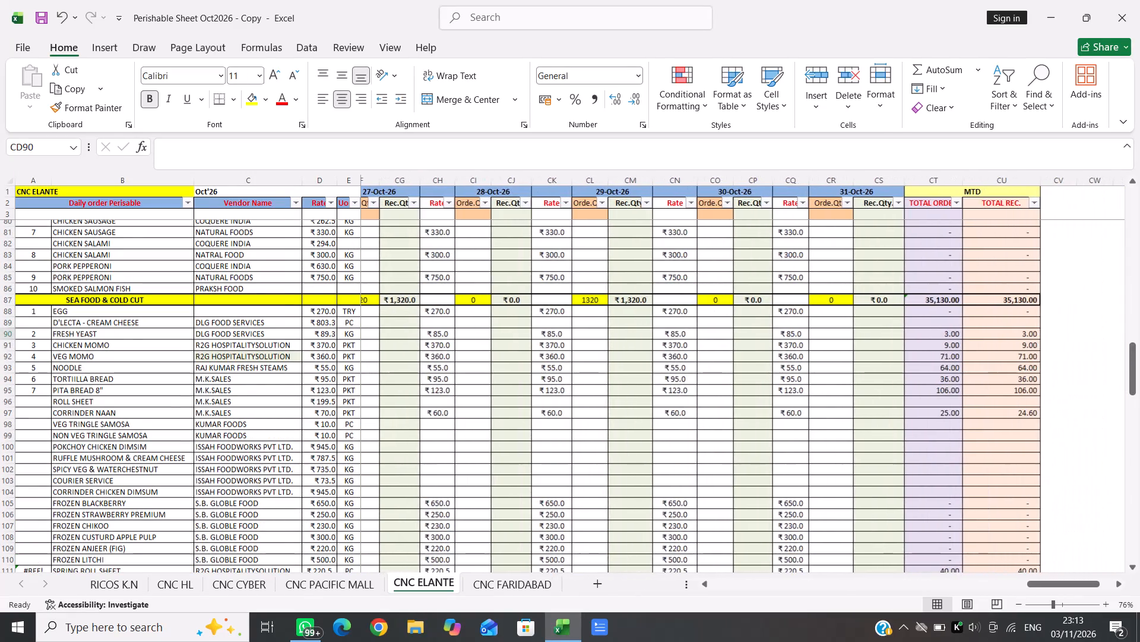
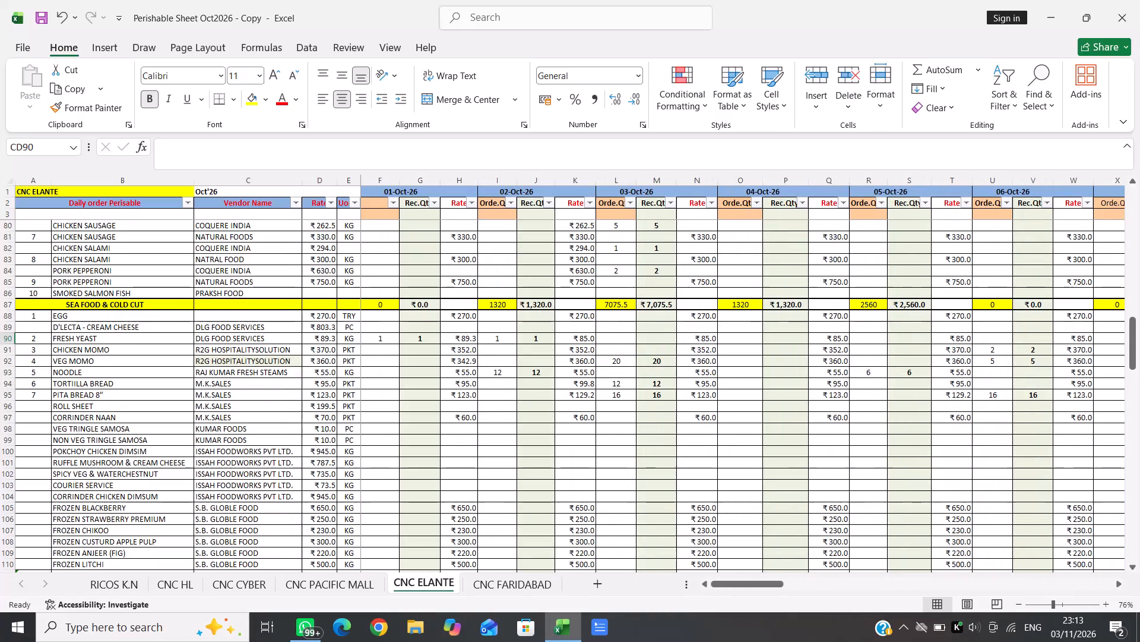
Hide columns F through CM, covering the daily entries from 01-Oct-26 through the 29-Oct-26 received quantity.
left_click(377, 175)
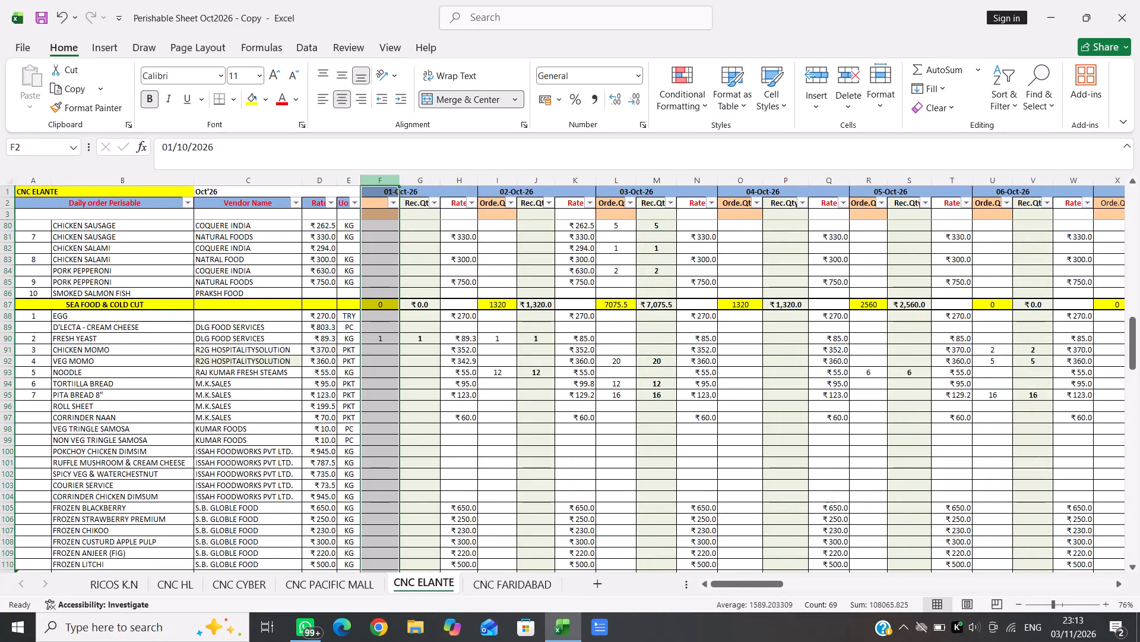
key("shift+Right")
key("shift+Right")
key("shift+Right")
key("shift+Right")
key("shift+Right")
key("shift+Right")
key("shift+Right")
key("shift+Right")
key("shift+Right")
key("shift+Right")
key("shift+Right")
key("shift+Right")
key("shift+Right")
key("shift+Right")
key("shift+Right")
key("shift+Right")
key("shift+Right")
key("shift+Right")
key("shift+Right")
key("shift+Right")
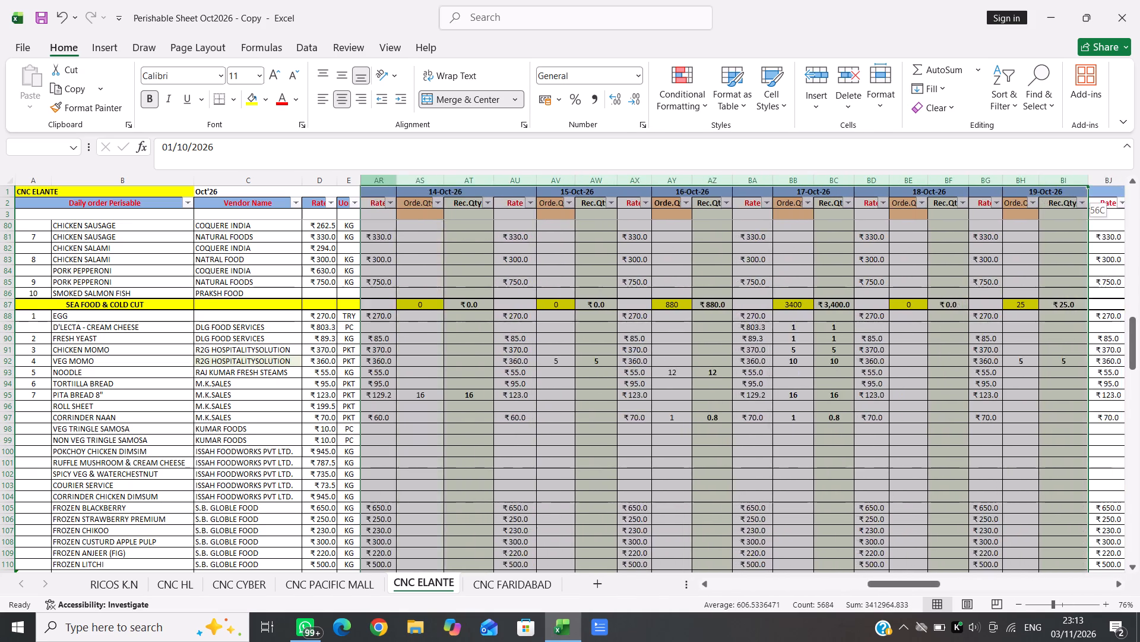
key("shift+Right")
key("shift+Right")
key("shift+Right")
key("shift+Right")
key("shift+Right")
key("shift+Right")
key("shift+Right")
key("shift+Right")
key("shift+Right")
key("shift+Right")
key("shift+Right")
key("shift+Right")
key("shift+Right")
key("shift+Right")
key("shift+Right")
key("shift+Right")
key("shift+Right")
key("shift+Right")
key("shift+Right")
key("shift+Right")
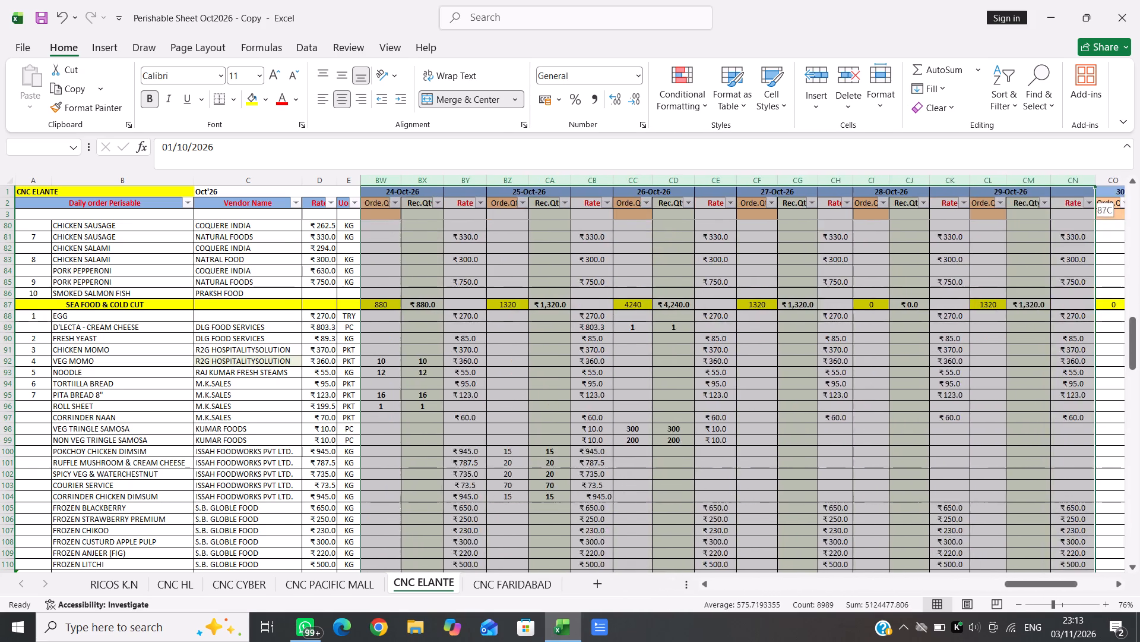
key("shift+Left")
key("shift+Left")
key("shift+Left")
key("shift+Left")
key("shift+Left")
key("shift+Left")
key("shift+Left")
key("shift+Left")
key("shift+Left")
key("shift+Left")
key("shift+Left")
key("shift+Left")
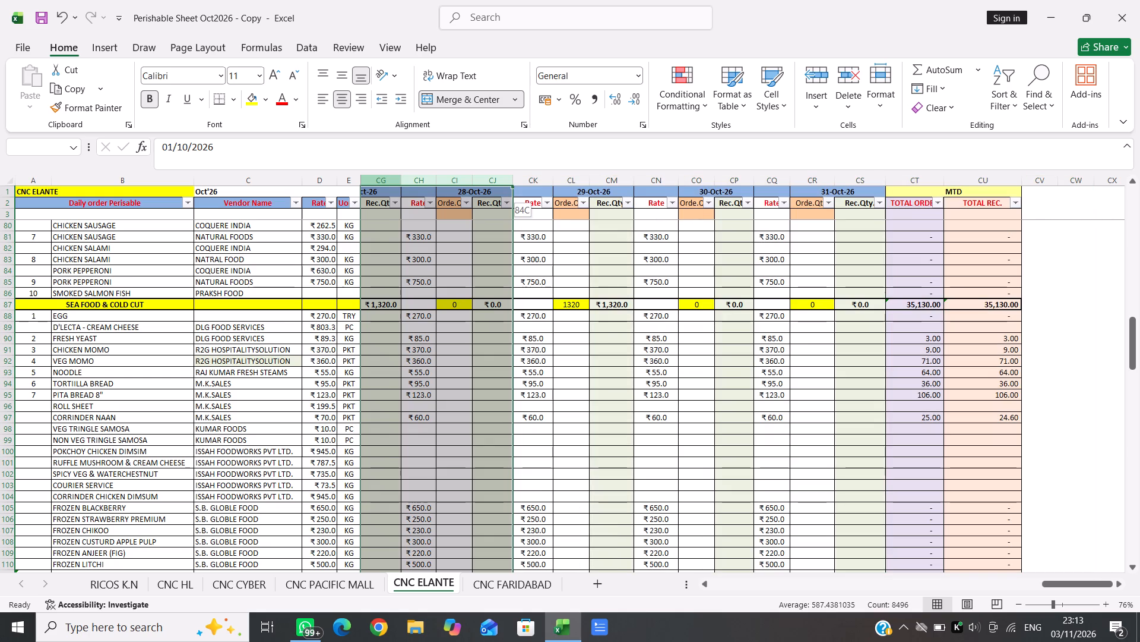
key("shift+Left")
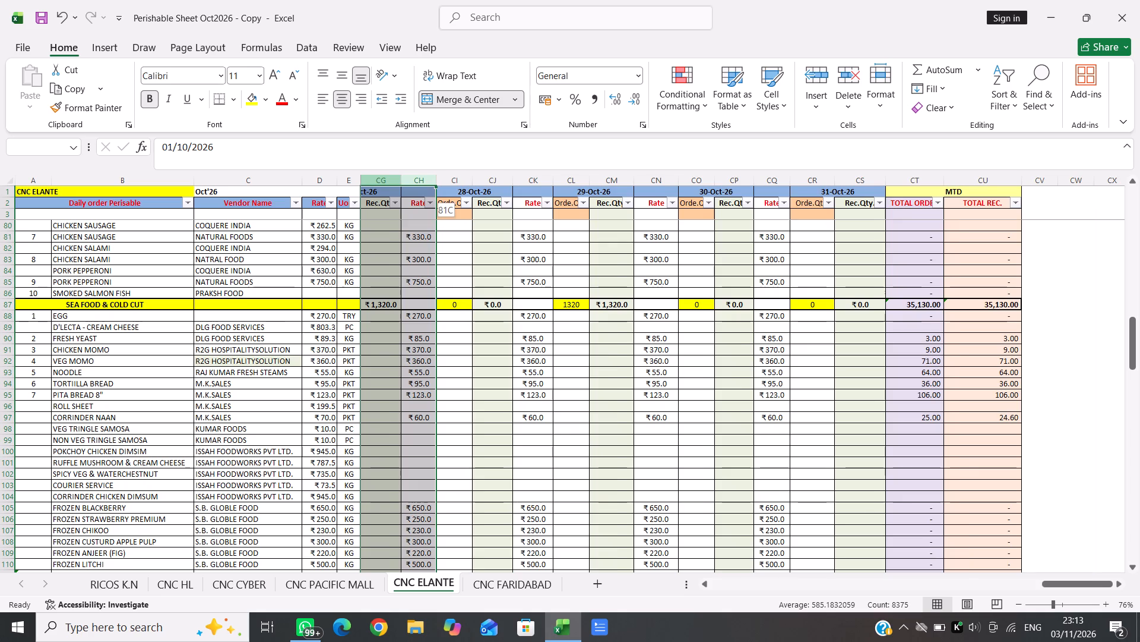
key("shift+Left")
key("shift+Left")
key("shift+Right")
key("shift+Right")
key("shift+Right")
key("shift+Right")
key("shift+Right")
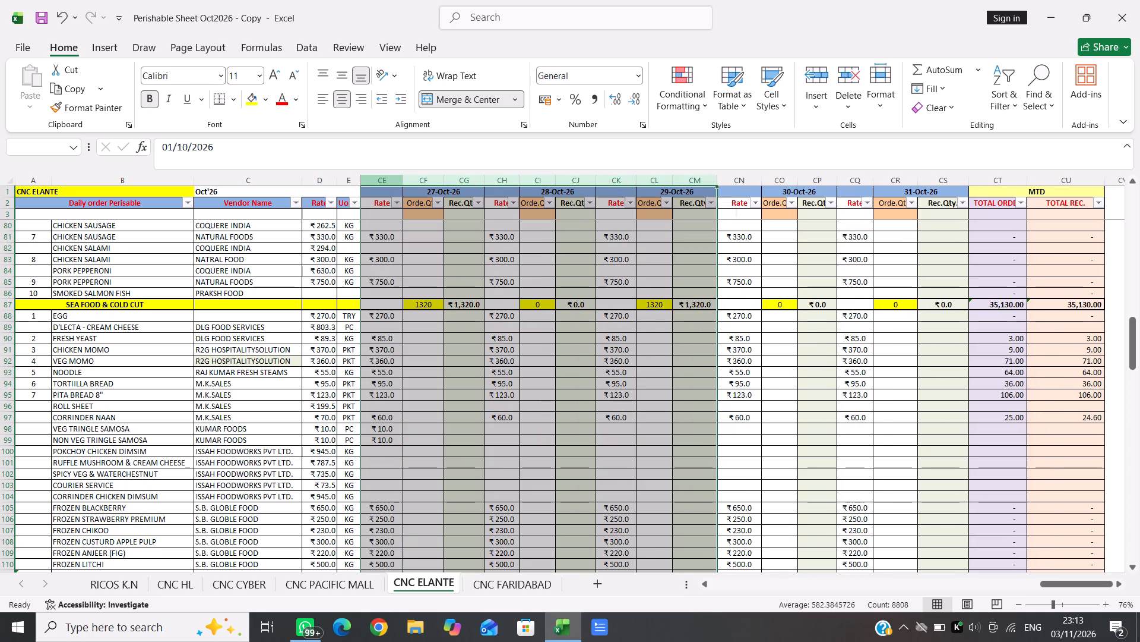
scroll(476, 304, "up", 7)
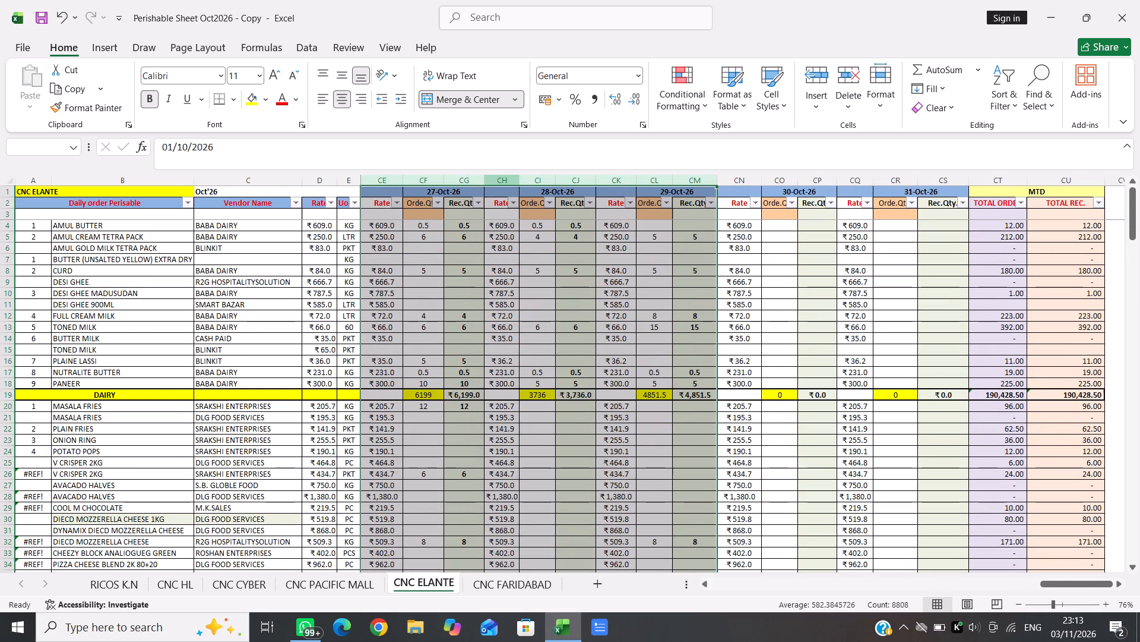
right_click(499, 181)
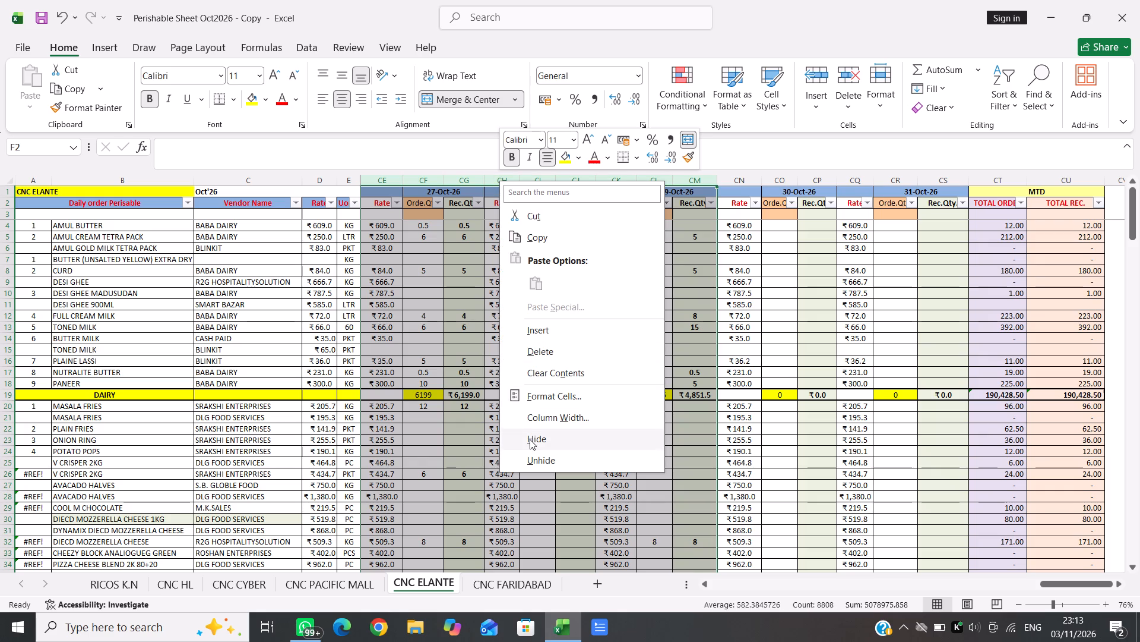
left_click(530, 439)
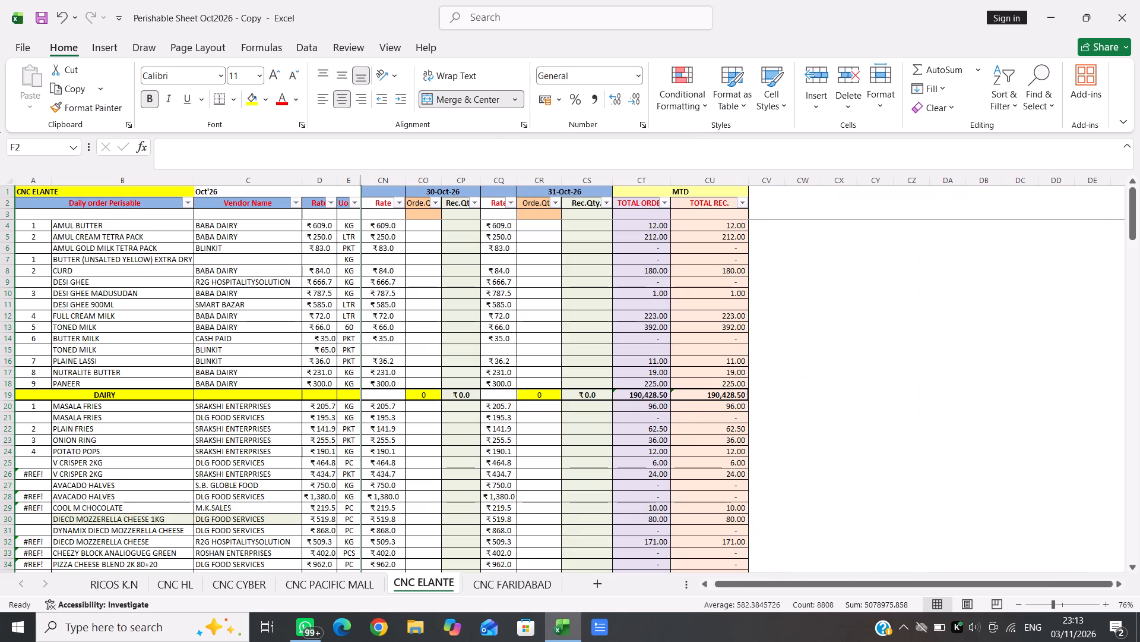
left_click(420, 347)
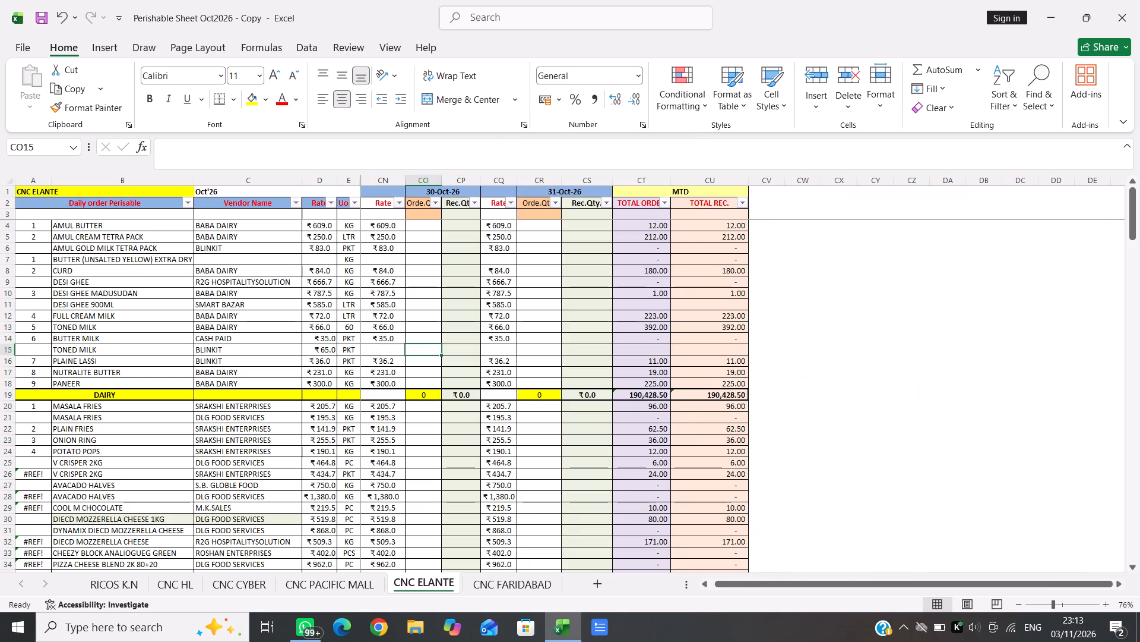
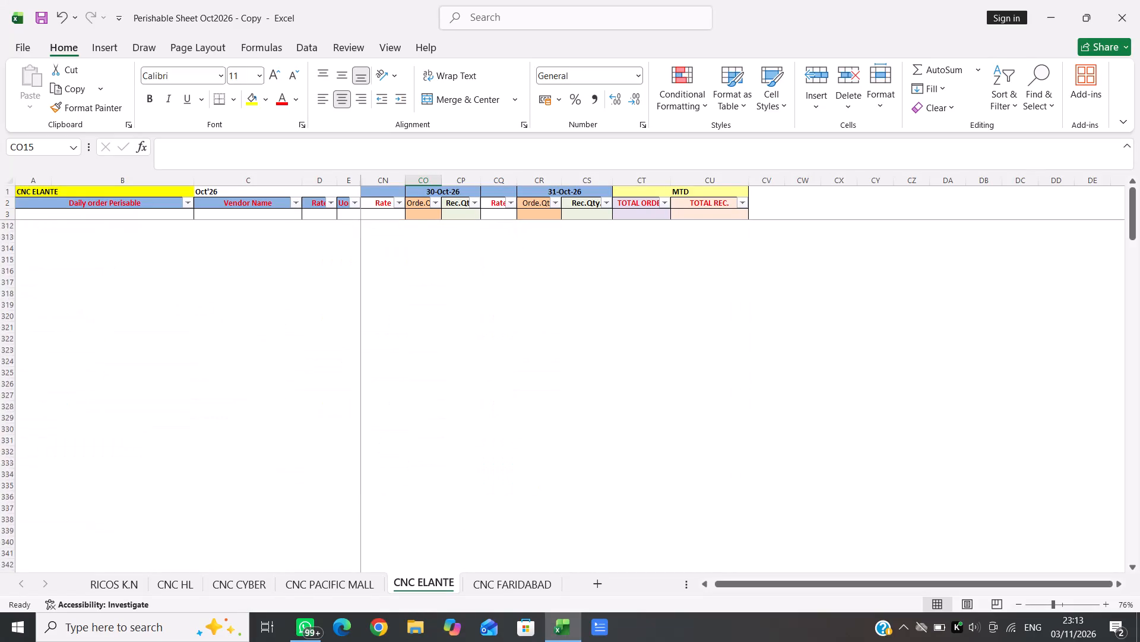
Enter 40 as both the ordered and received quantity of ICE CUBE for 30-Oct-26.
scroll(420, 347, "down", 2)
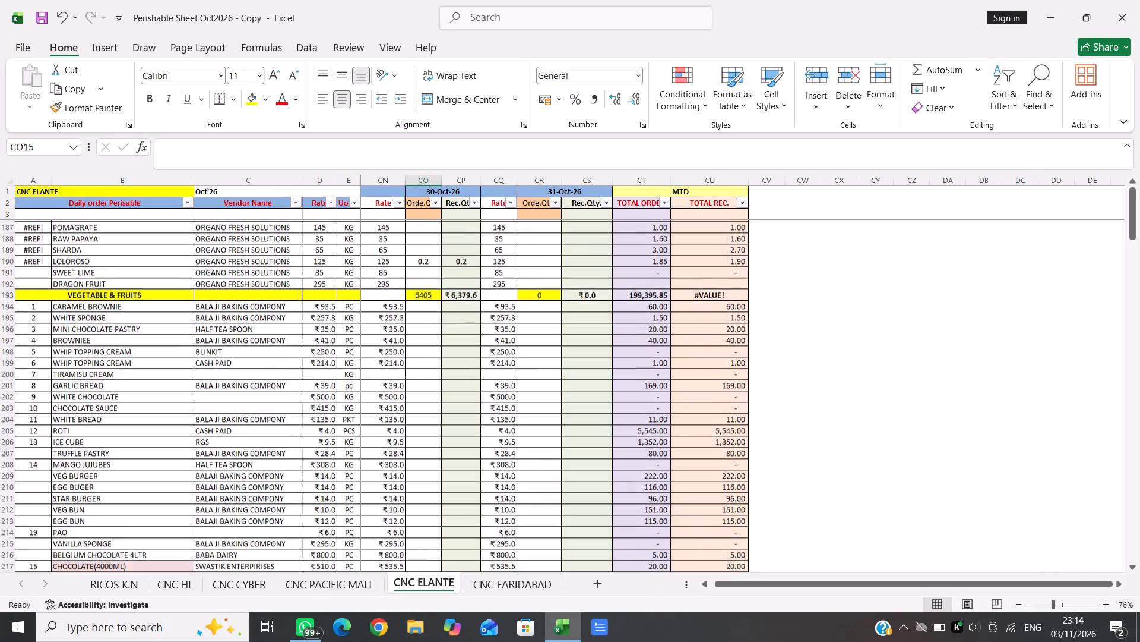
scroll(420, 347, "down", 1)
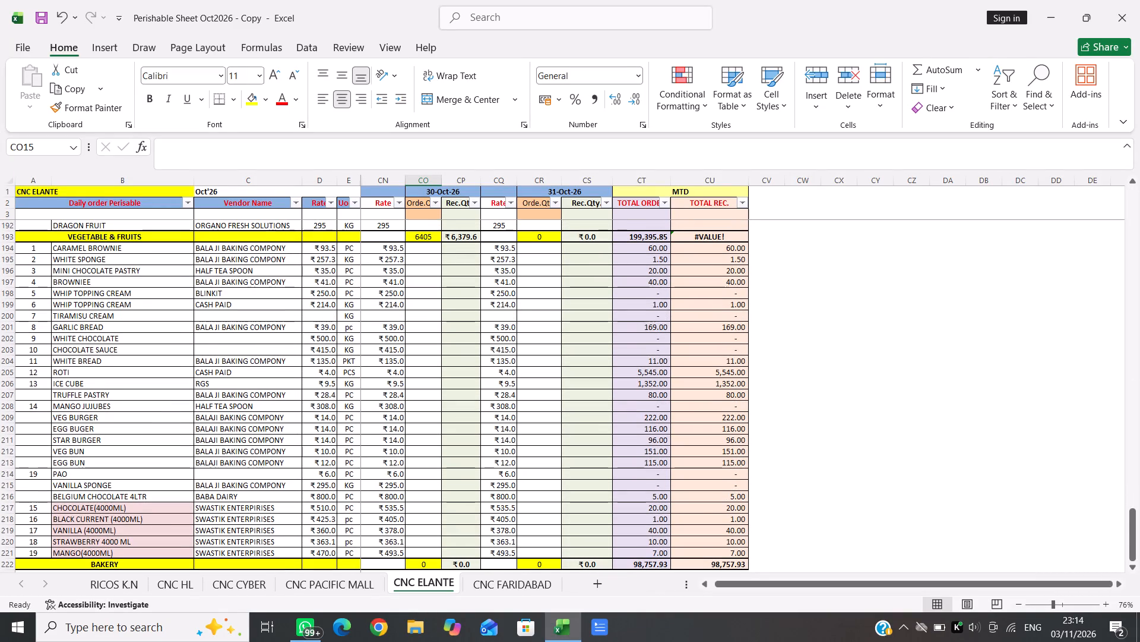
left_click(424, 383)
type("40")
key("Right")
type("40")
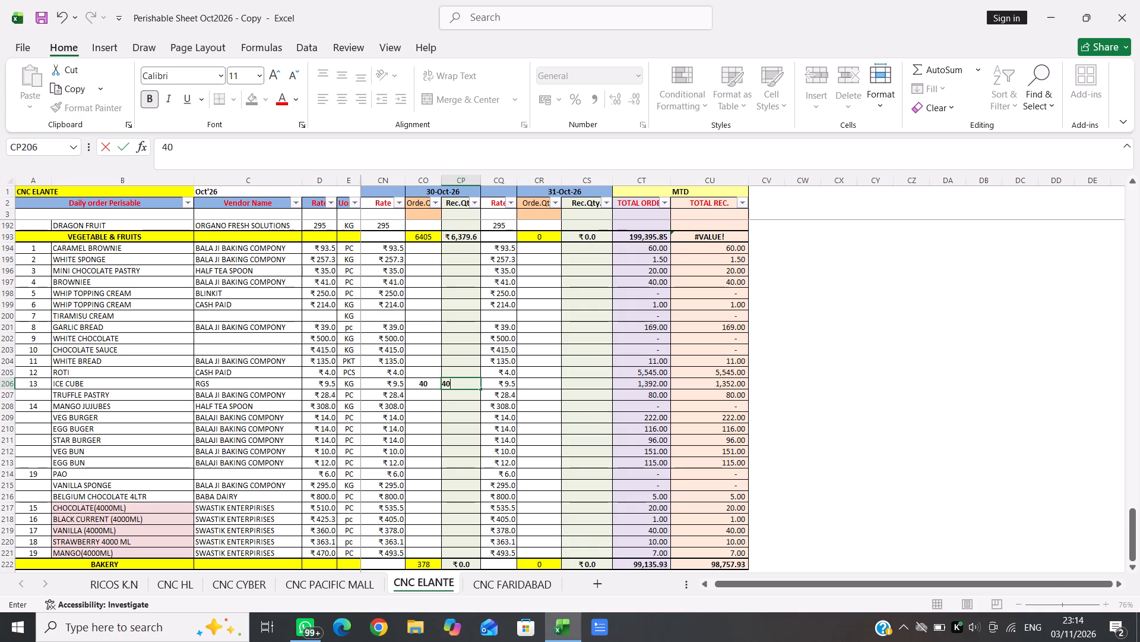
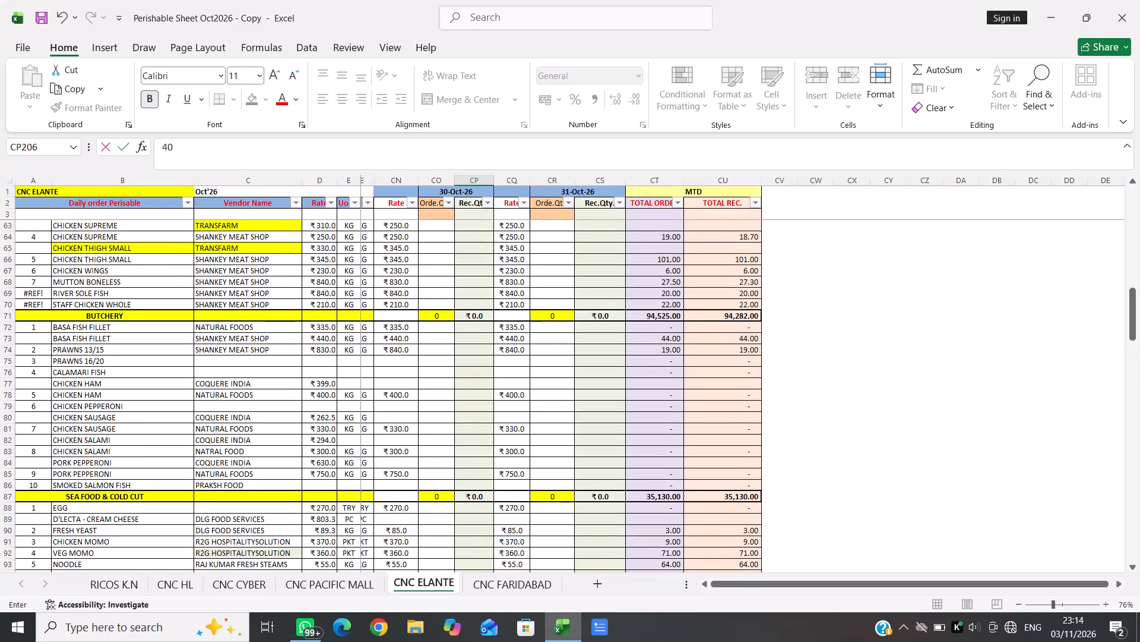
Review the 30-Oct-26 and 31-Oct-26 ordered and received quantities across the dairy, fries and cheese, butchery, seafood, frozen and vegetable items.
scroll(426, 395, "up", 1)
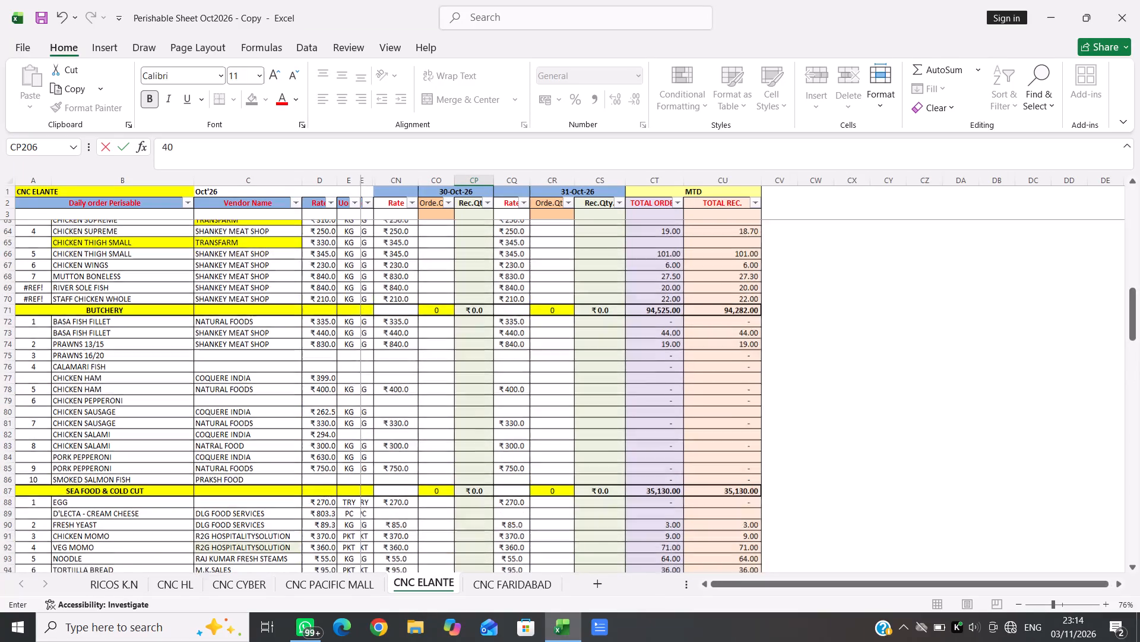
scroll(426, 395, "up", 1)
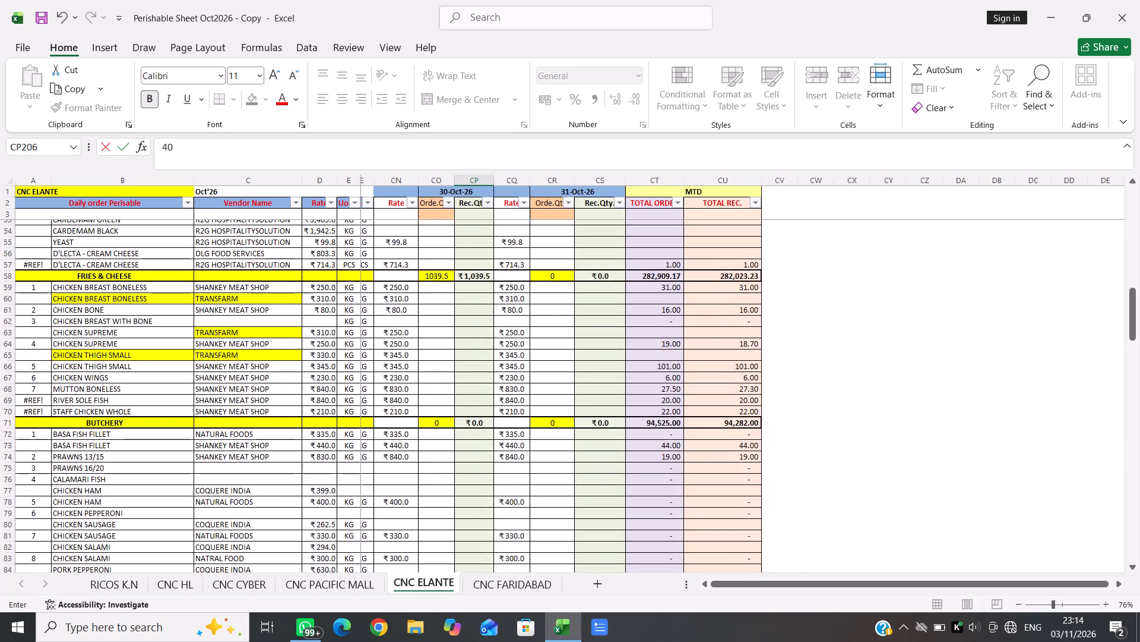
scroll(426, 395, "up", 2)
scroll(426, 396, "down", 2)
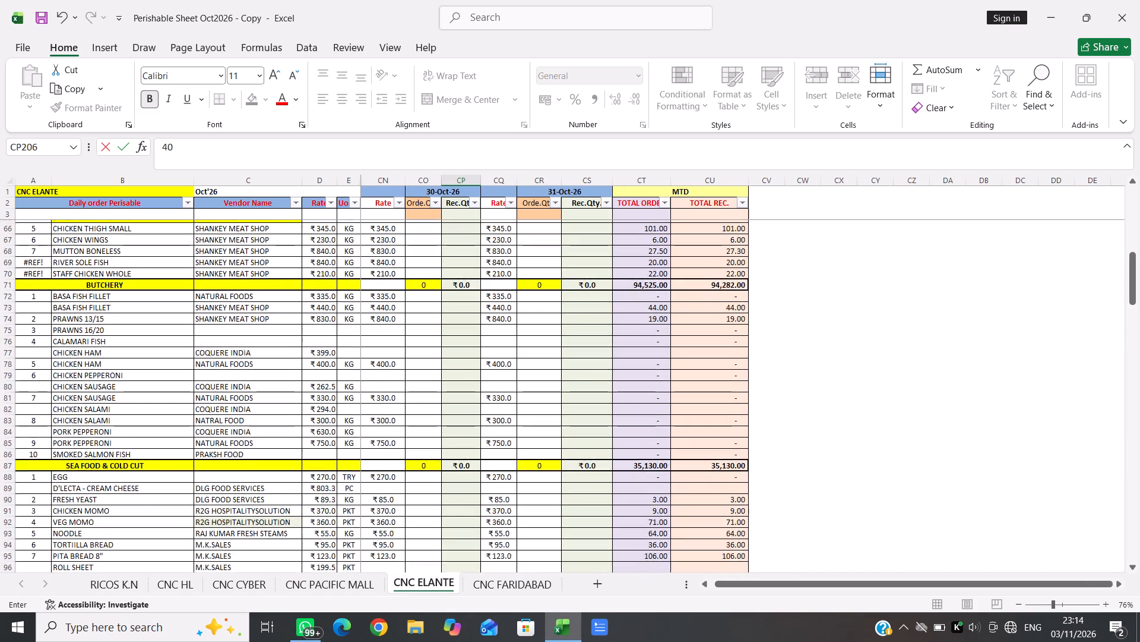
scroll(426, 396, "down", 6)
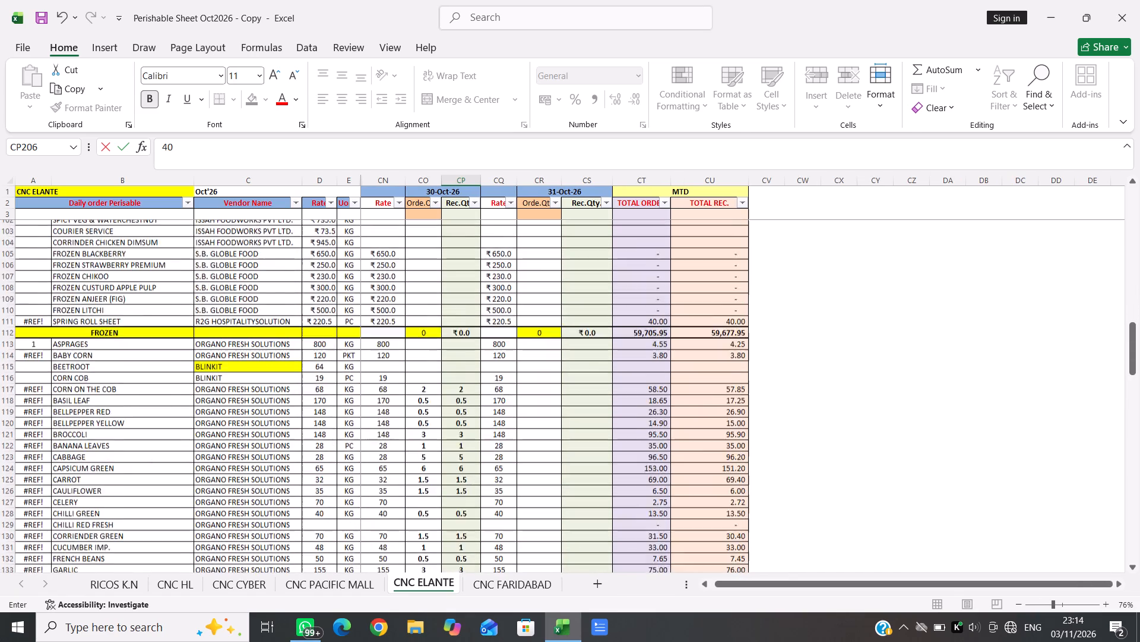
scroll(426, 396, "down", 1)
scroll(426, 396, "up", 5)
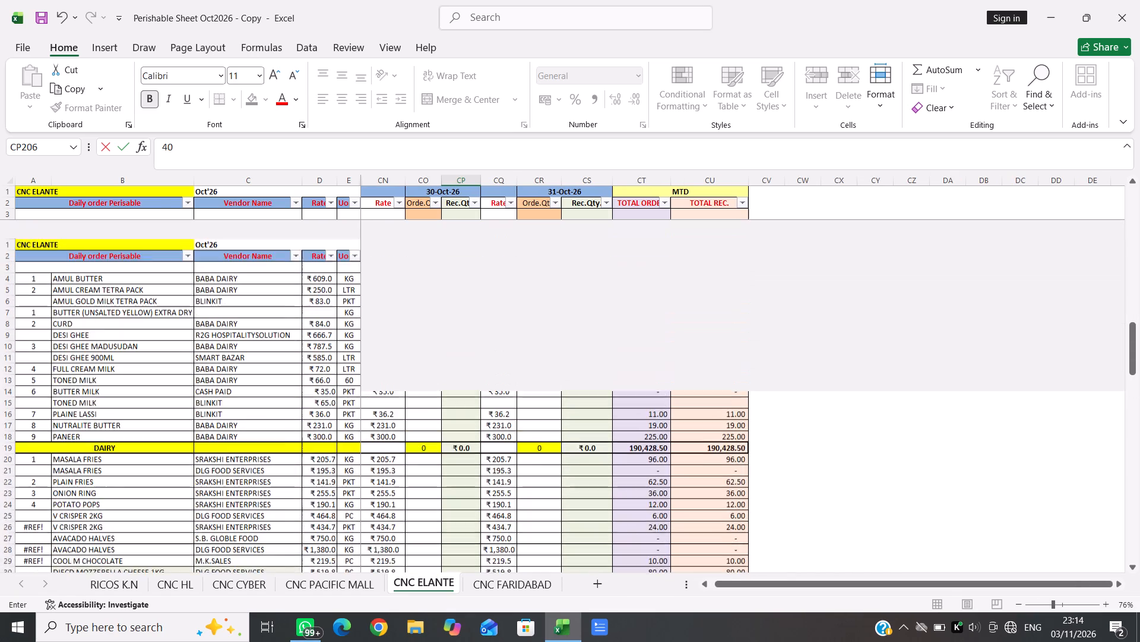
scroll(426, 396, "up", 1)
scroll(426, 396, "down", 1)
scroll(426, 396, "up", 4)
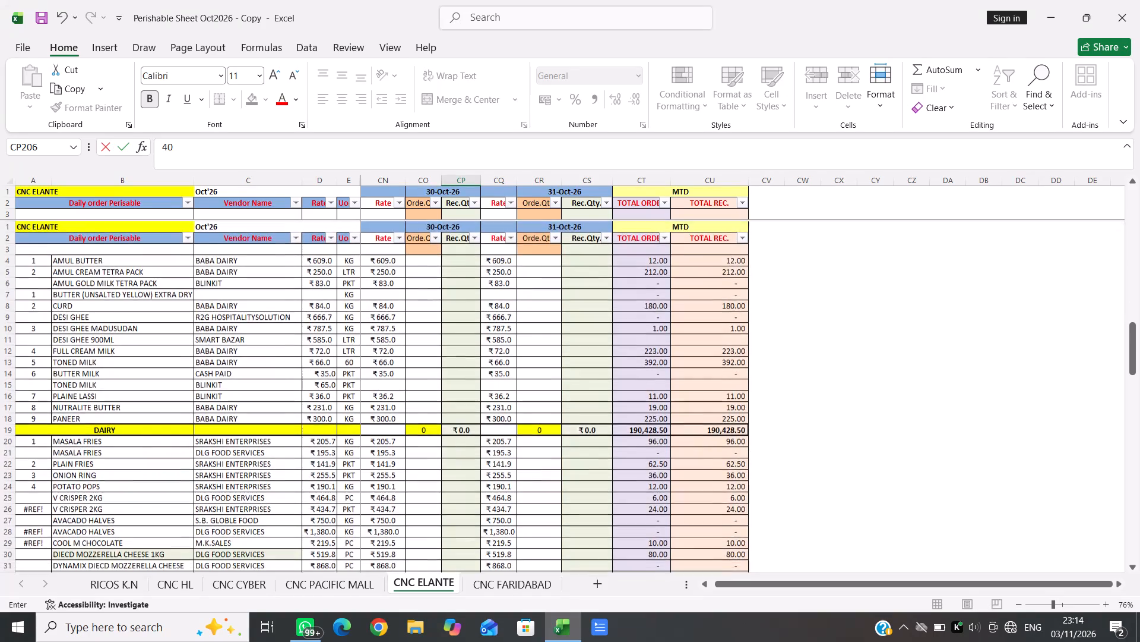
scroll(426, 396, "down", 2)
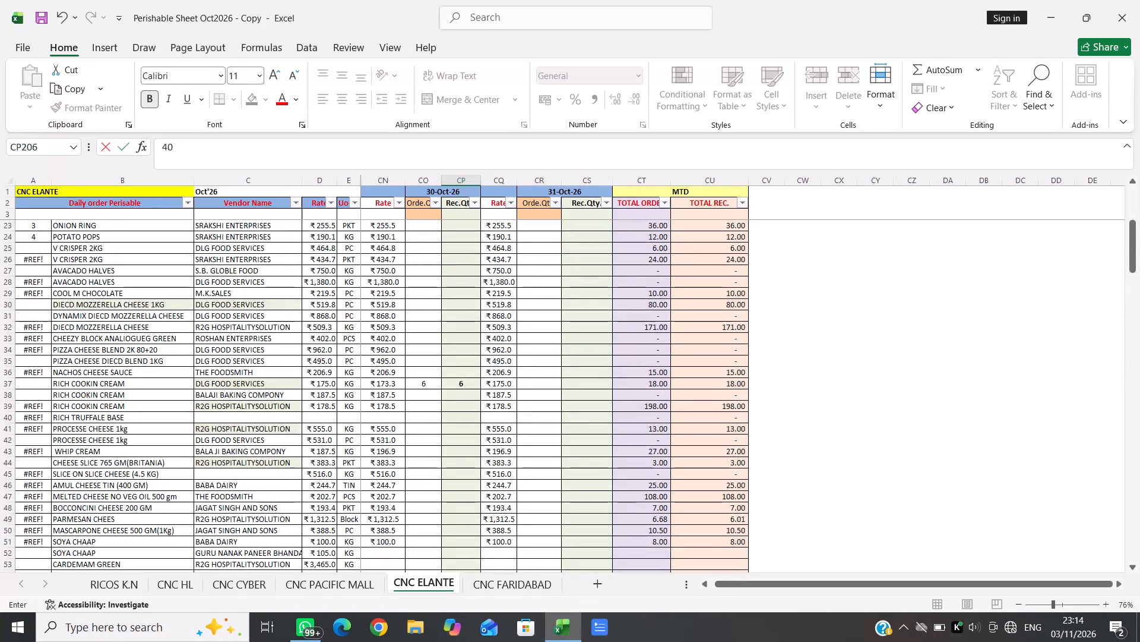
scroll(426, 396, "down", 1)
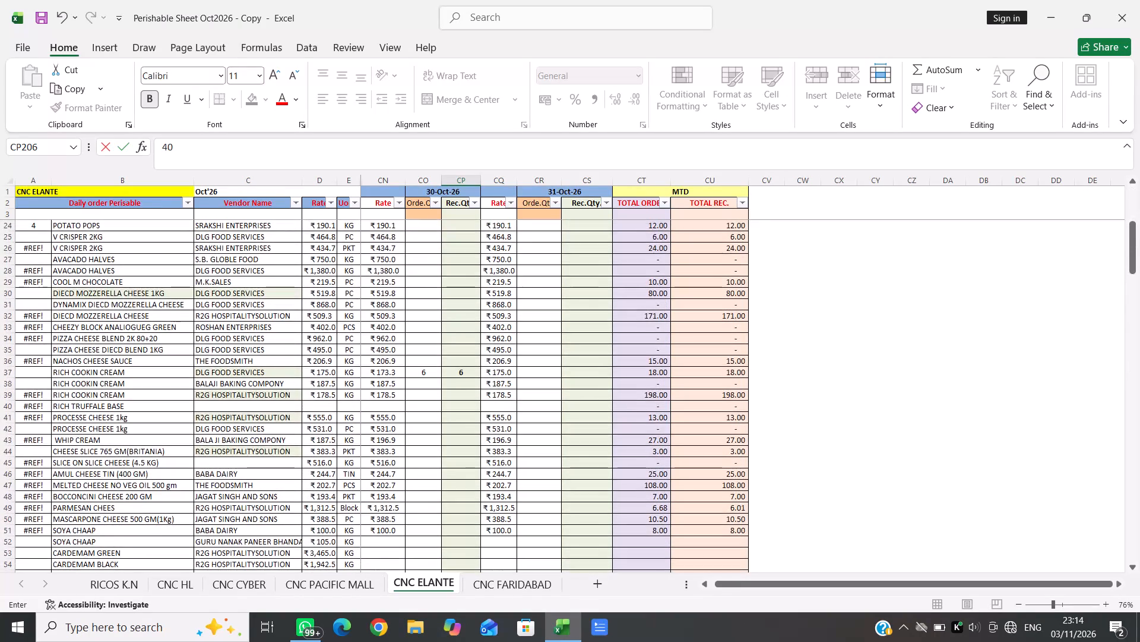
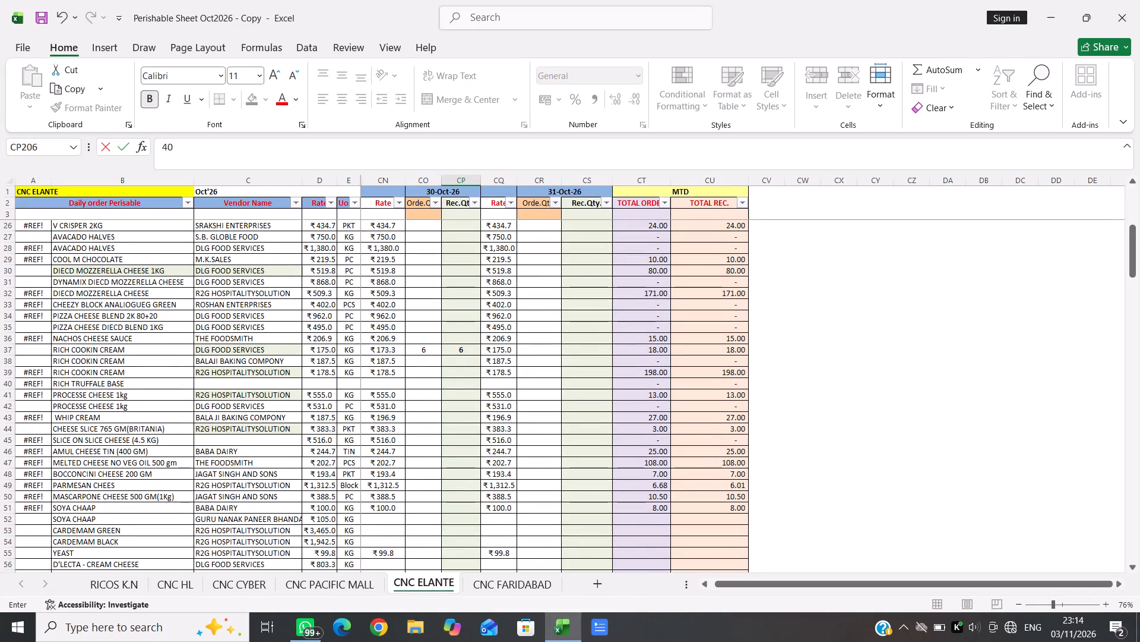
Commit 40 as the 30-Oct-26 received quantity in CP206 and select the 30-Oct-26 ordered quantity for R2G HOSPITALITYSOLUTION's DIECD MOZZERELLA CHEESE.
left_click(416, 292)
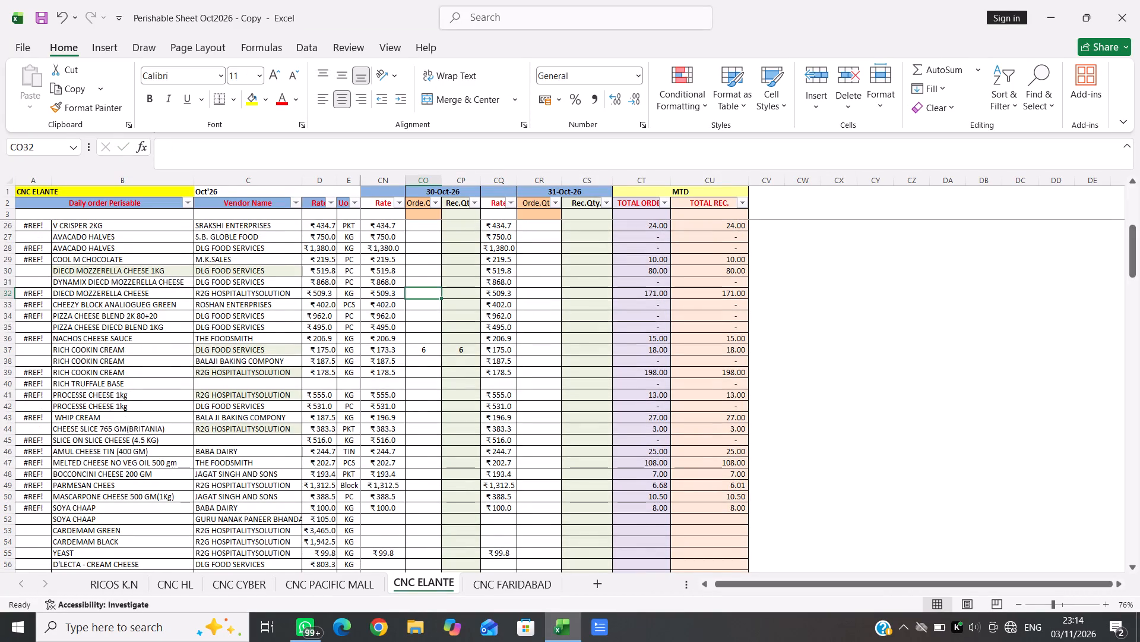
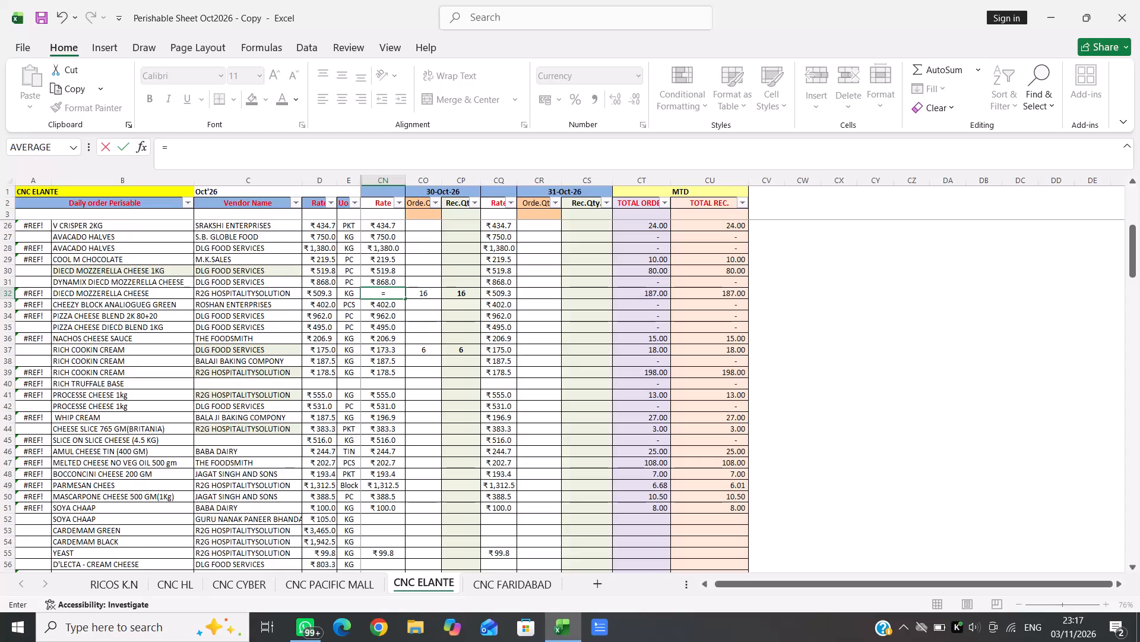
Set the 30-Oct-26 rate of R2G HOSPITALITYSOLUTION's DIECD MOZZERELLA CHEESE to =485*1.05 and select its ordered quantity for that date.
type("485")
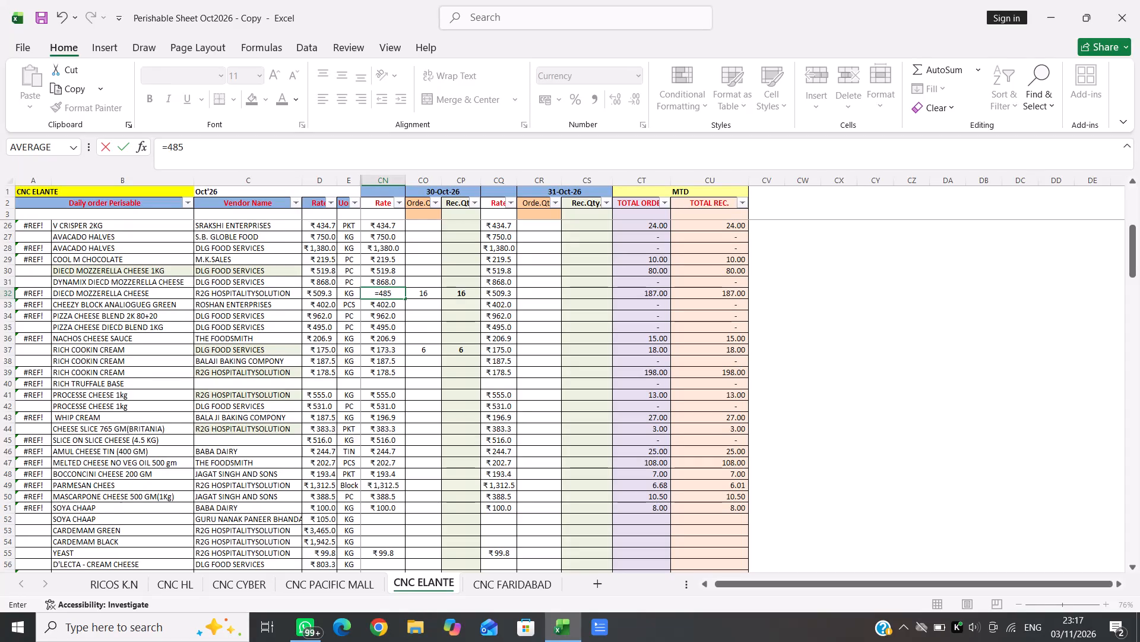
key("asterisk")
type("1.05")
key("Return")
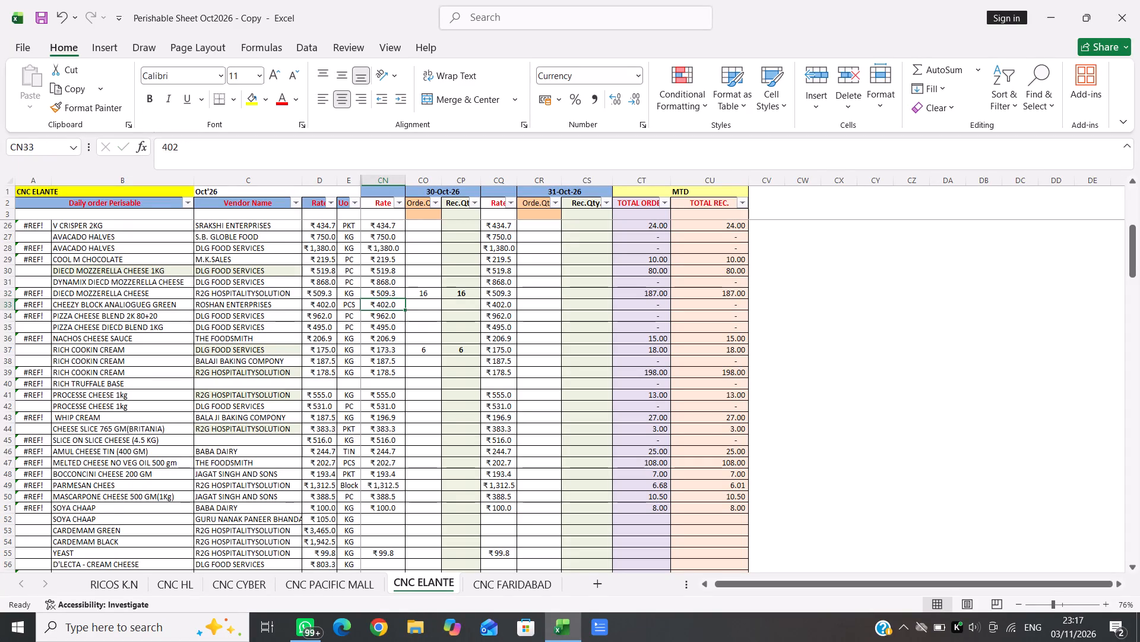
left_click(427, 292)
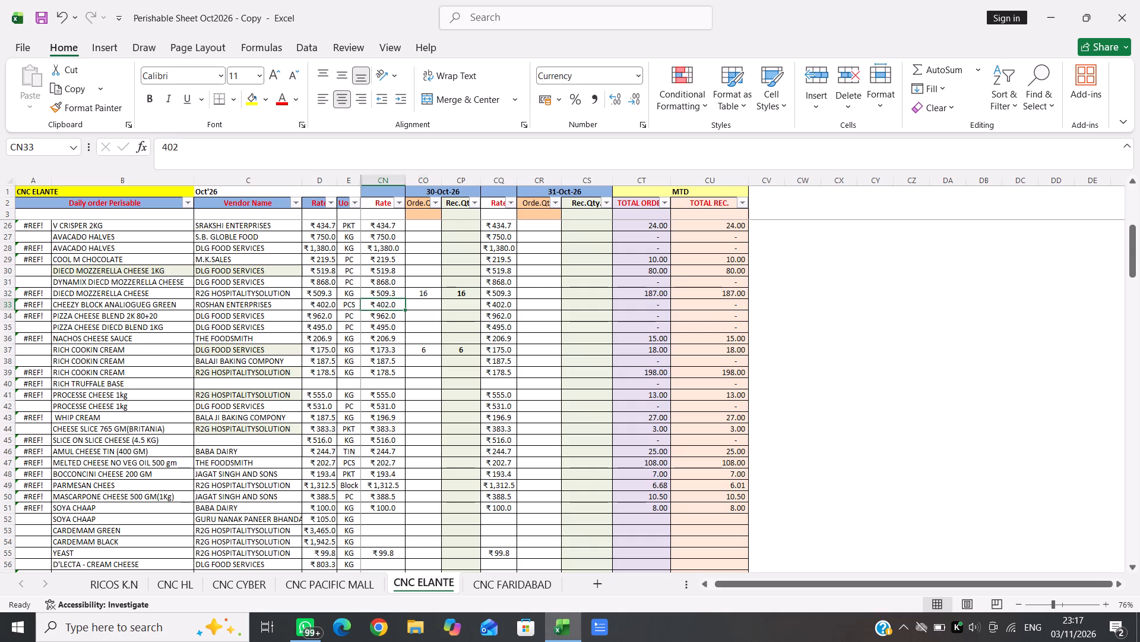
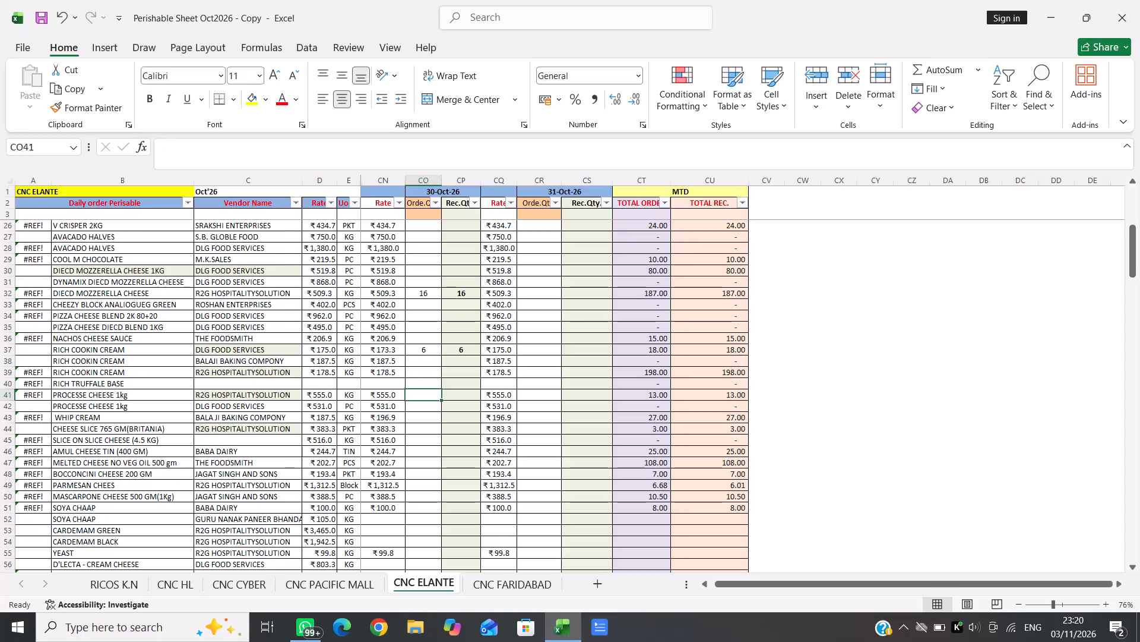
Go to the 30-Oct-26 ordered quantity for R2G HOSPITALITYSOLUTION's CHEESE SLICE 765 GM(BRITANIA).
key("Down")
key("Down")
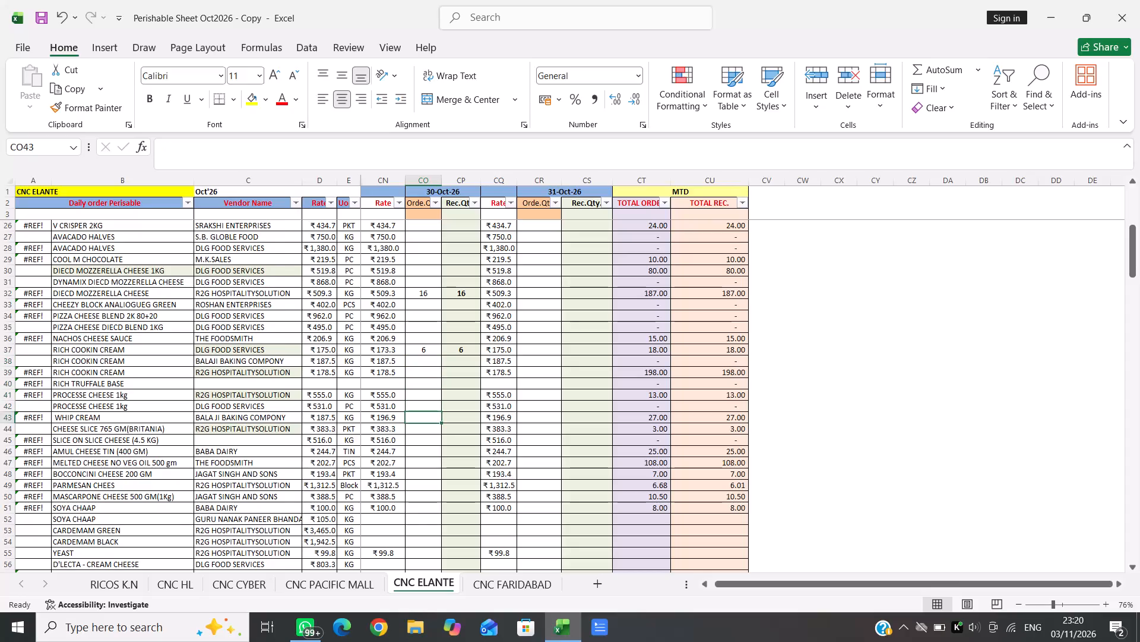
key("Down")
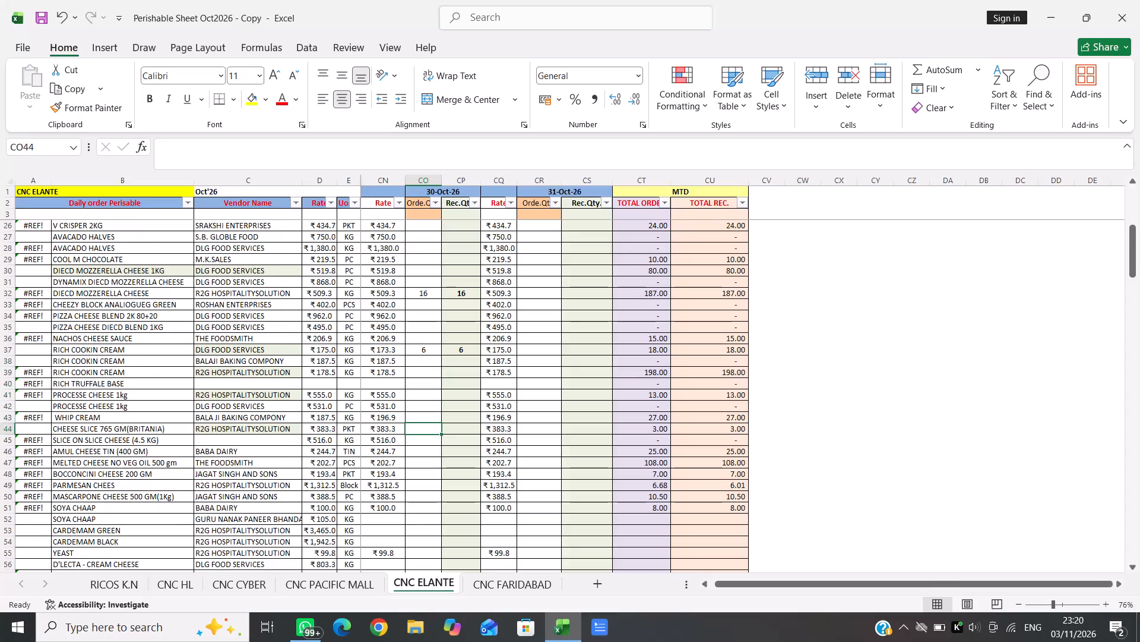
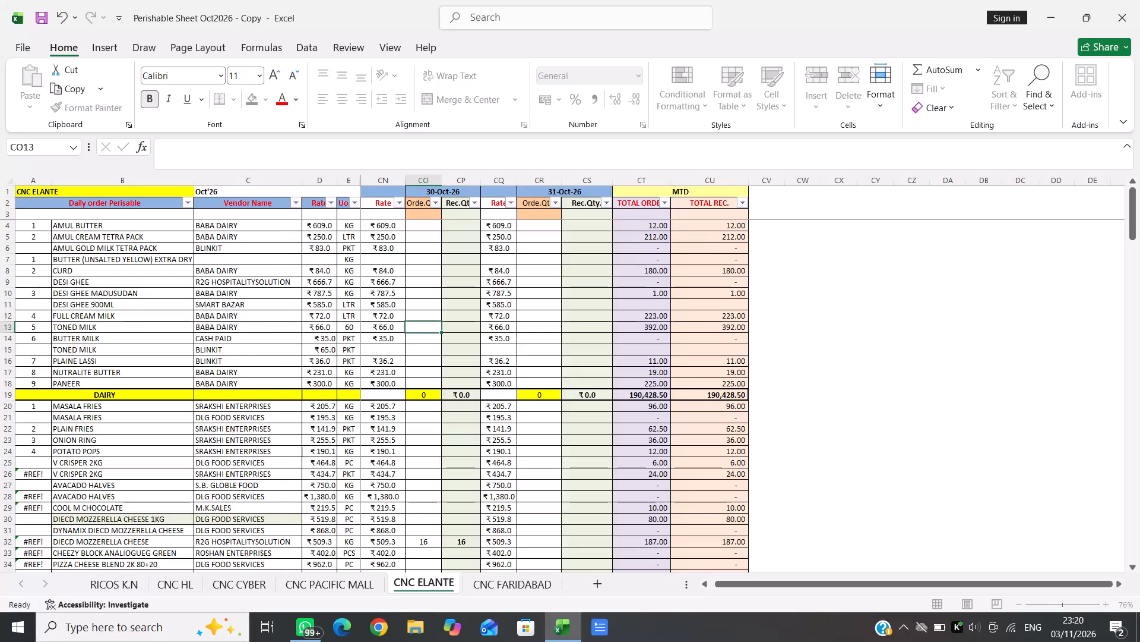
Enter 15 as the 30-Oct-26 ordered quantity for BABA DAIRY's TONED MILK.
type("15")
key("Right")
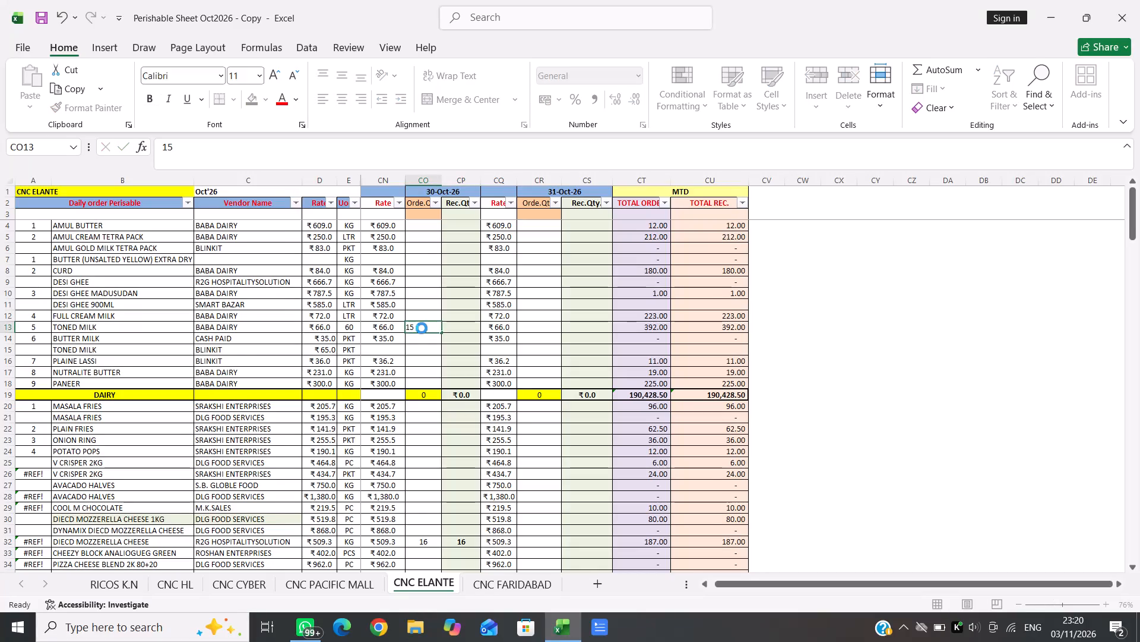
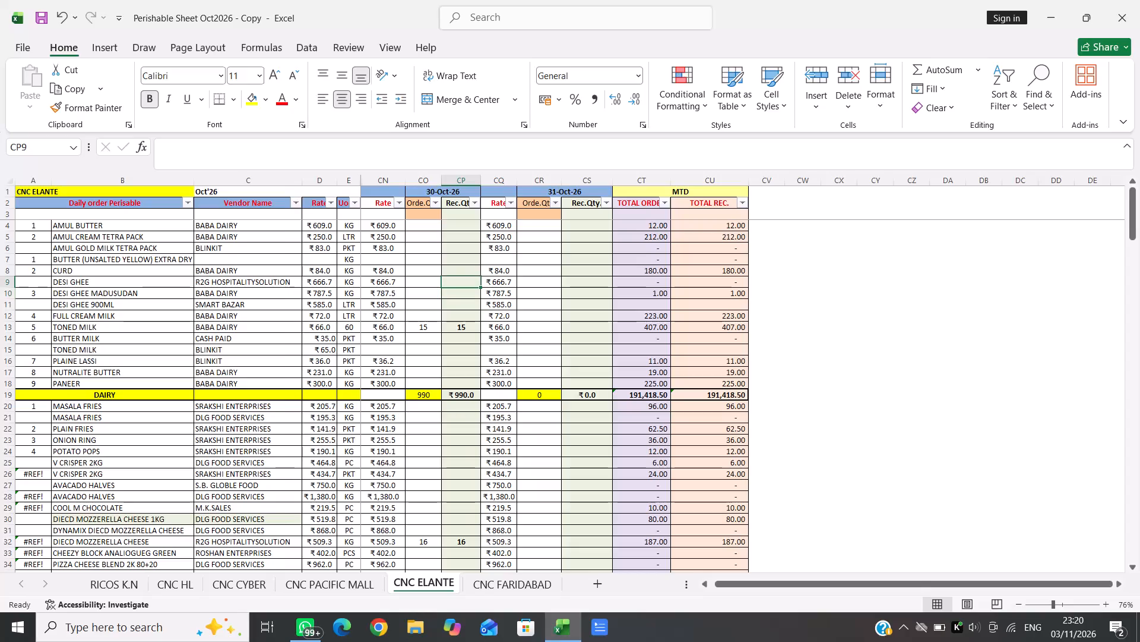
Enter 5 as both the received and ordered quantity for BABA DAIRY's CURD on 30-Oct-26.
key("Up")
key("Down")
key("Up")
key("5")
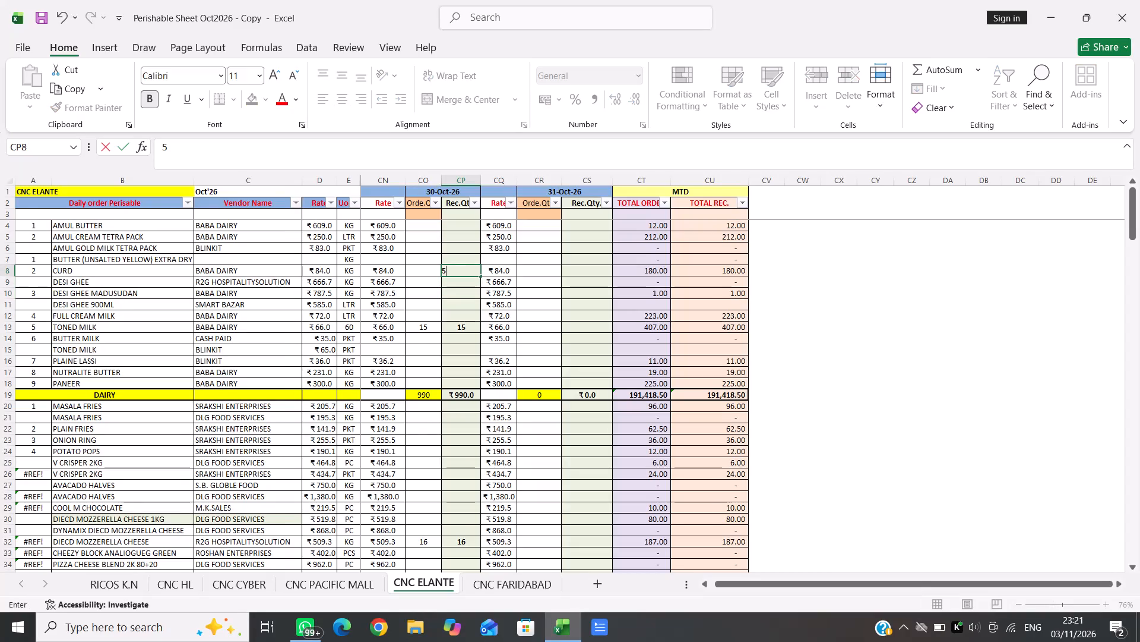
key("Left")
key("5")
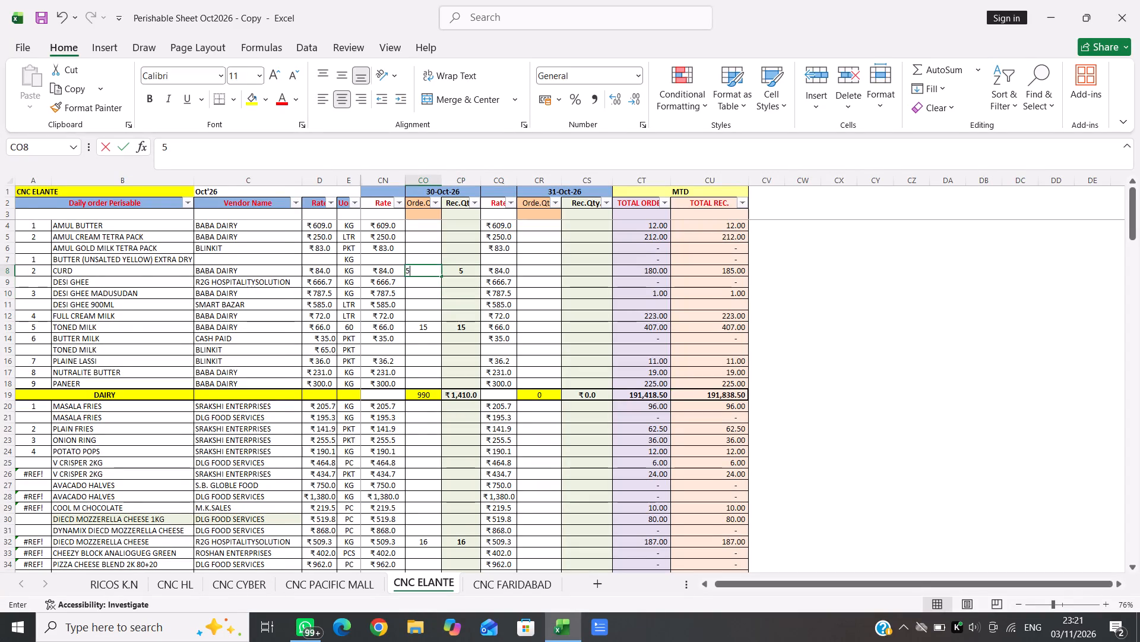
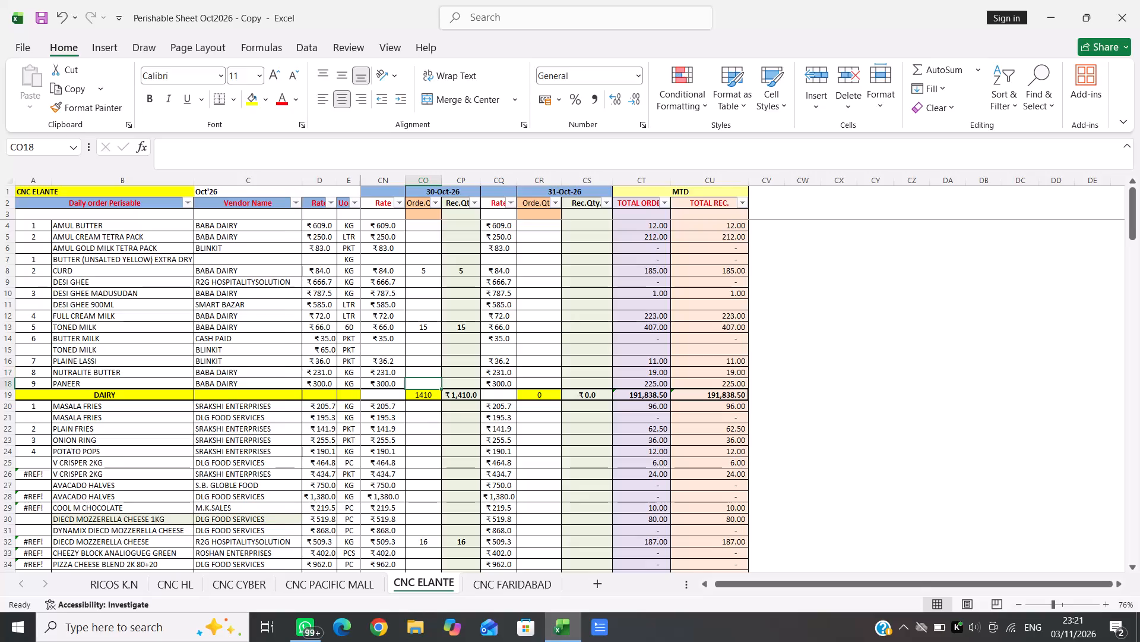
Enter 5 as both the ordered and received quantity for BABA DAIRY's PANEER on 30-Oct-26 and save the workbook.
key("5")
key("Right")
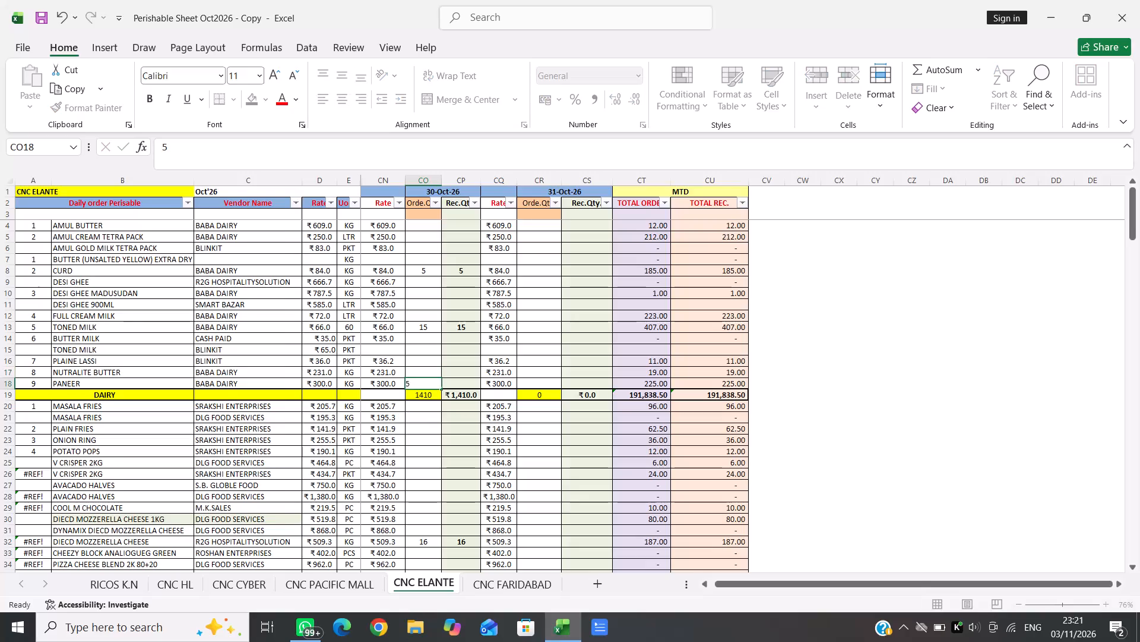
key("5")
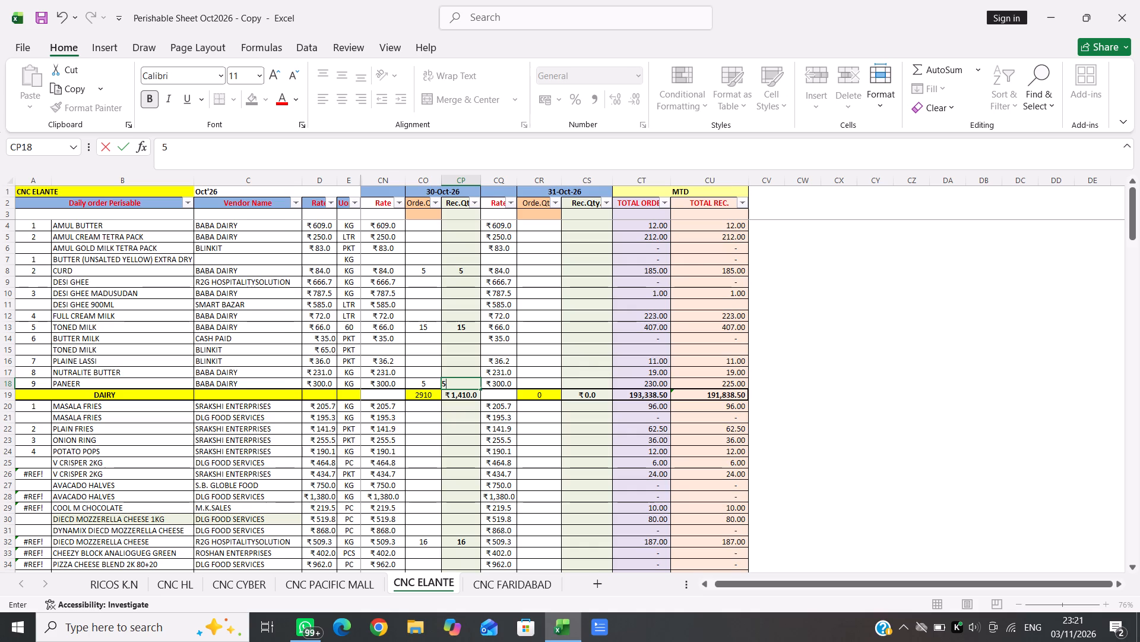
key("ctrl+s")
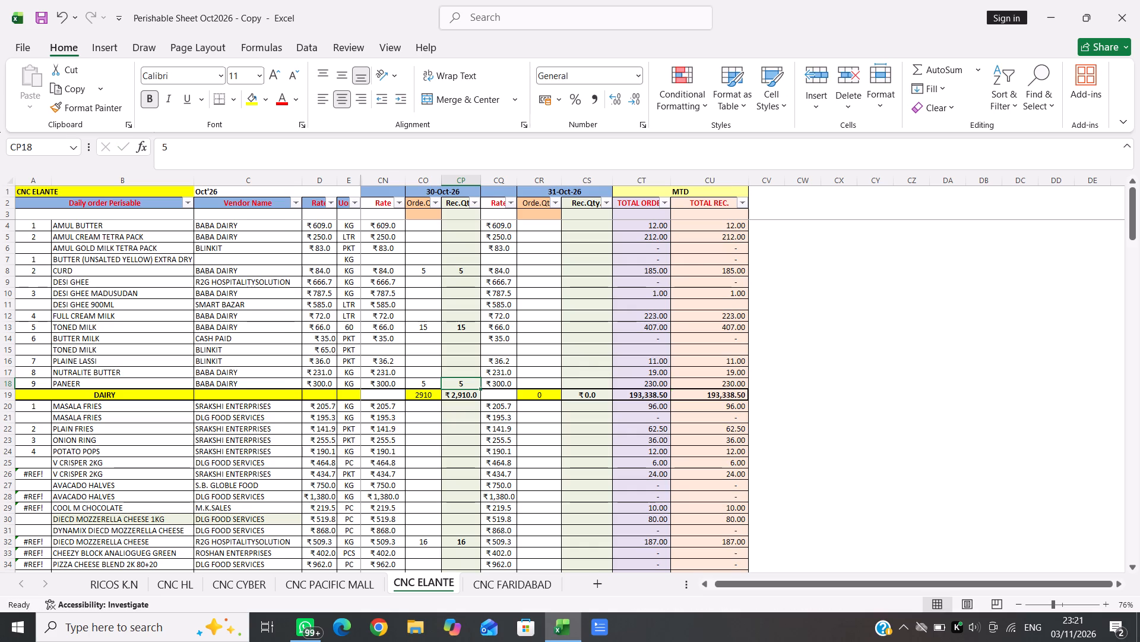
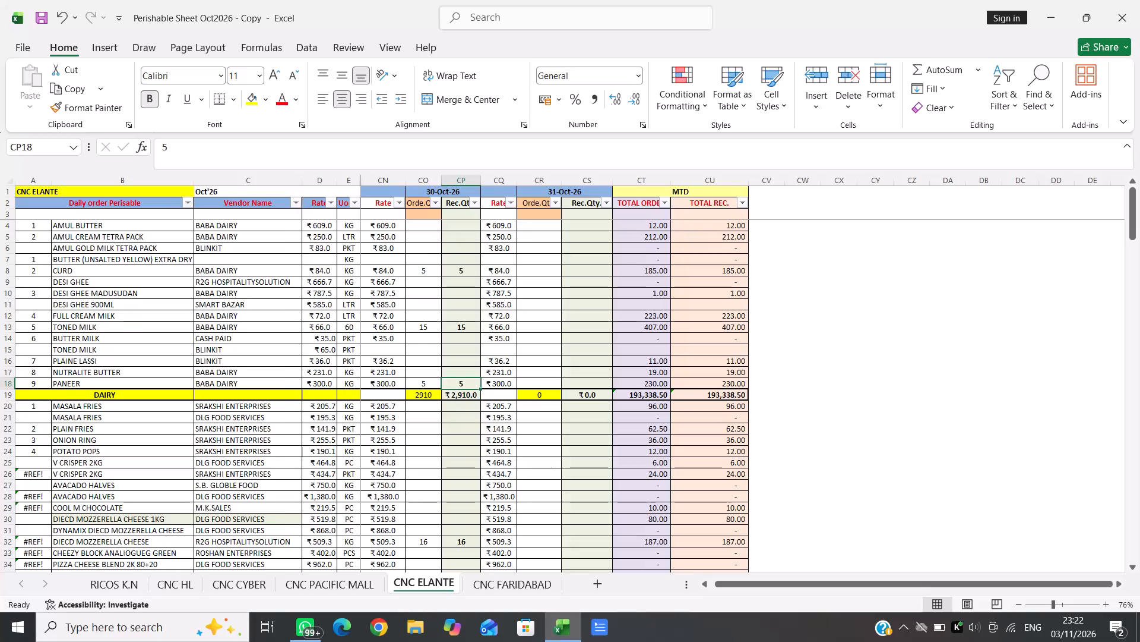
Enter 0.5 as the ordered quantity for BABA DAIRY's AMUL BUTTER on 30-Oct-26.
left_click(426, 225)
type("0.5")
key("Right")
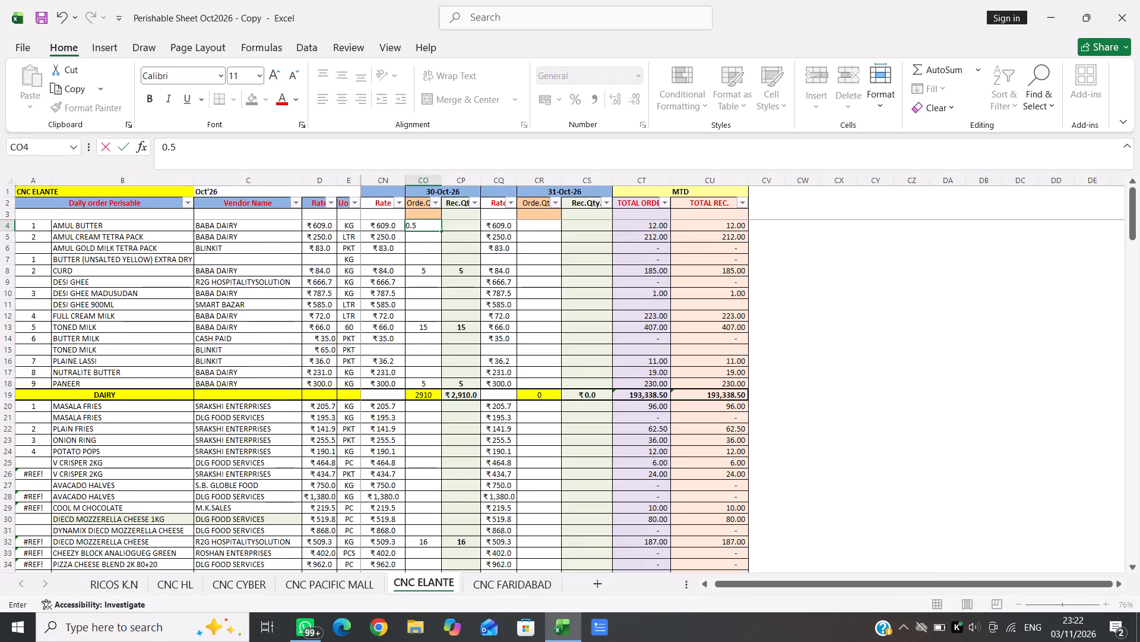
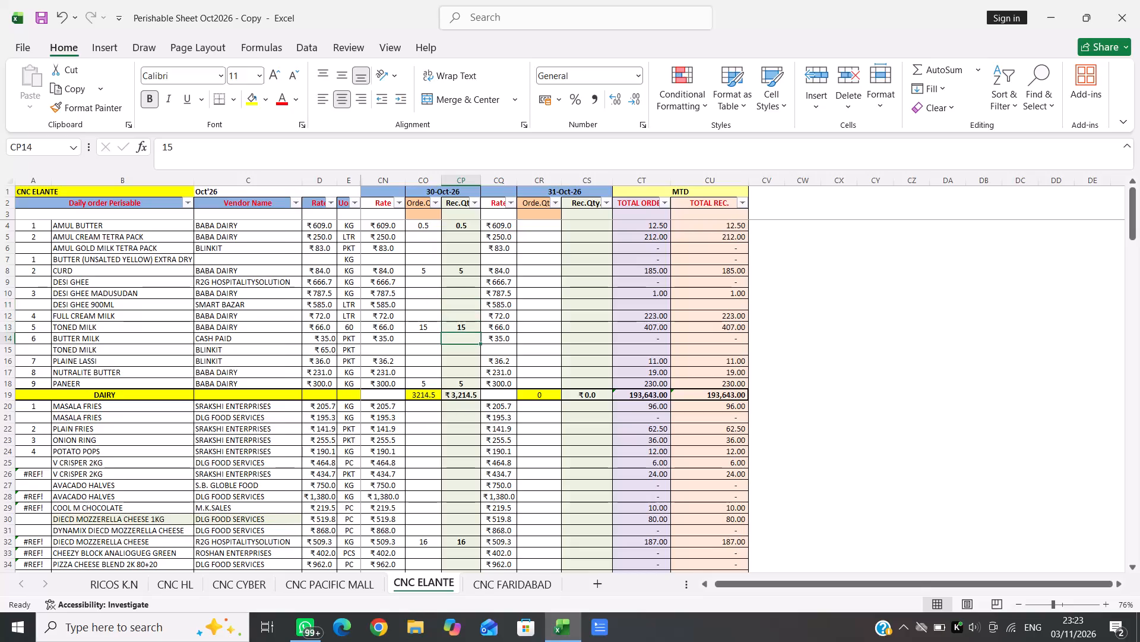
Enter 0.5 as the received quantity for BABA DAIRY's NUTRALITE BUTTER on 30-Oct-26.
key("Down")
key("Down")
key("Down")
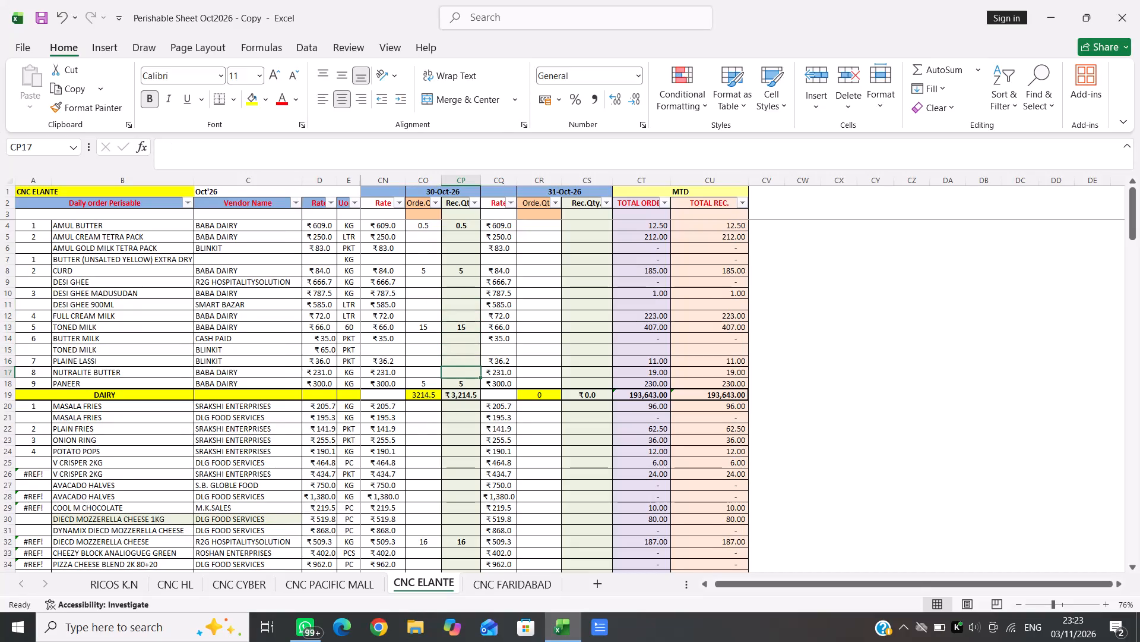
type("0.5")
key("Left")
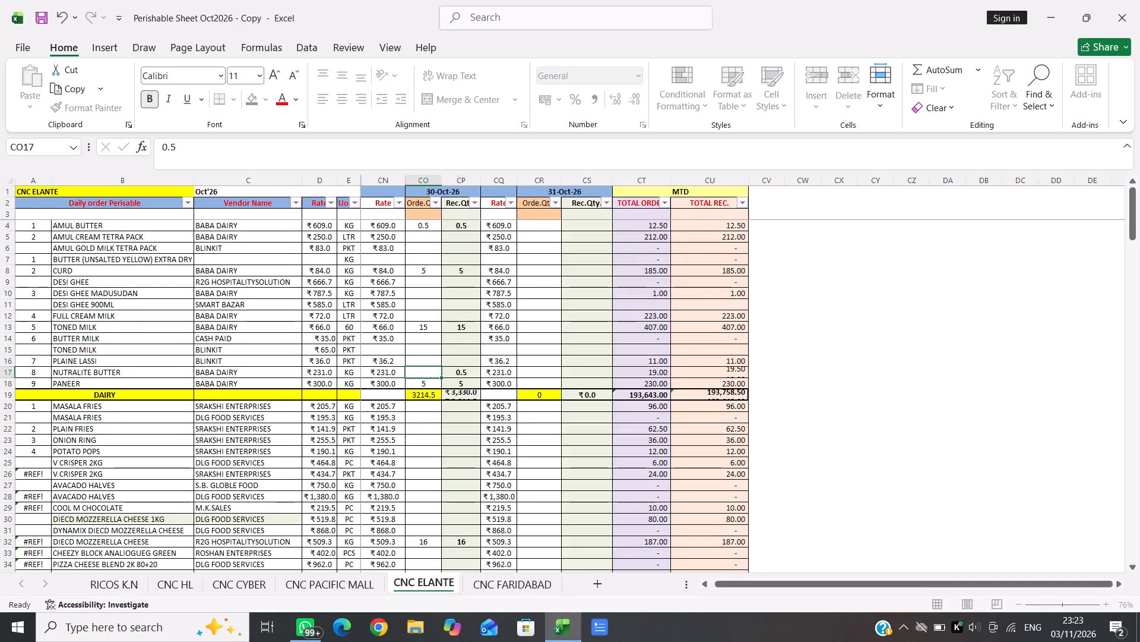
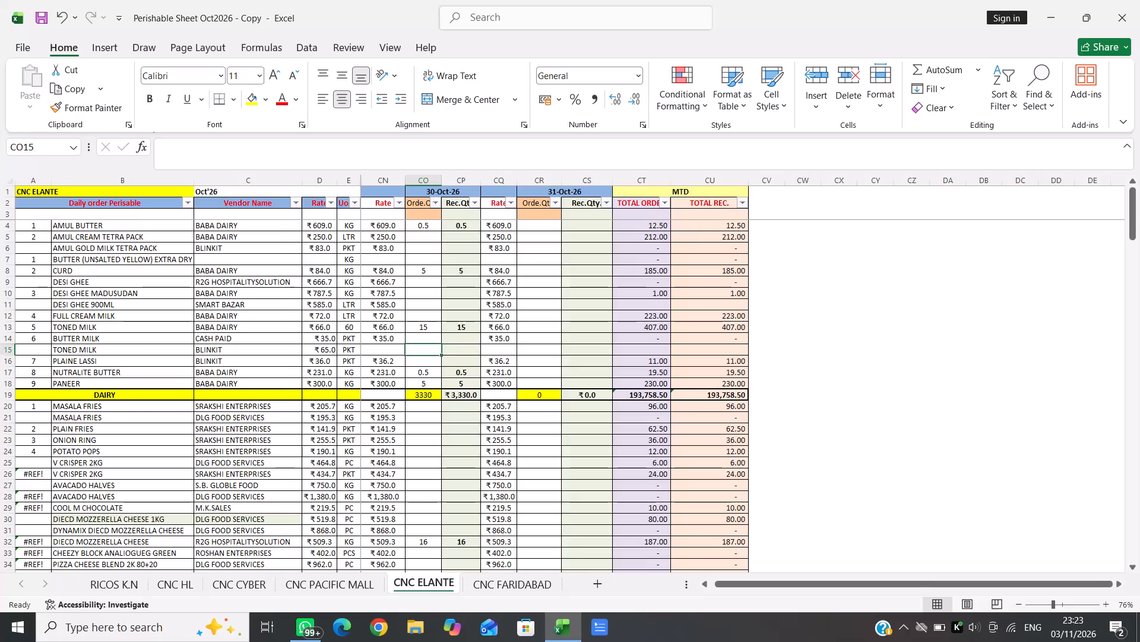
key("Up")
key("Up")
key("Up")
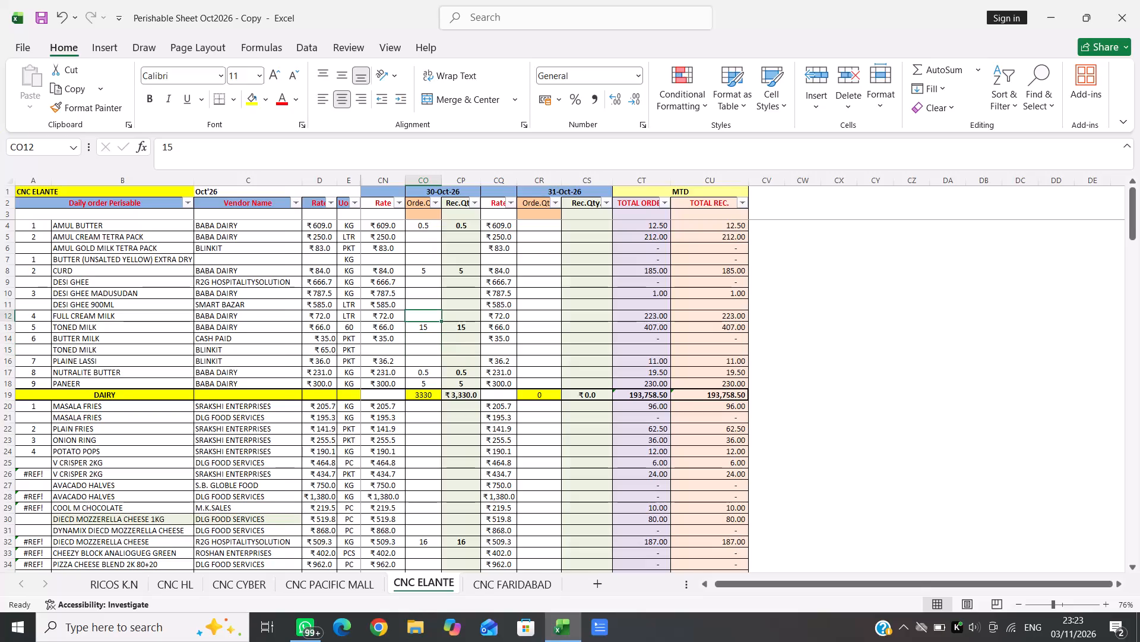
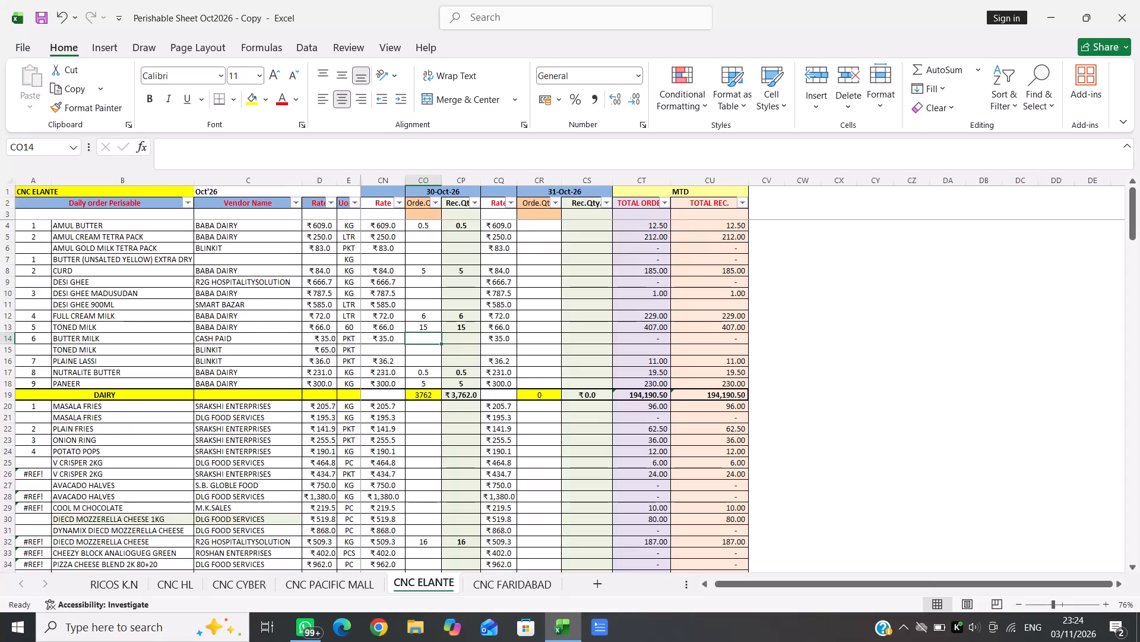
Enter 10 as both the ordered and received quantity of Amul Cream Tetra Pack for 30-Oct-26.
left_click(420, 237)
type("10")
key("Right")
type("10")
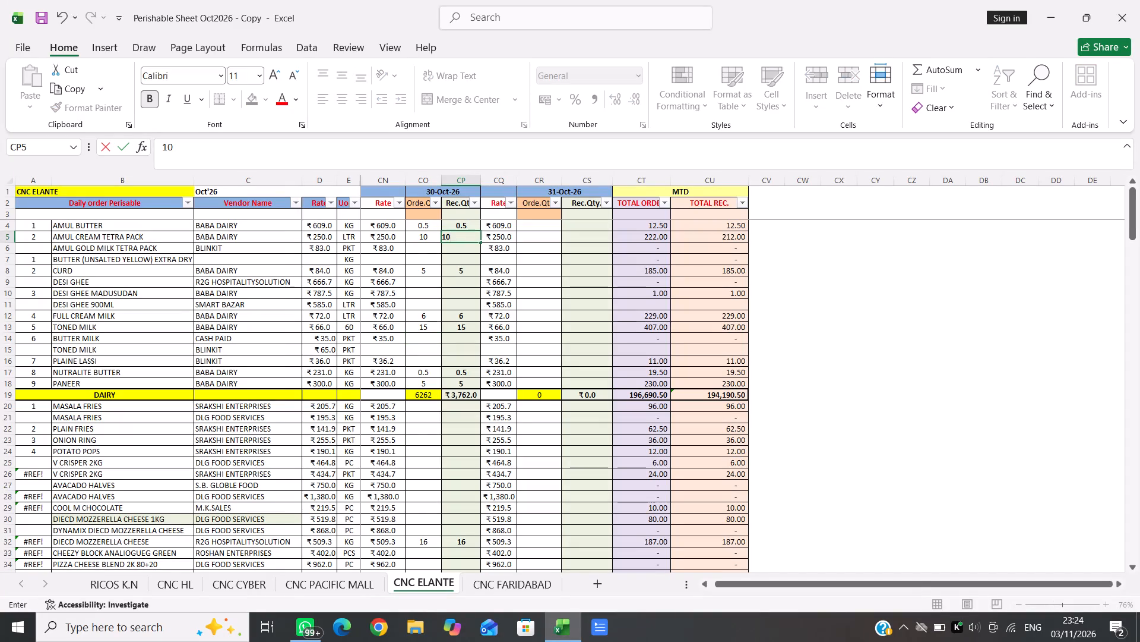
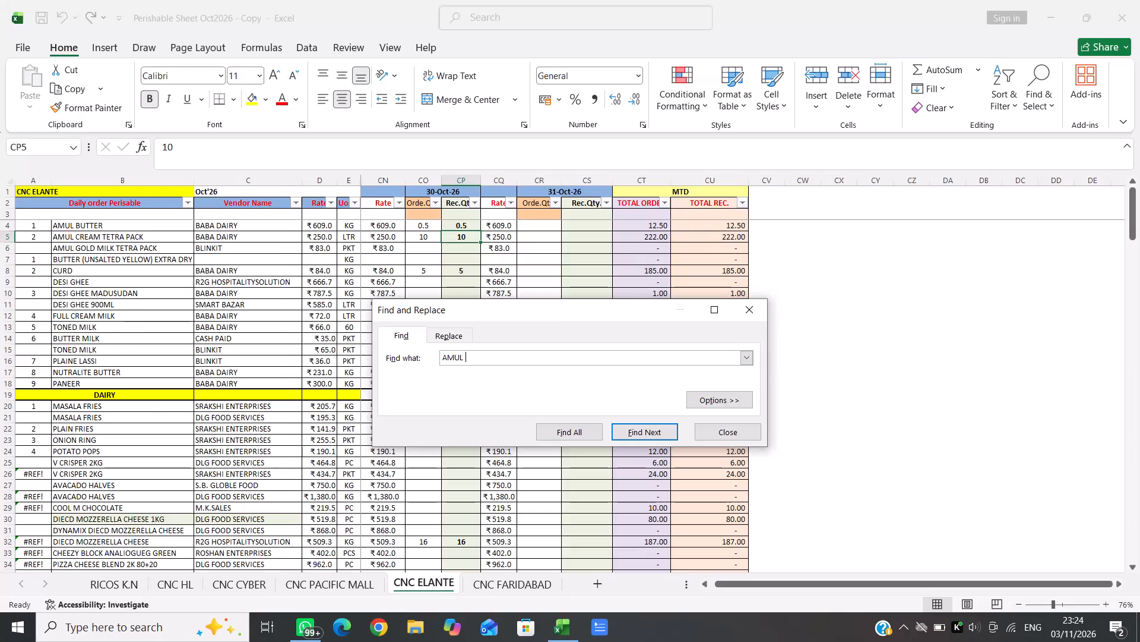
Find Amul Cheese Tin (400 GM) and enter 1 as both its ordered and received quantity for 30-Oct-26.
key("Return")
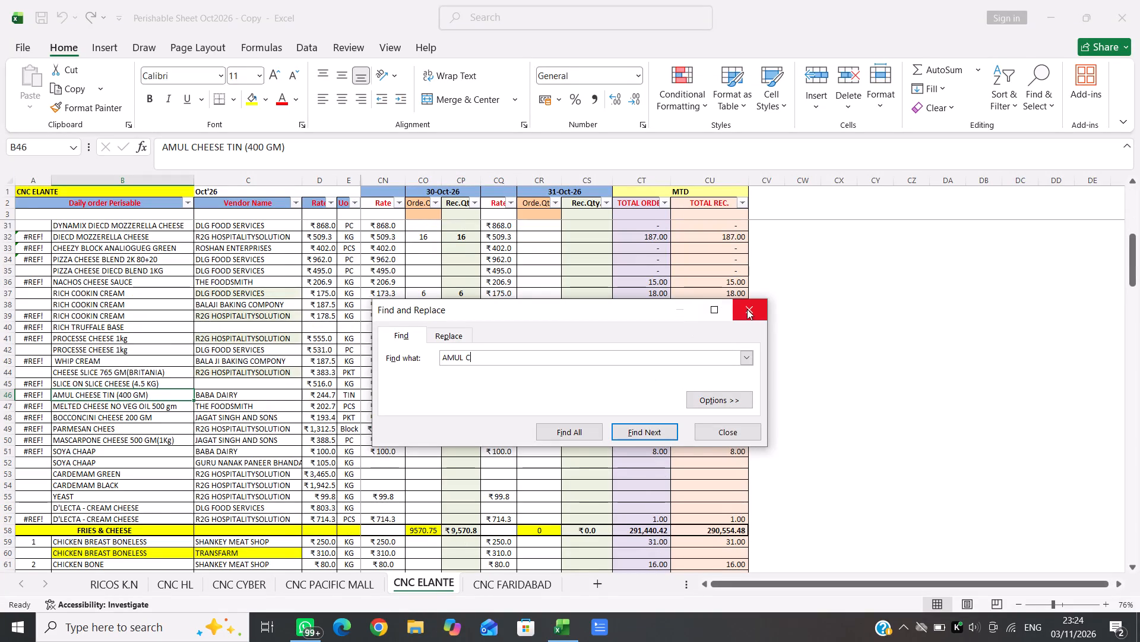
left_click(739, 311)
key("Right")
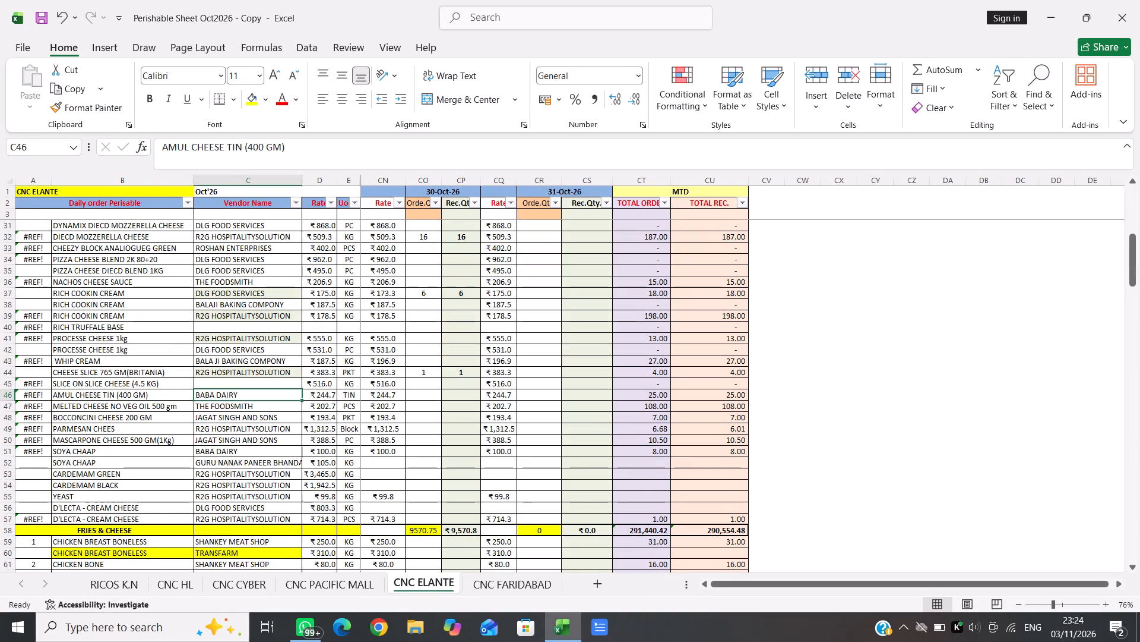
key("Right")
key("Right")
key("Right")
key("Right")
key("Right")
key("Left")
key("1")
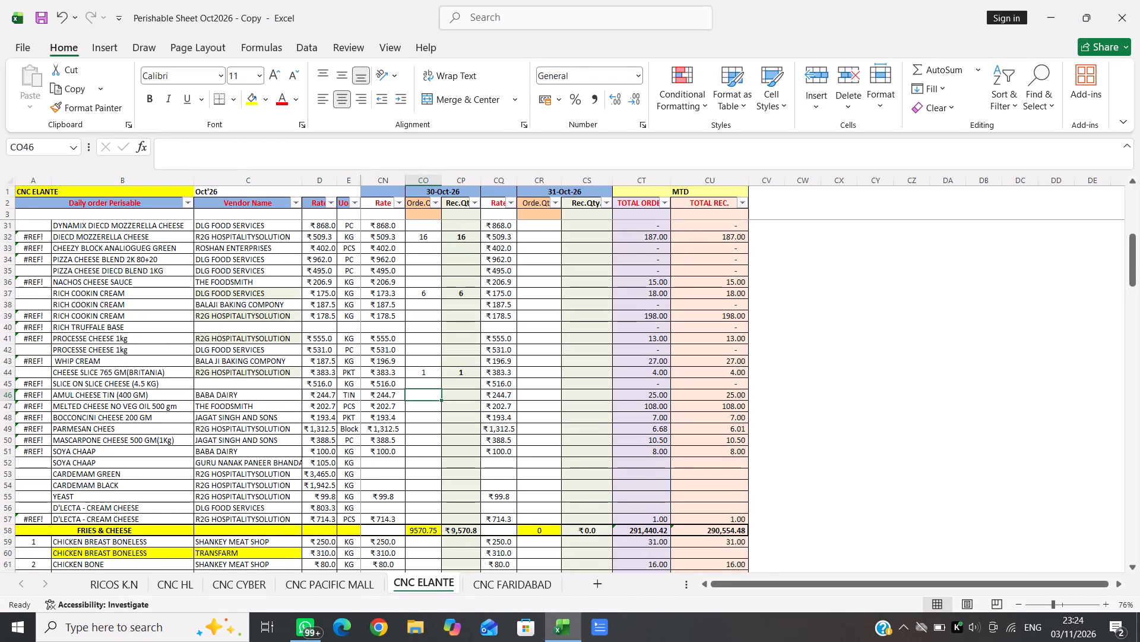
key("Right")
key("1")
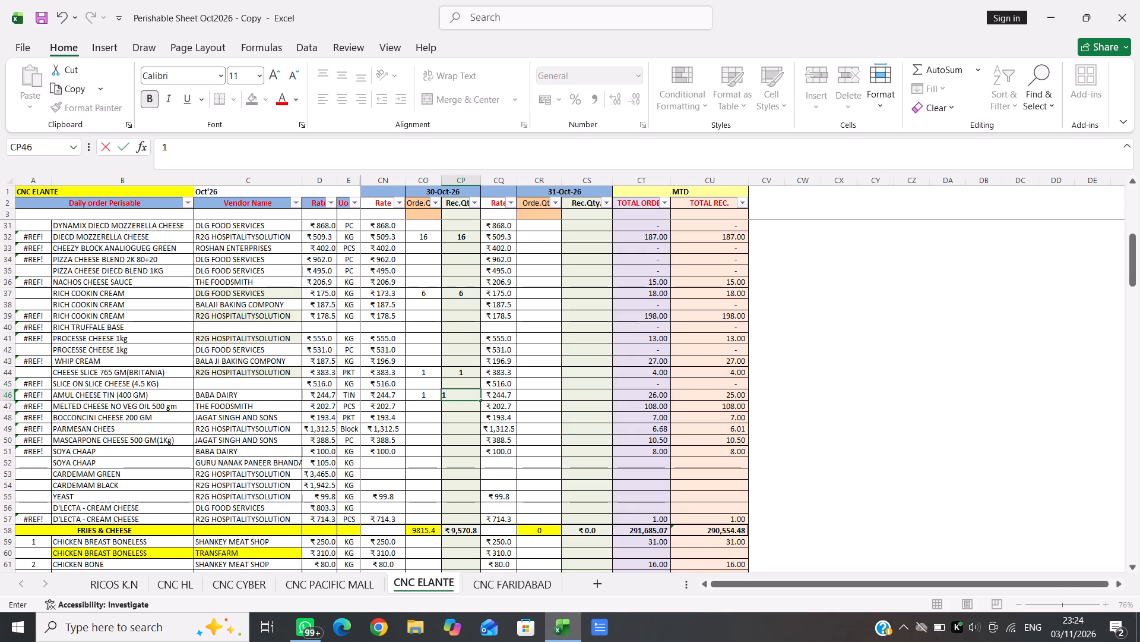
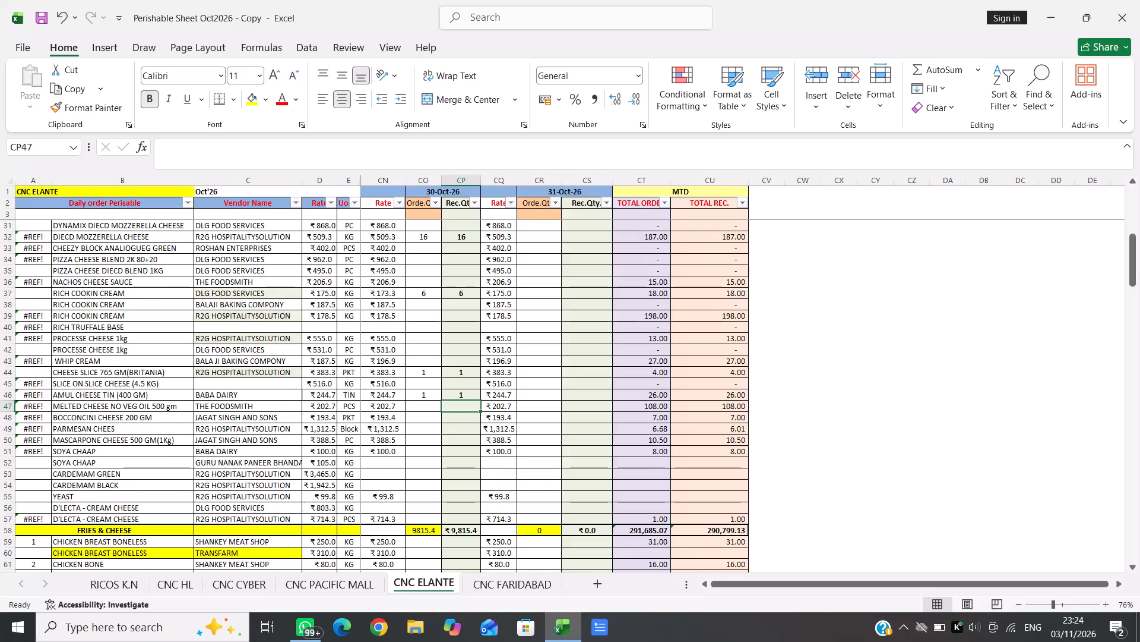
Copy the MTD total order formula from the Baba Dairy Soya Chaap row into rows 52 to 56 below it.
left_click(665, 454)
key("ctrl+c")
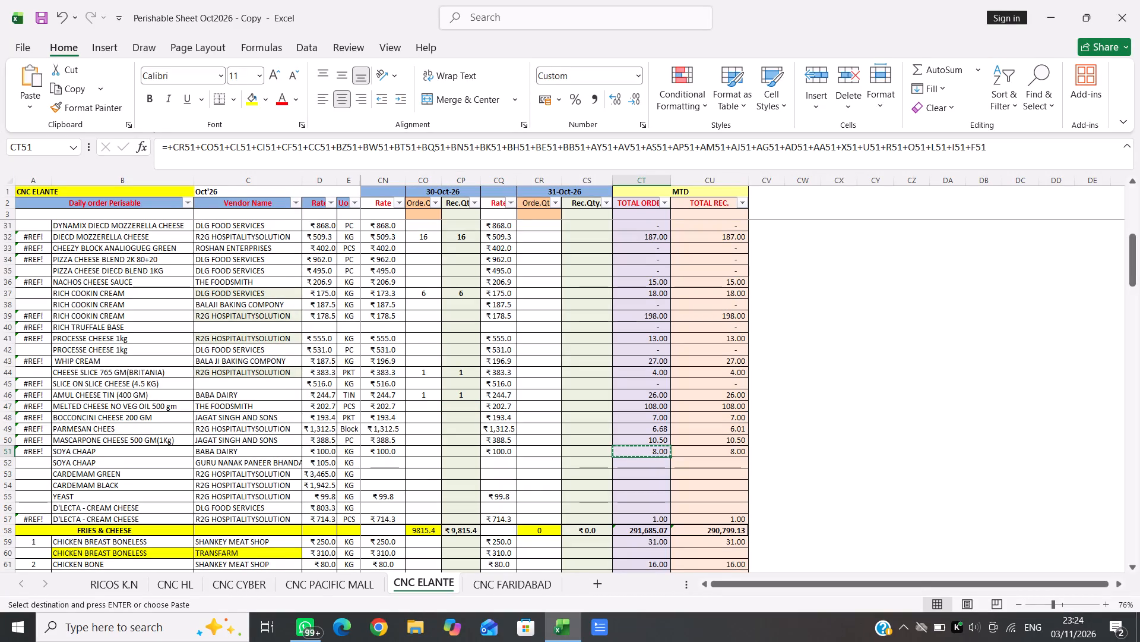
key("Down")
key("shift+Down")
key("shift+Down")
key("shift+Down")
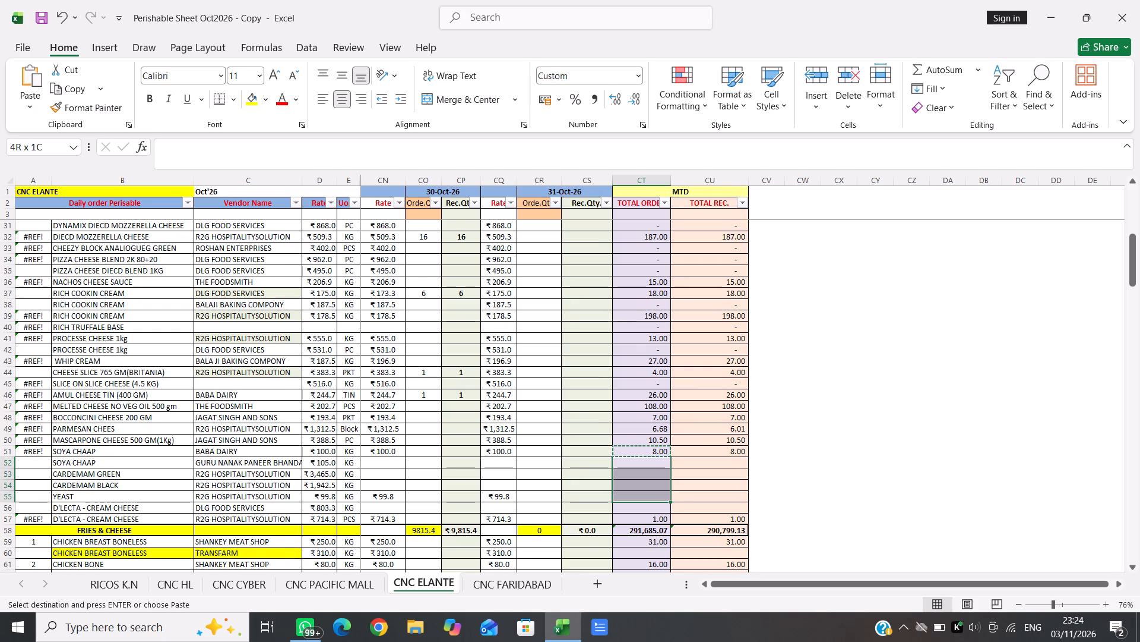
key("shift+Down")
key("Return")
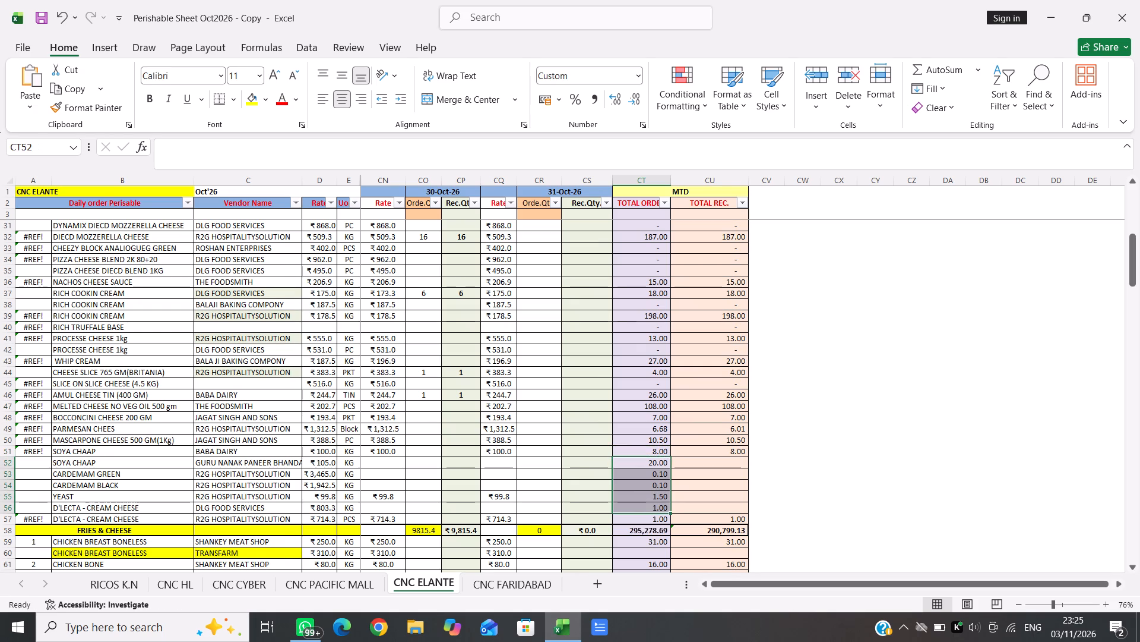
Copy the MTD total received formula from the Baba Dairy Soya Chaap row into rows 52 to 56 below it.
left_click(746, 452)
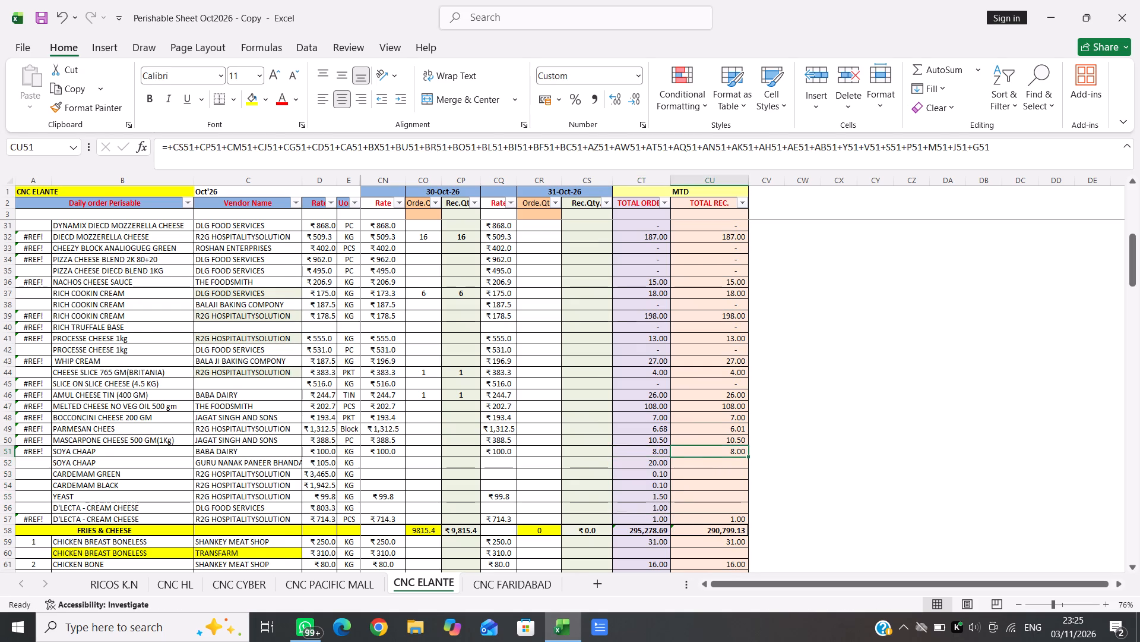
key("ctrl+c")
key("Down")
key("shift+Down")
key("shift+Down")
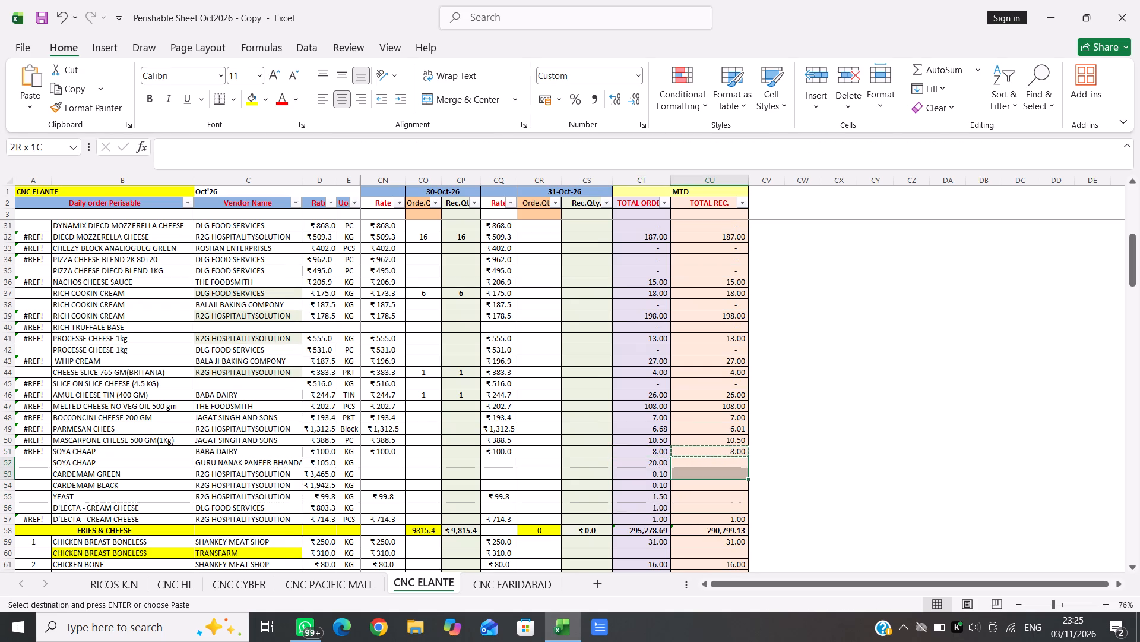
key("shift+Down")
key("shift+Down")
key("Return")
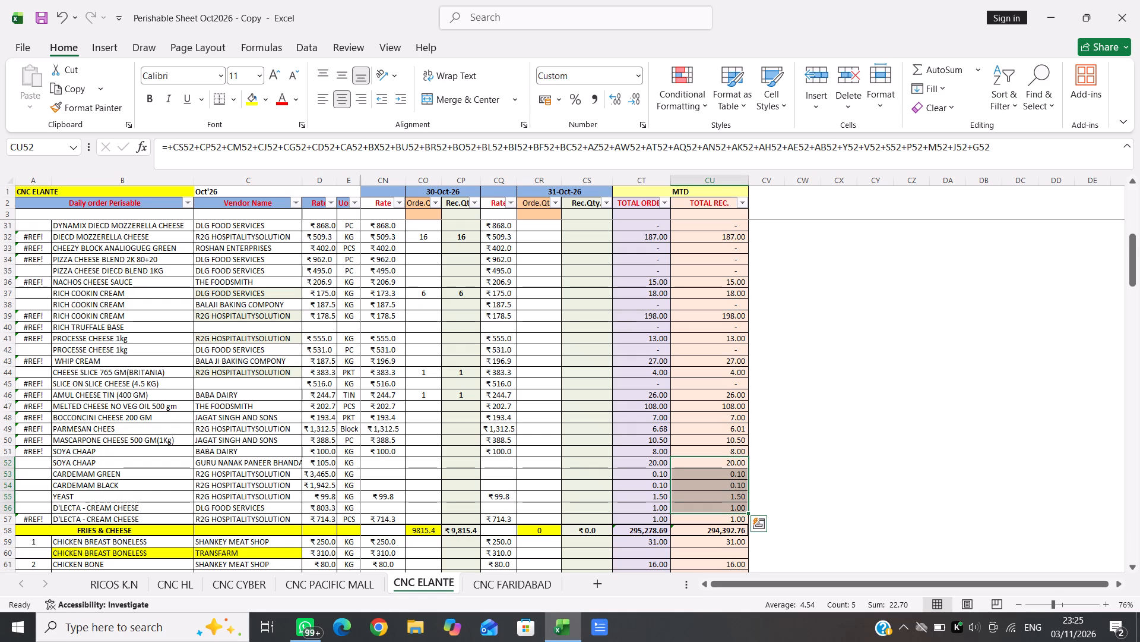
Copy the MTD total order formula from the Diecd Mozzerella Cheese row 32 into rows 33 to 35.
left_click(604, 426)
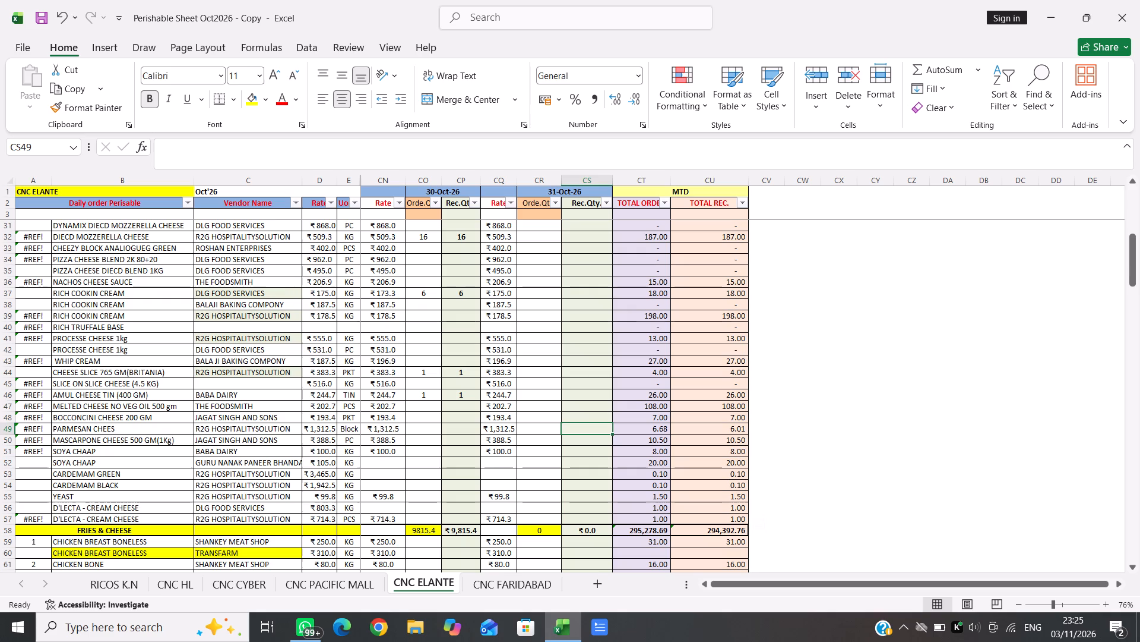
scroll(496, 256, "up", 1)
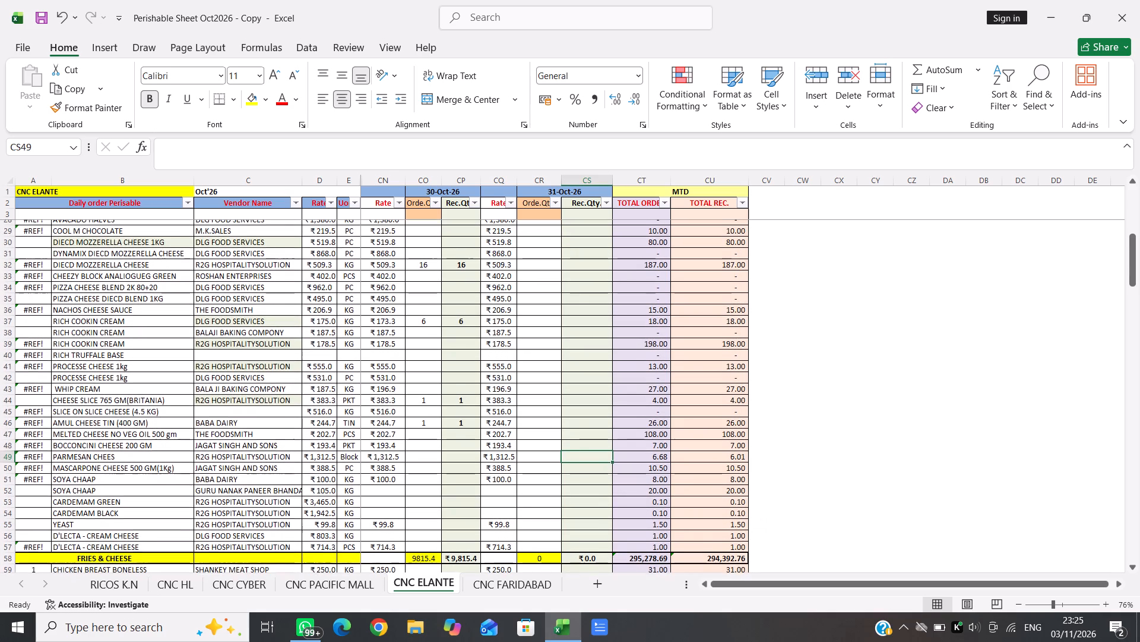
left_click_drag(496, 256, 496, 304)
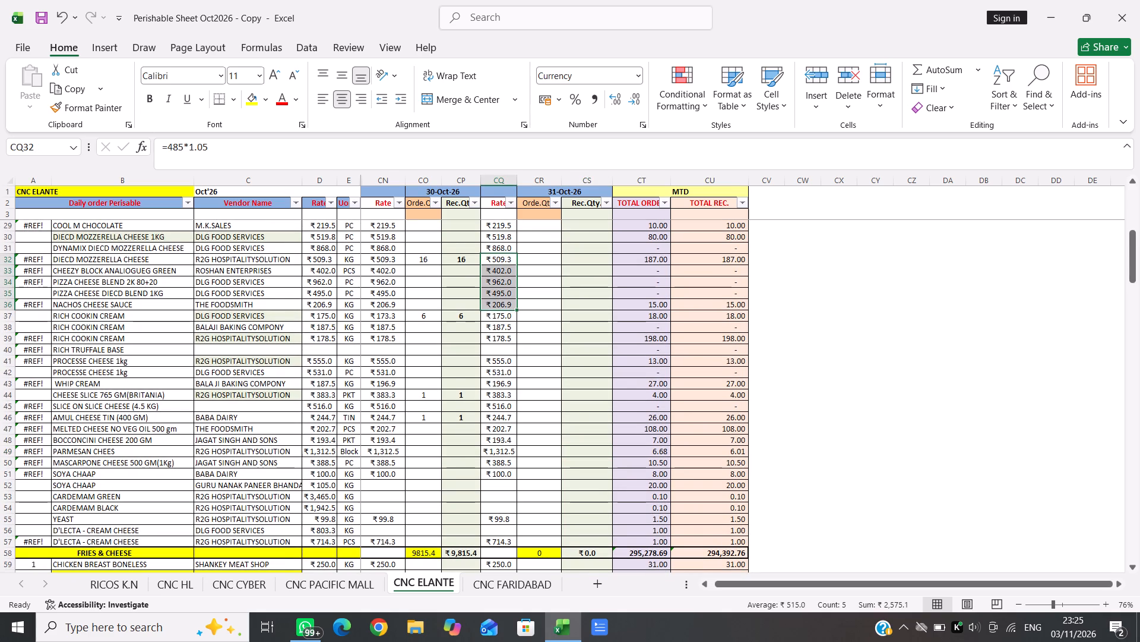
left_click(651, 264)
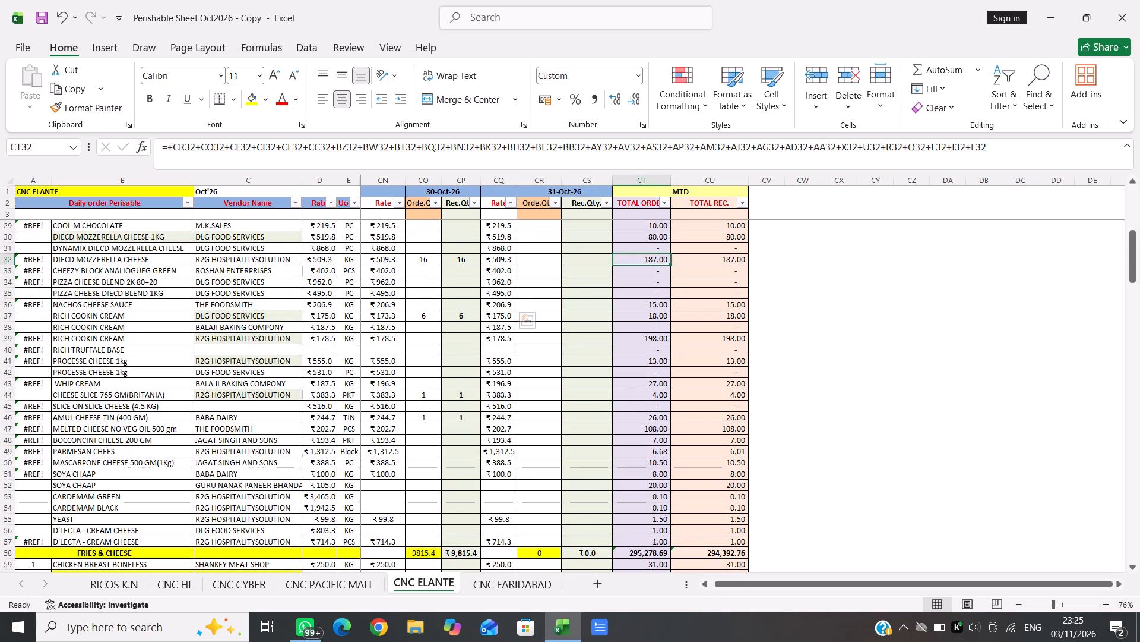
key("ctrl+c")
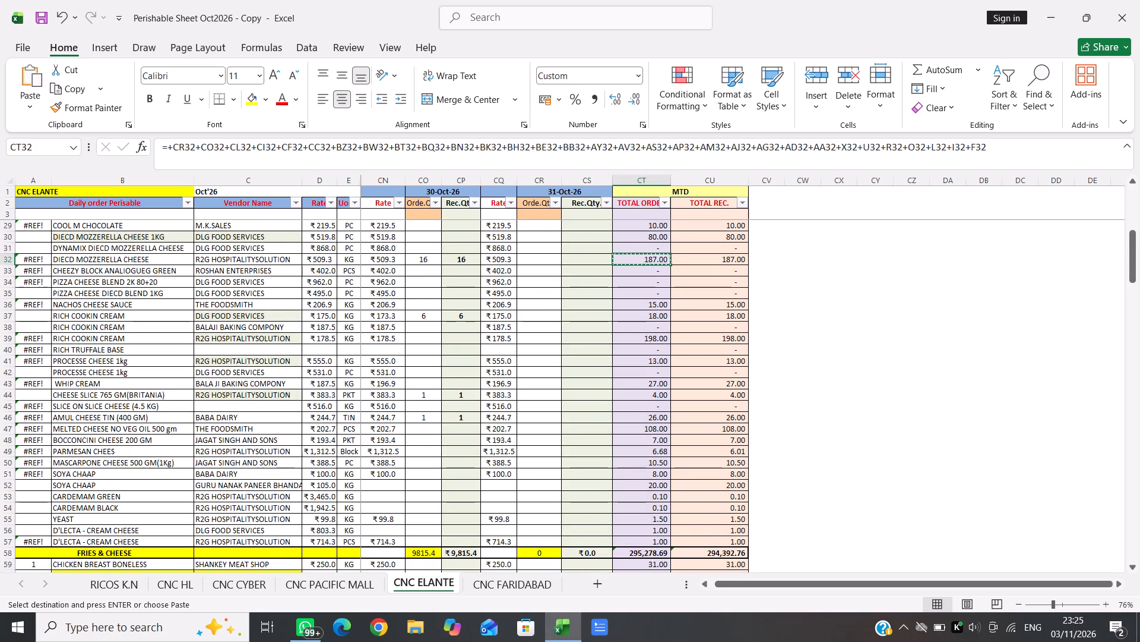
left_click(651, 273)
key("shift+Down")
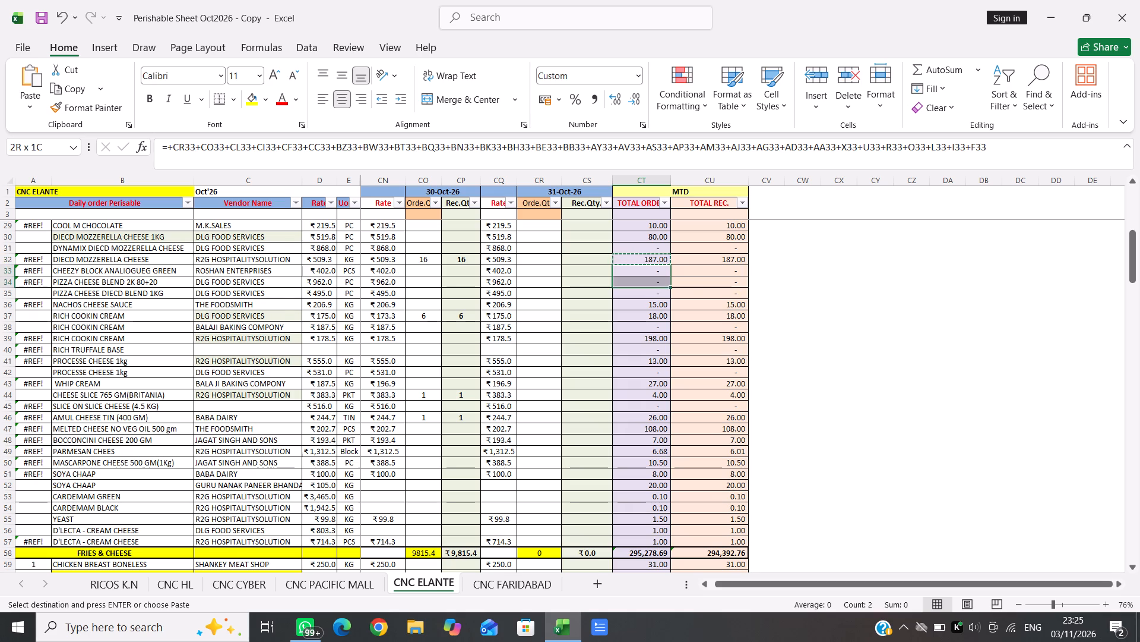
key("shift+Down")
key("Return")
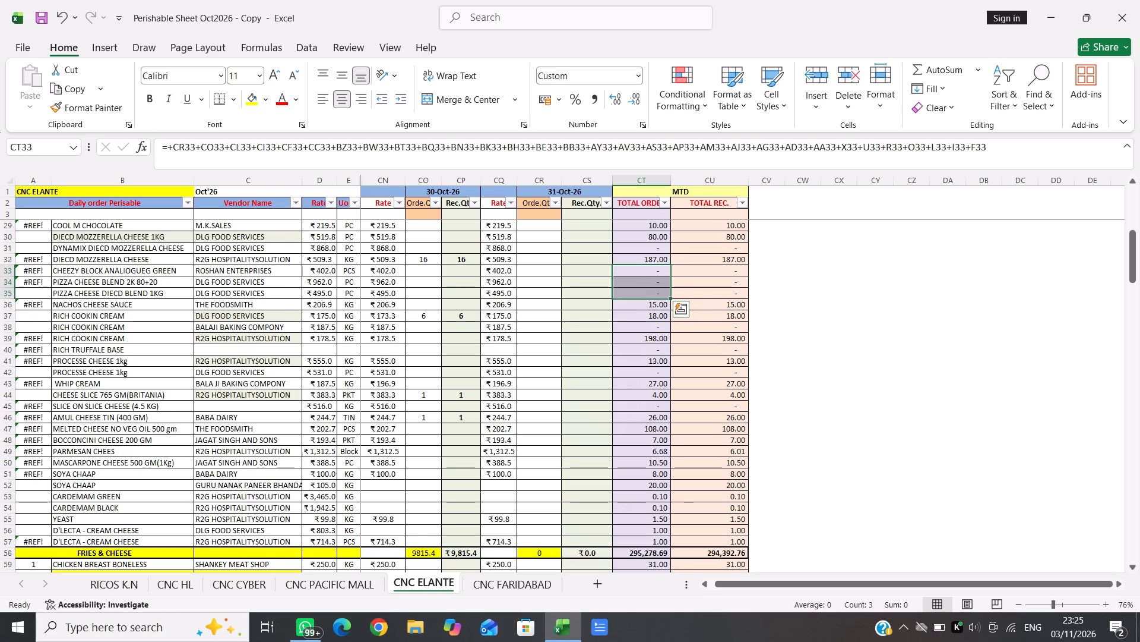
Copy the MTD total received formula from the Diecd Mozzerella Cheese row 32 into rows 33 to 35.
left_click(726, 259)
key("ctrl+c")
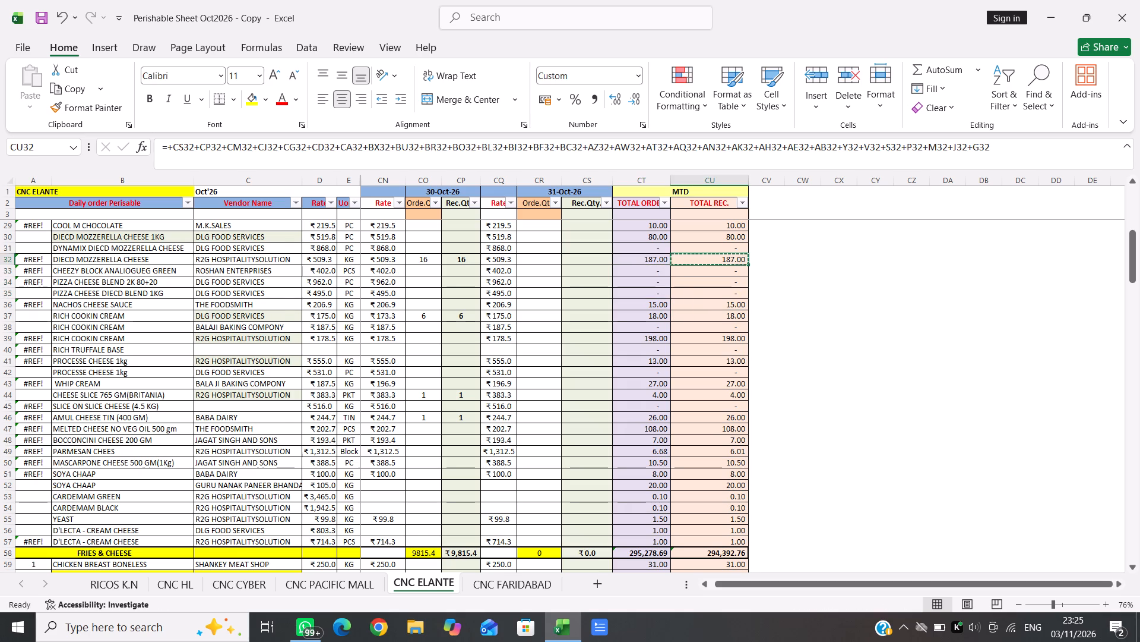
left_click(726, 269)
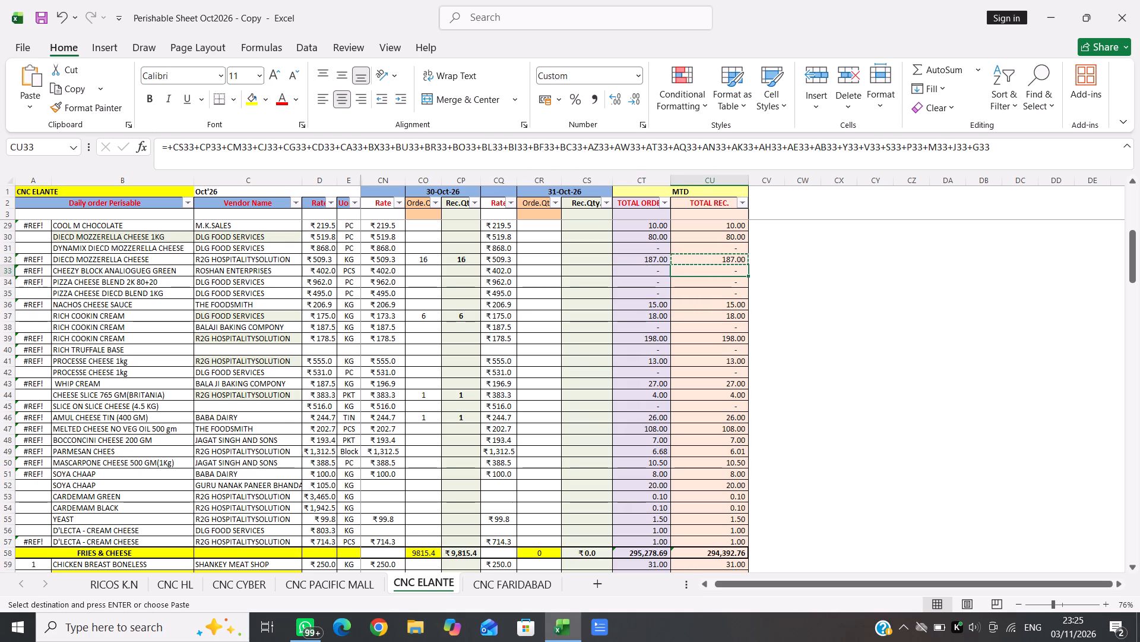
key("shift+Down")
key("shift+Down")
key("Return")
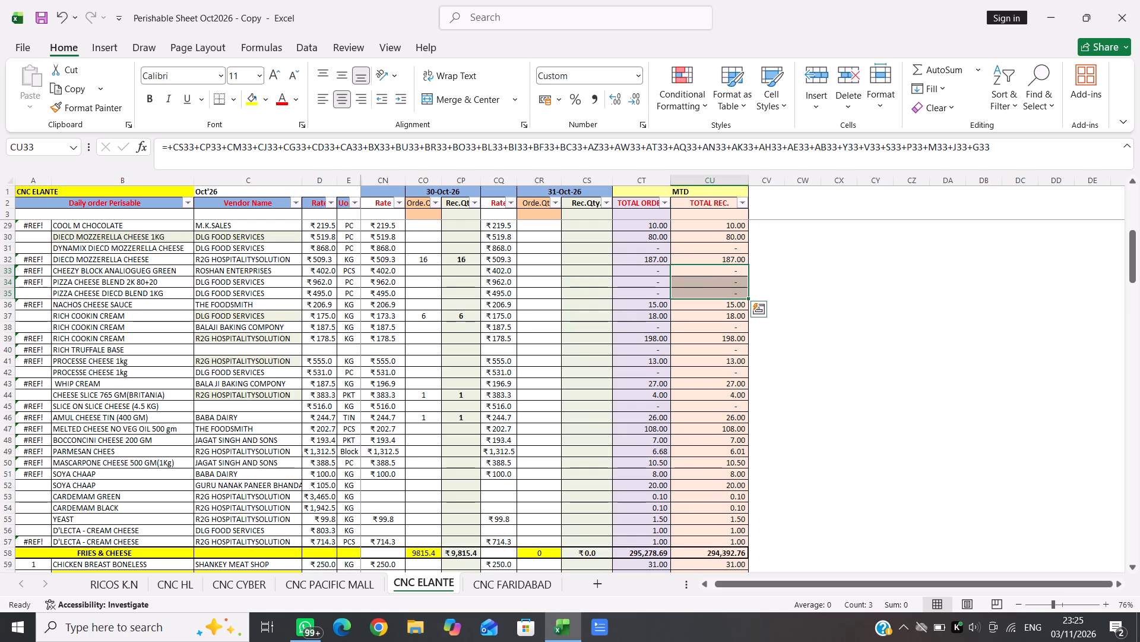
left_click(613, 296)
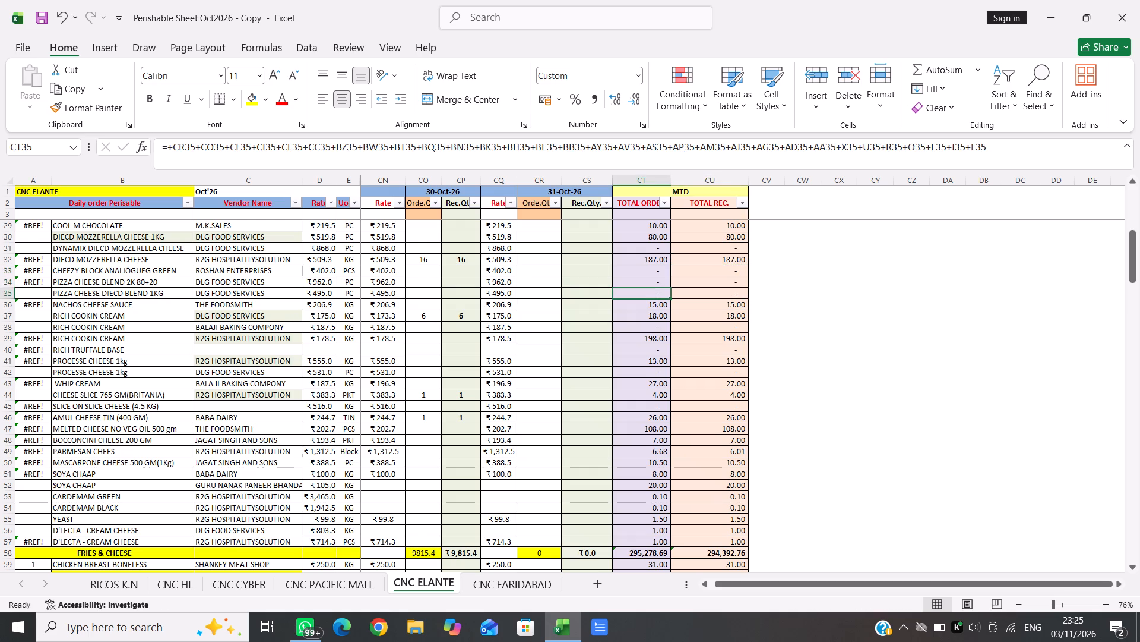
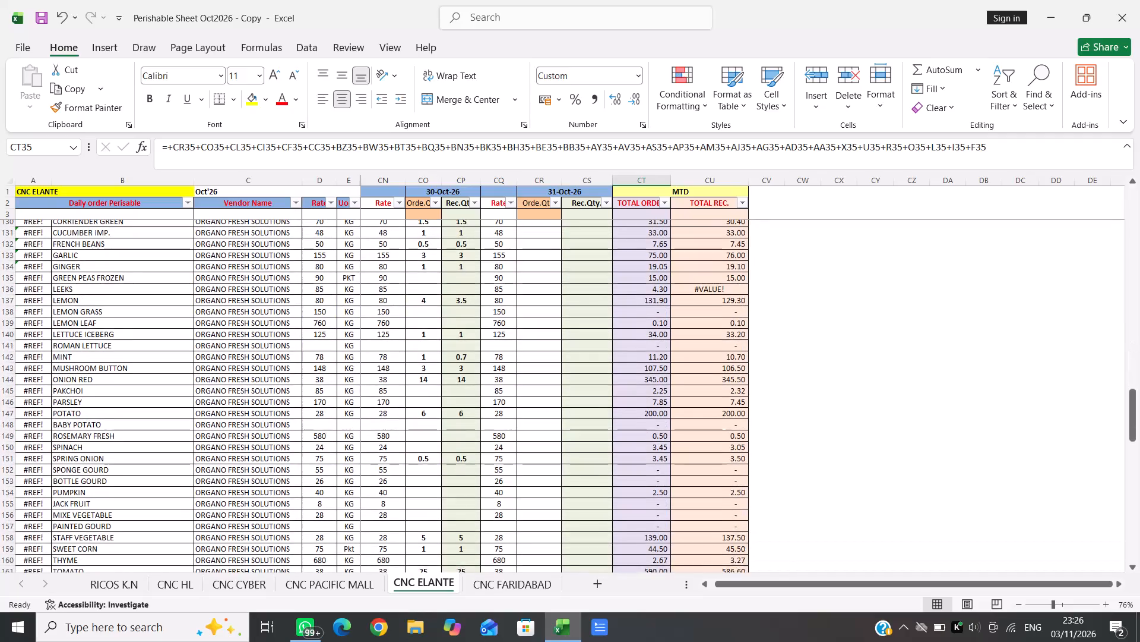
Change the yellow fill to white on the item names Chicken Thigh Small and Chicken Breast Boneless in the TRANSFARM rows 65 and 60.
scroll(613, 296, "down", 2)
scroll(613, 296, "up", 1)
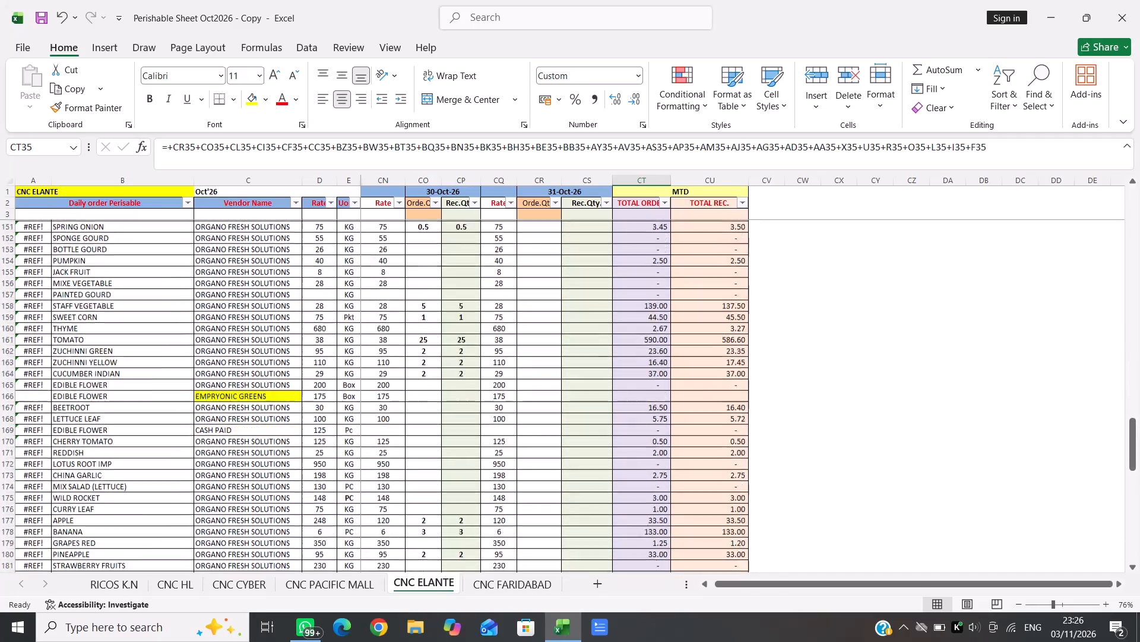
scroll(613, 296, "up", 6)
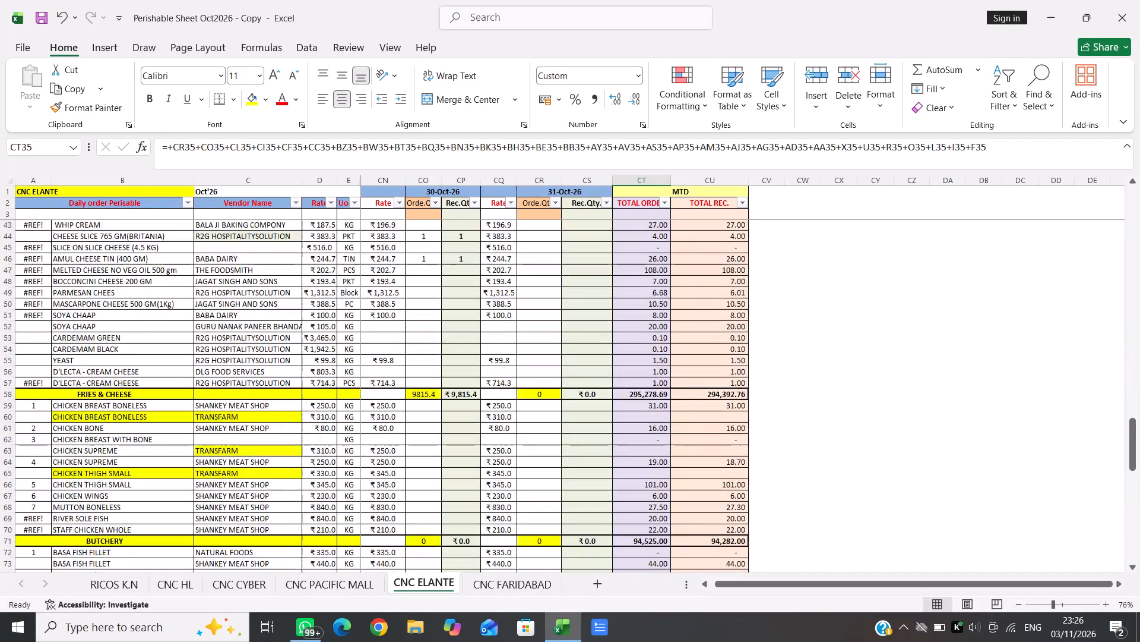
scroll(613, 296, "up", 2)
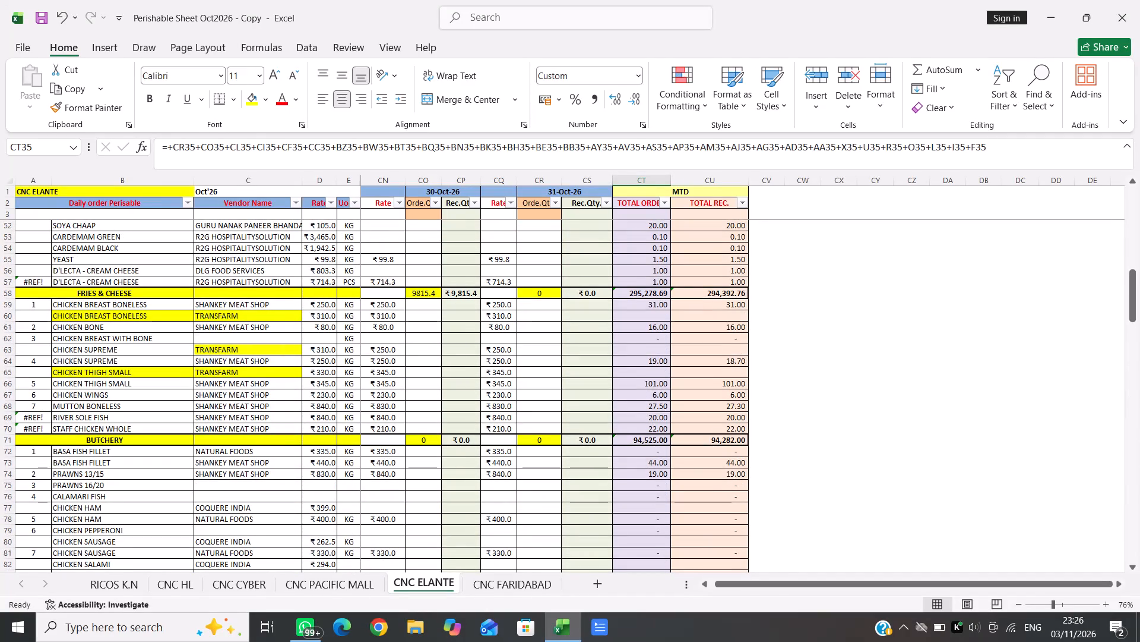
left_click(158, 375)
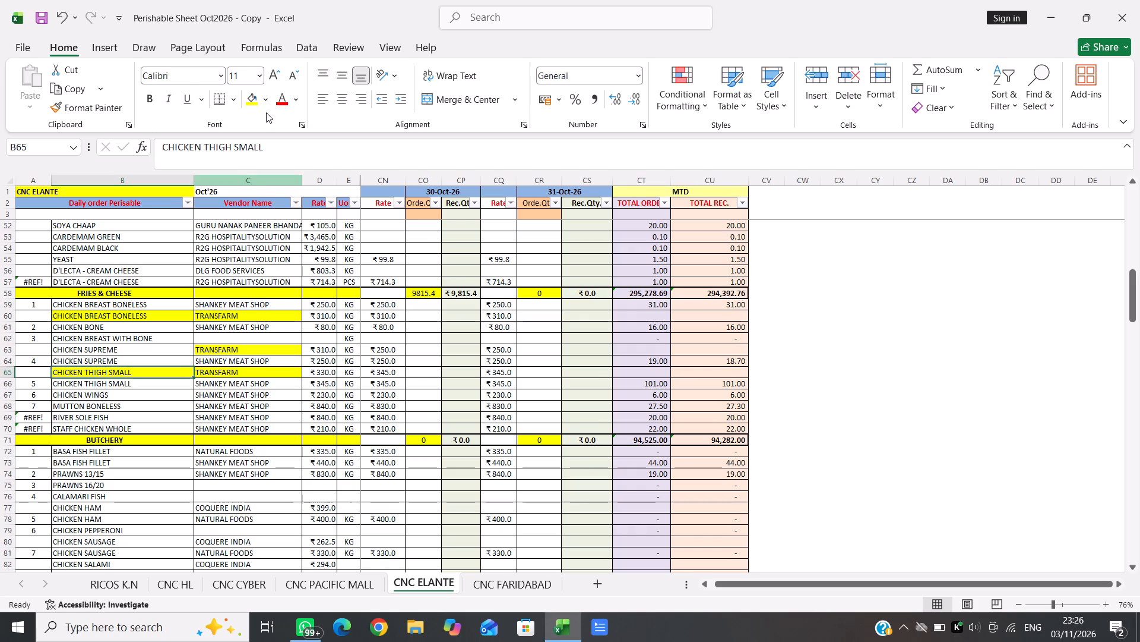
left_click(266, 100)
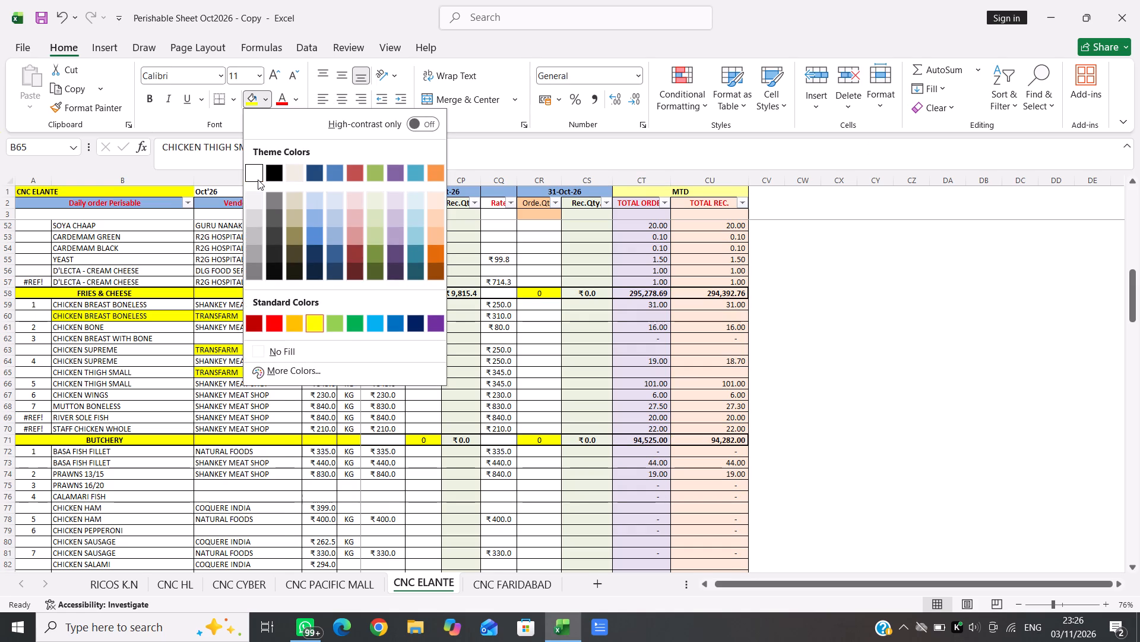
left_click(258, 179)
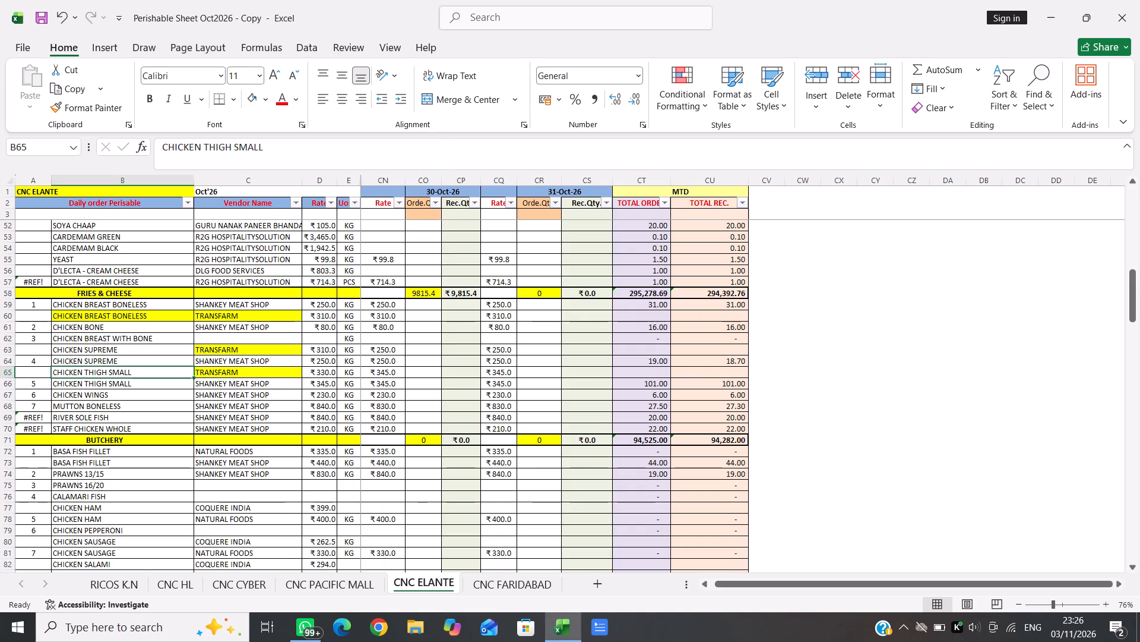
left_click(179, 313)
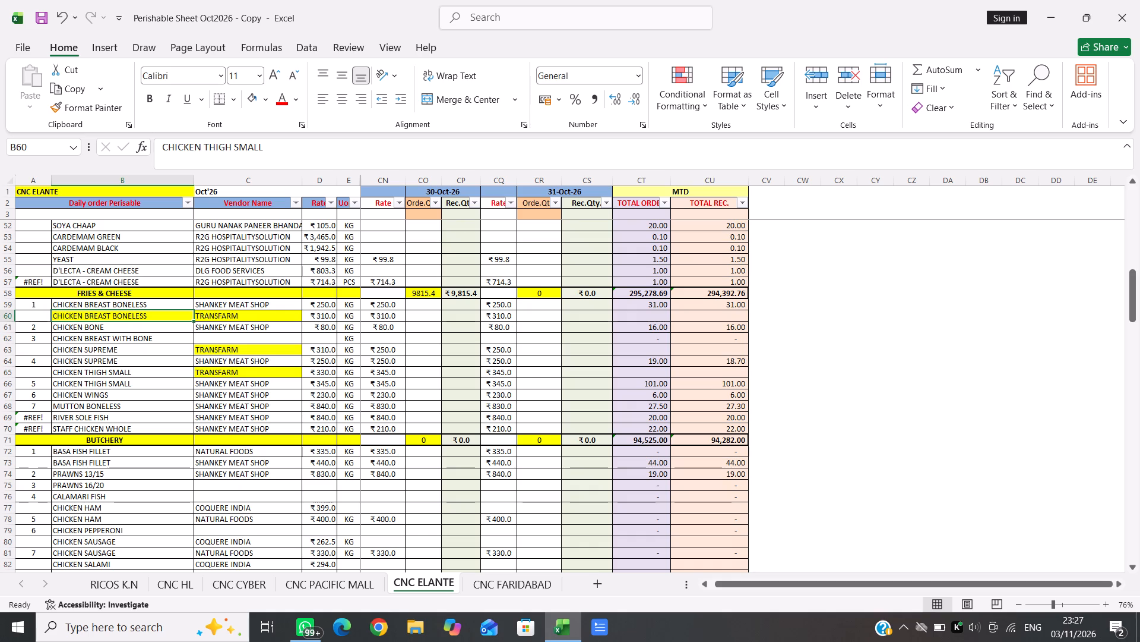
left_click(254, 102)
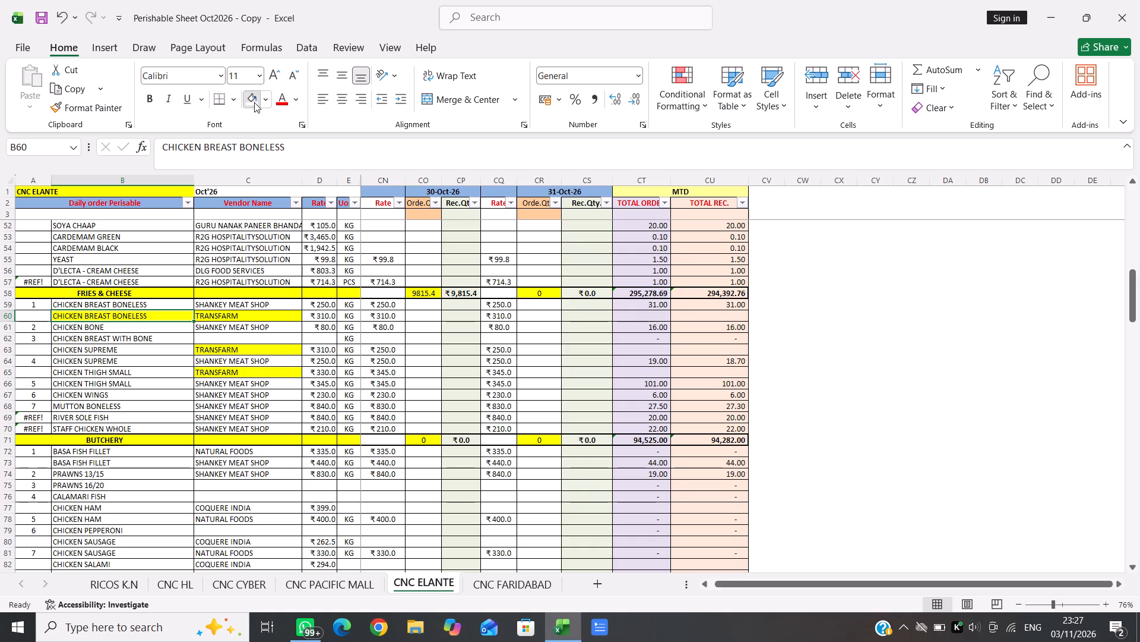
left_click(330, 353)
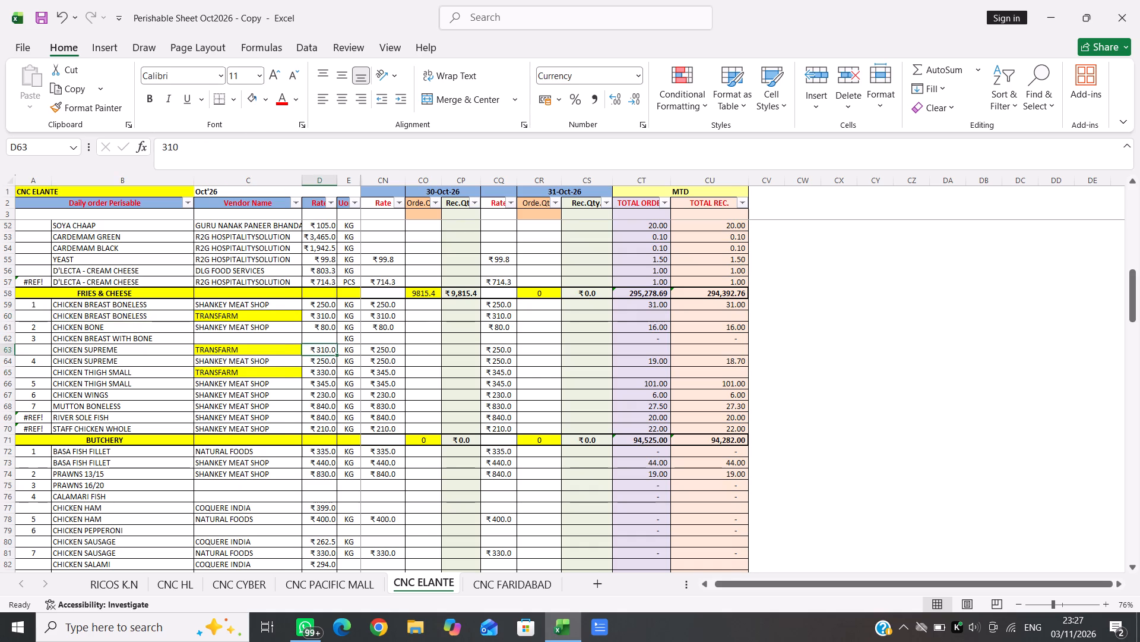
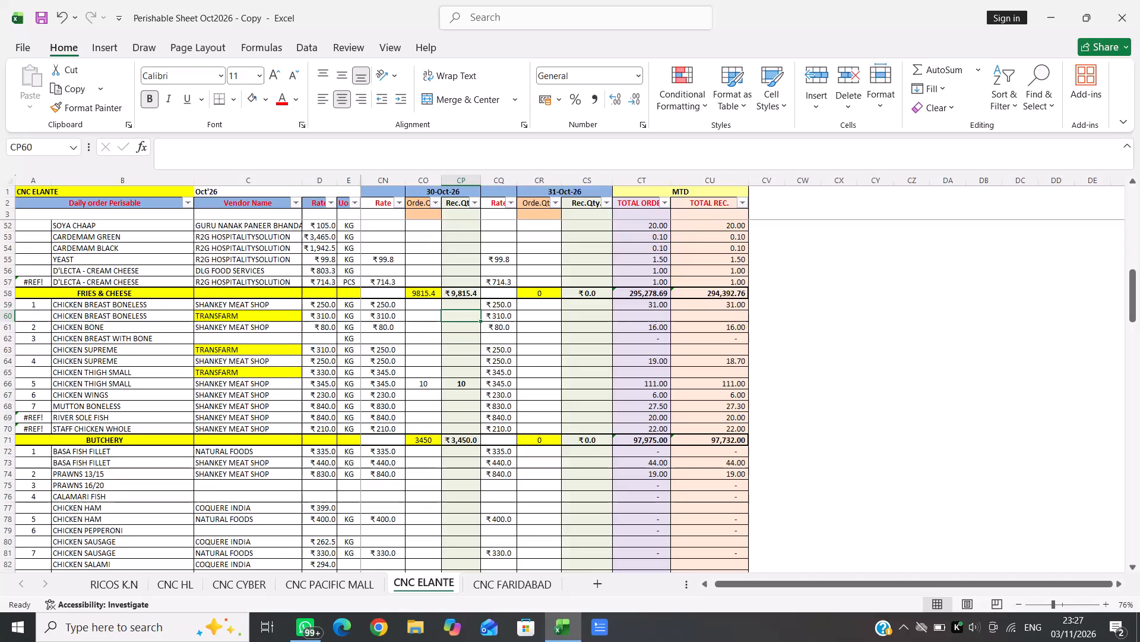
Enter a received quantity of 4.5 and an ordered quantity of 5 for SHANKEY MEAT SHOP Chicken Breast Boneless (row 59) under 30-Oct-26.
key("Up")
type("4.5")
key("Left")
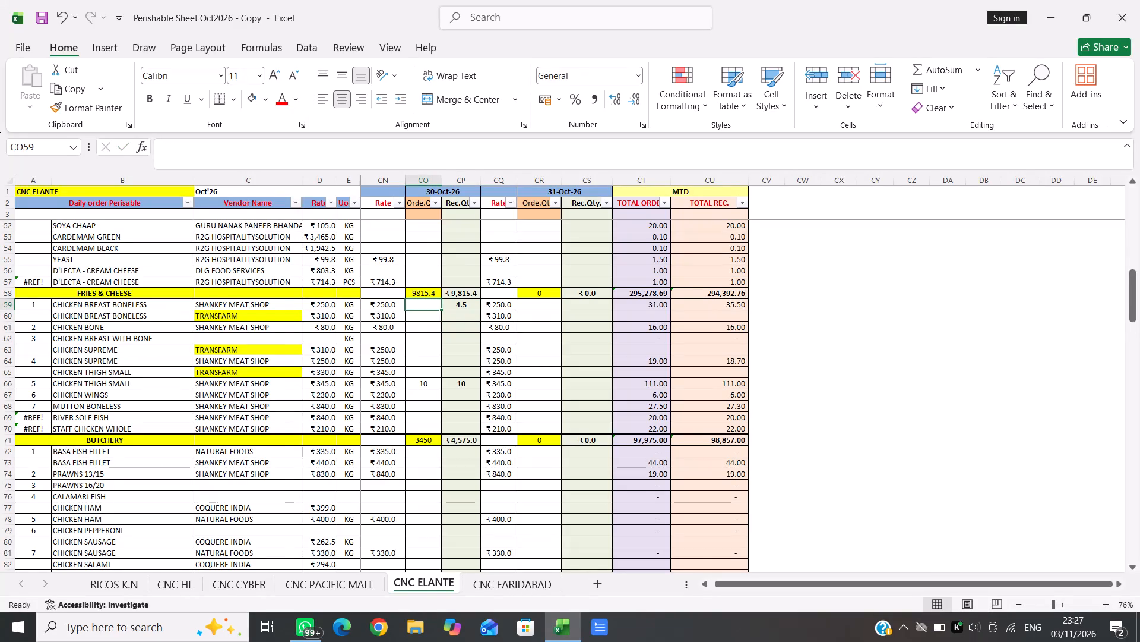
key("5")
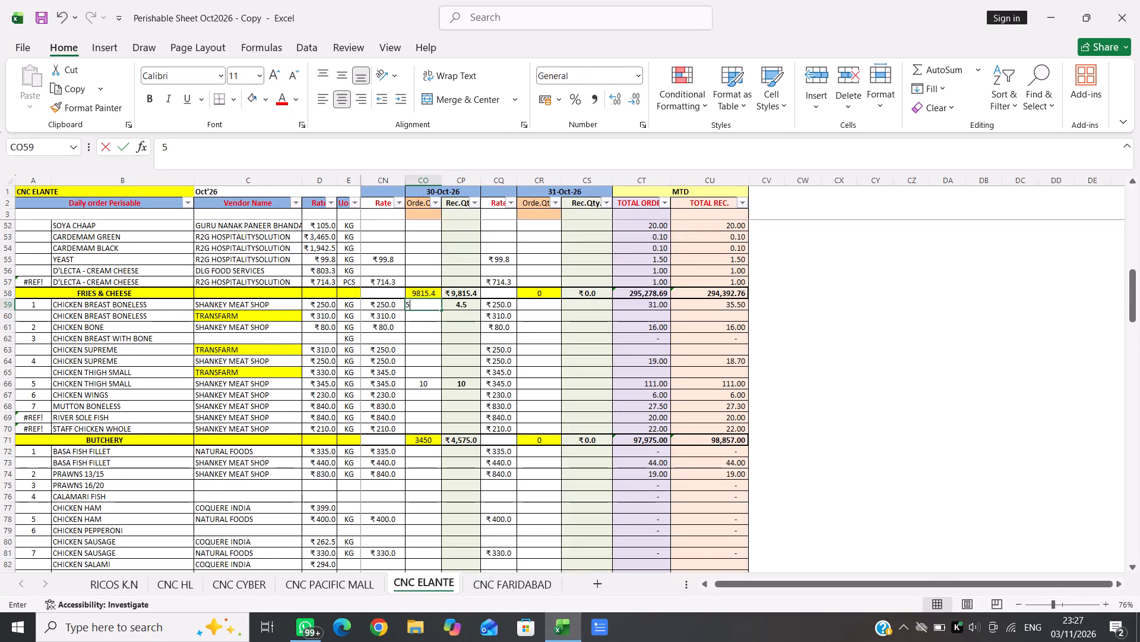
key("Down")
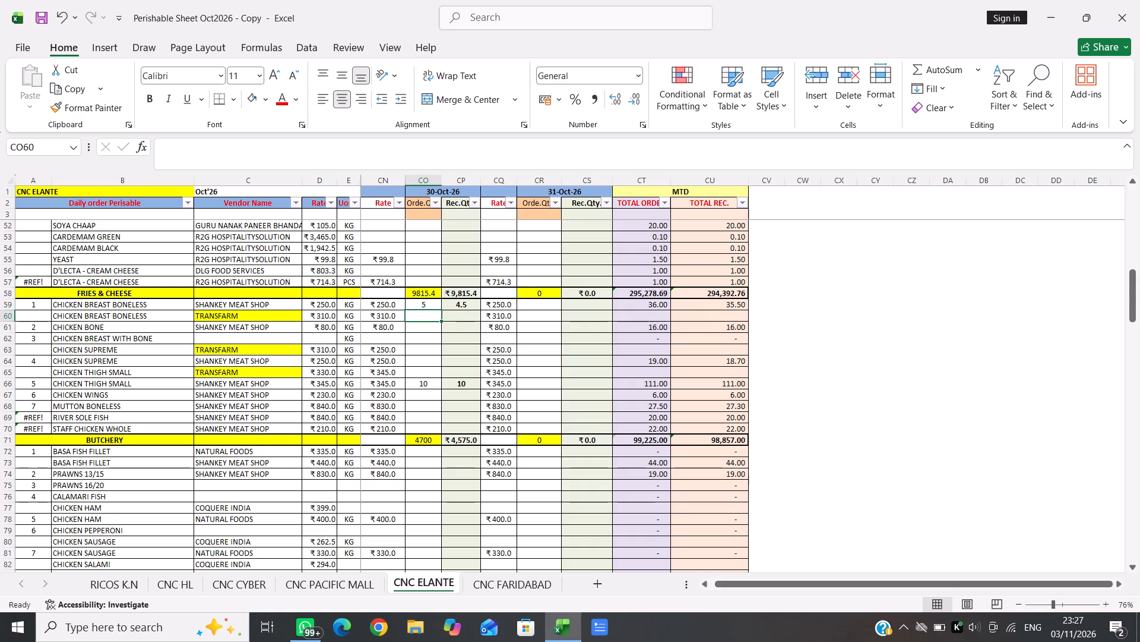
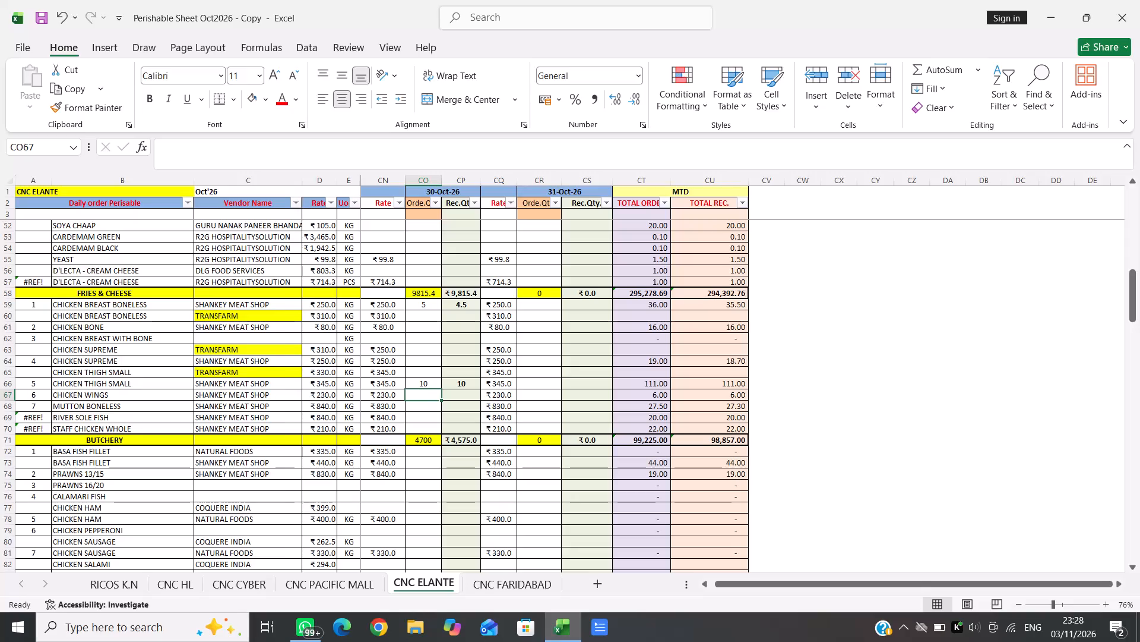
Enter an ordered quantity of 2 for SHANKEY MEAT SHOP Chicken Wings (row 67) under 30-Oct-26.
key("2")
key("Right")
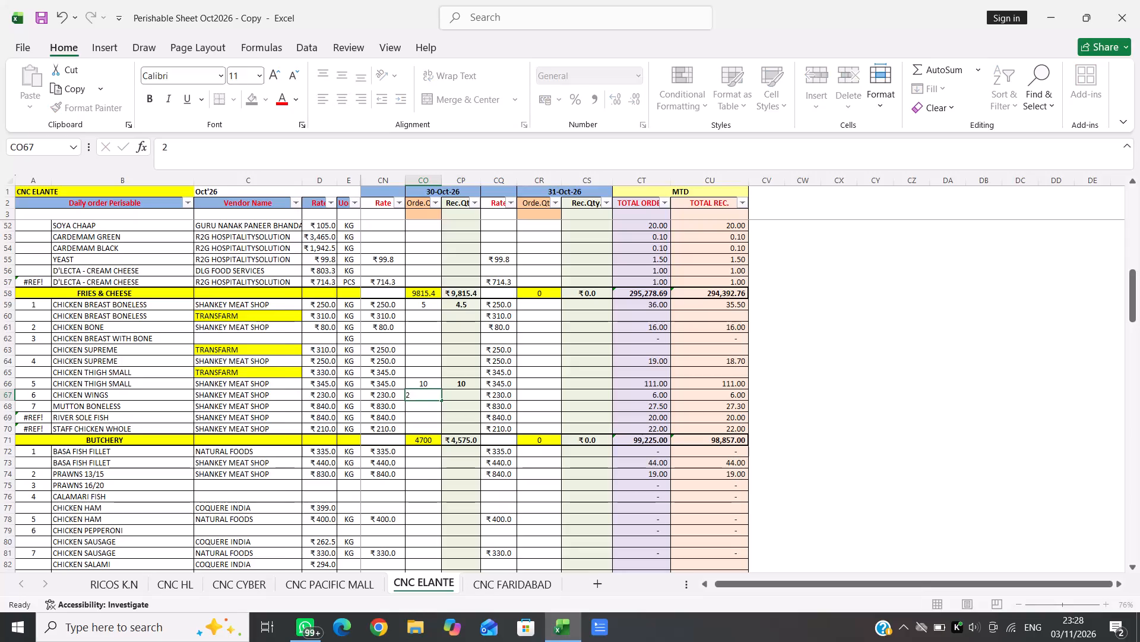
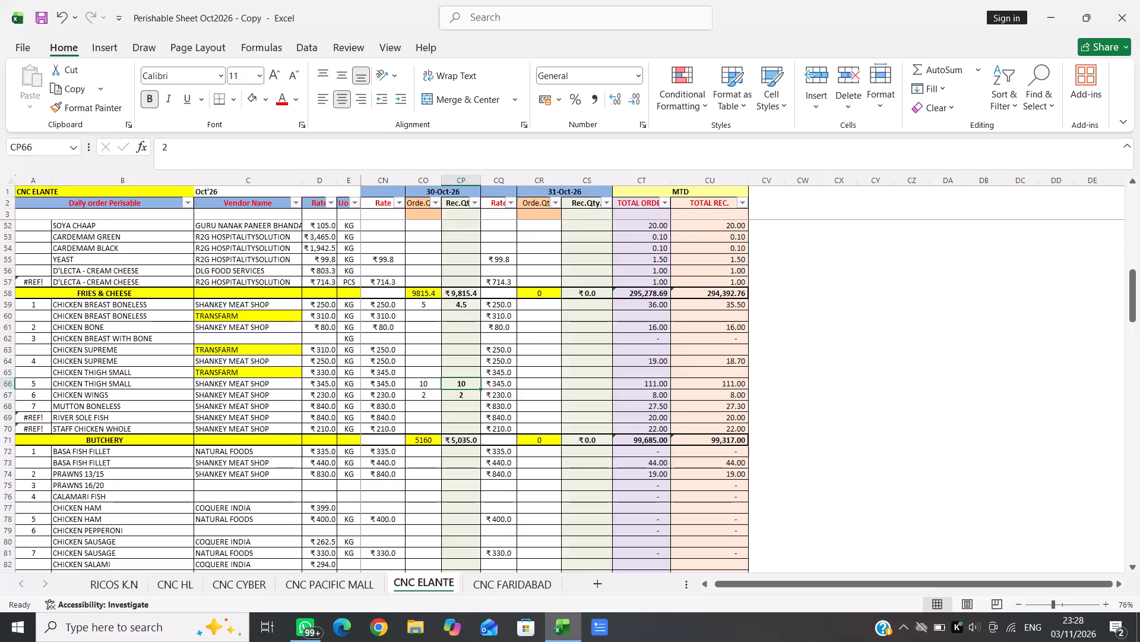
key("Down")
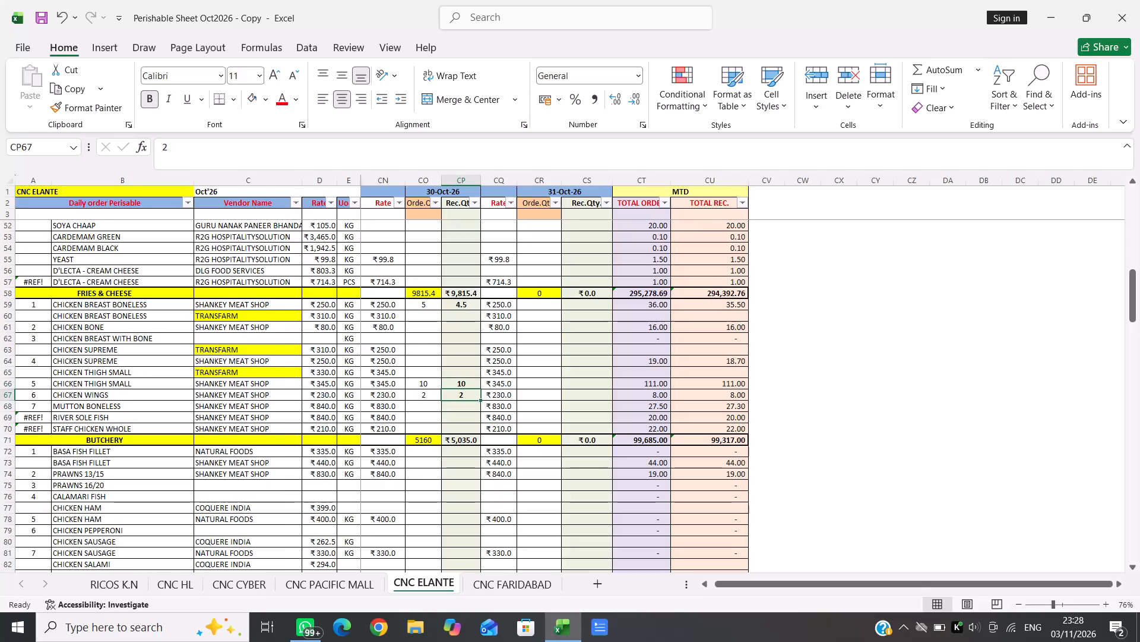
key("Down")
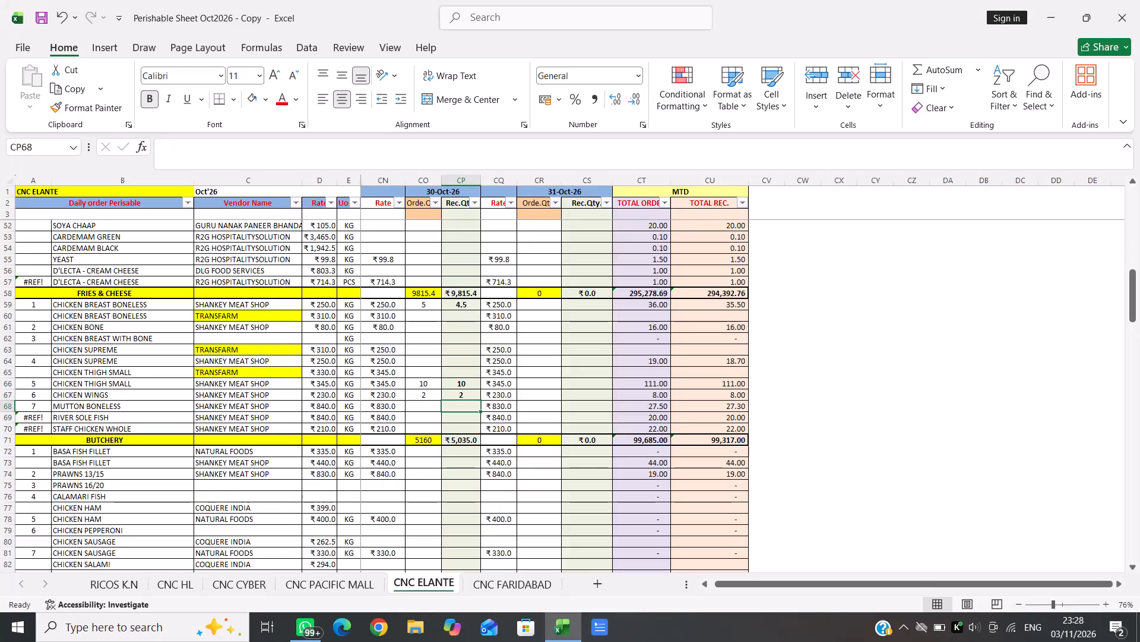
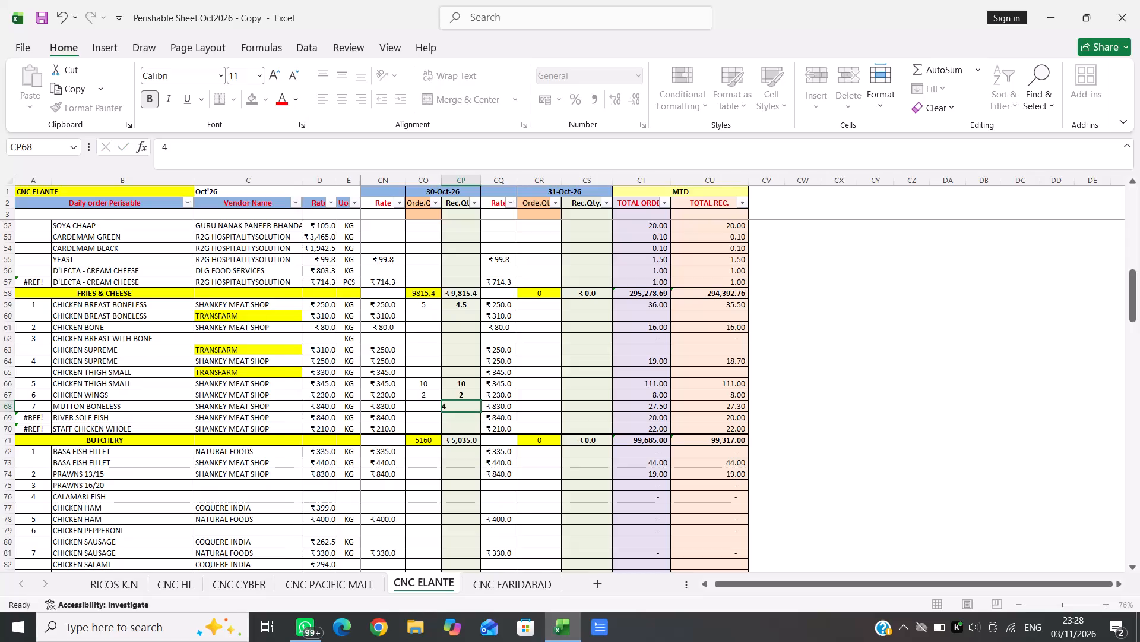
Fill in 4 as the received and ordered quantities for MUTTON BONELESS under 30-Oct-26.
key("4")
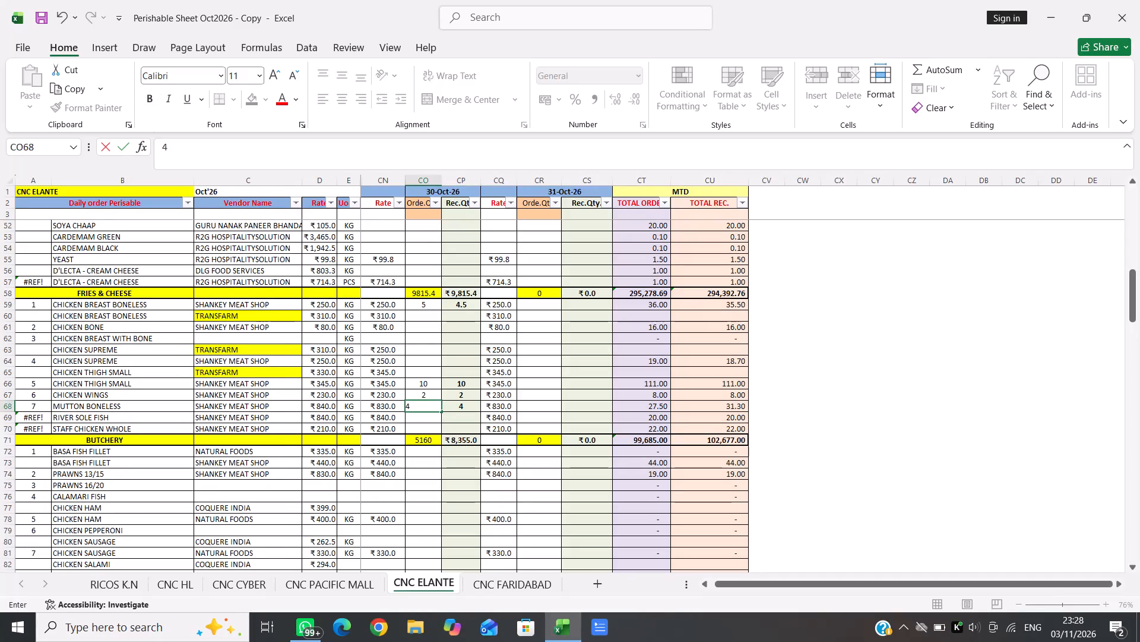
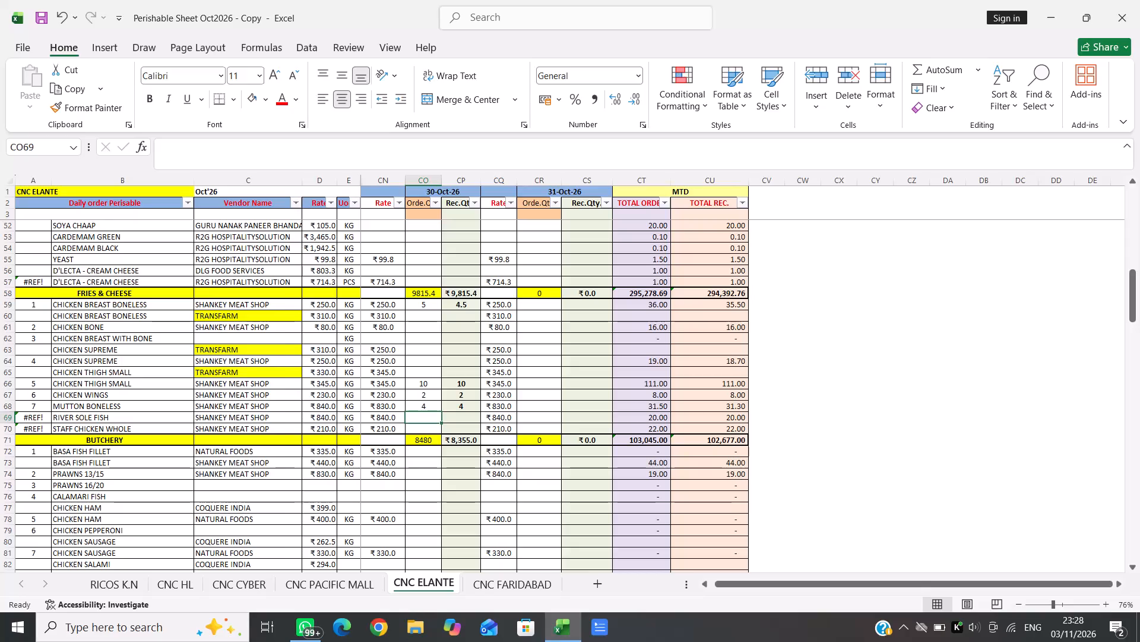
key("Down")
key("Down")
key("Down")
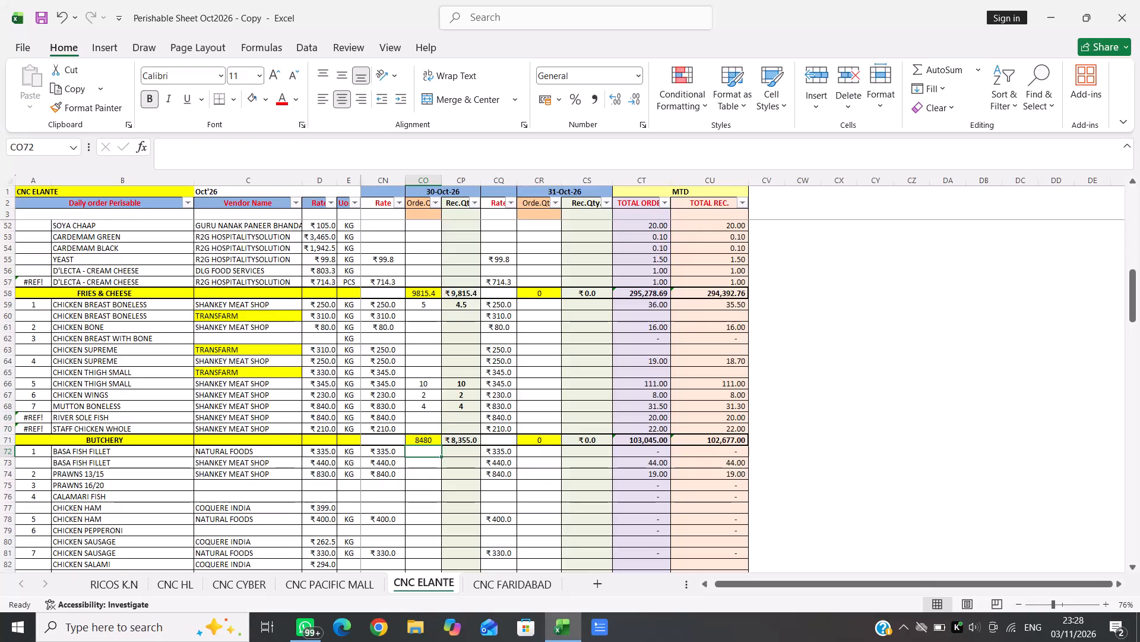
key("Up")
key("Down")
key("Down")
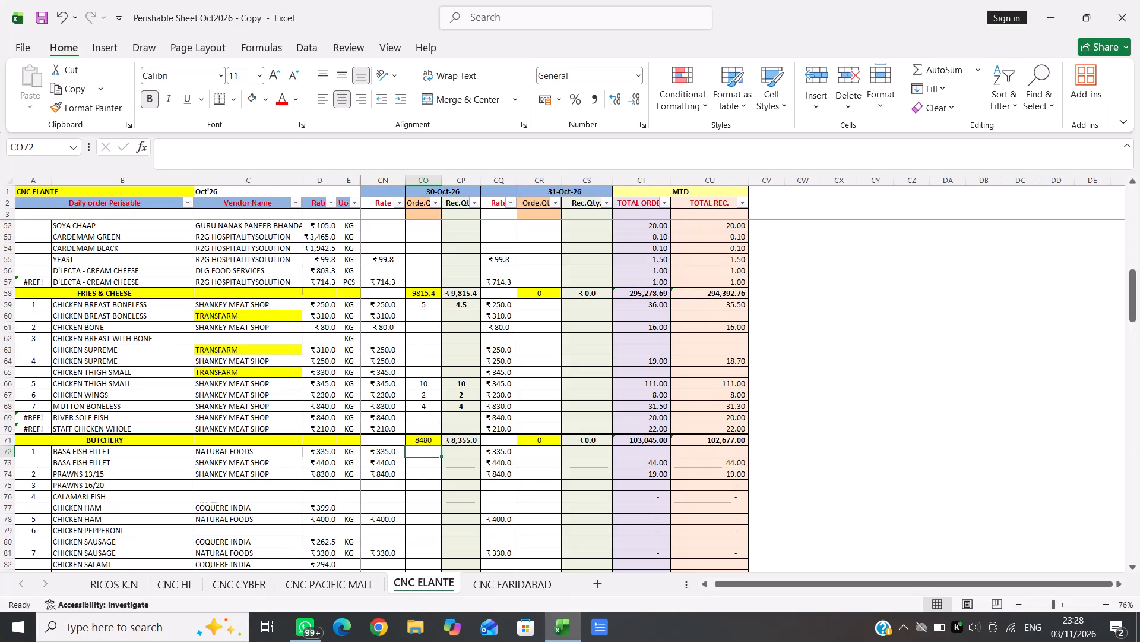
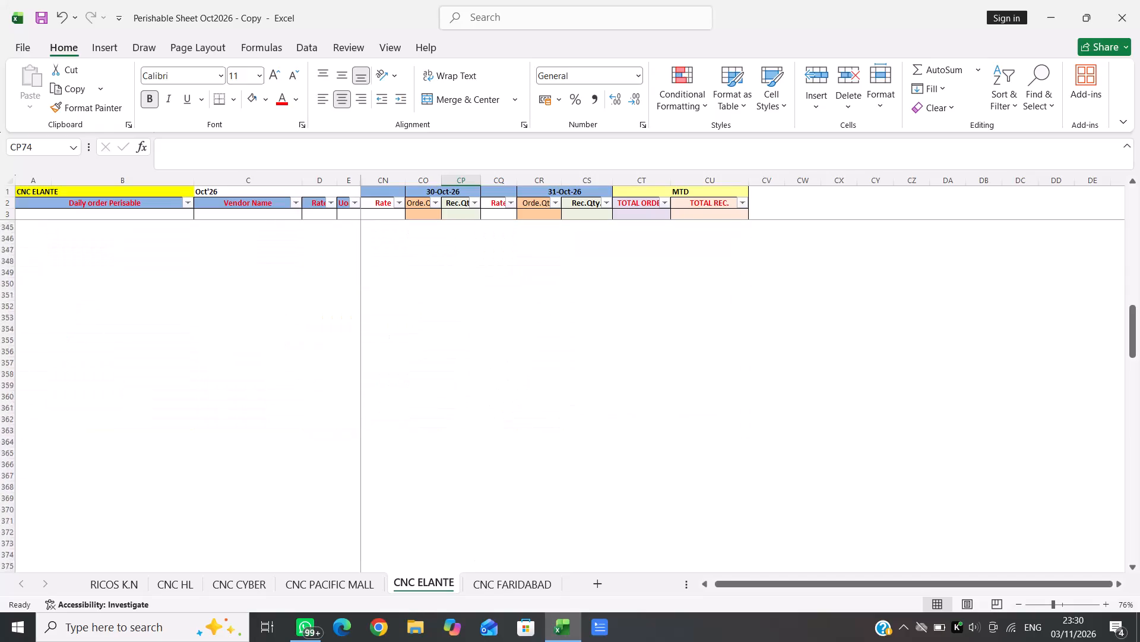
Examine the vegetable, fruit and bakery rows of the CNC ELANTE sheet, including their 30–31 October quantities and MTD totals.
scroll(423, 410, "up", 9)
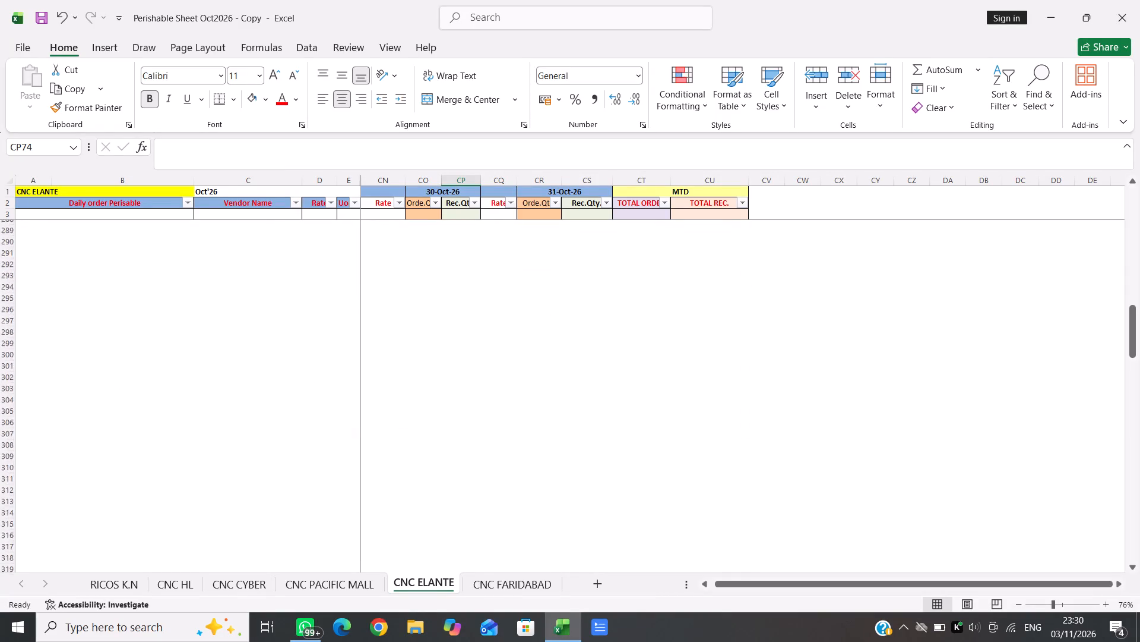
scroll(423, 410, "up", 5)
scroll(492, 335, "up", 4)
scroll(492, 335, "down", 1)
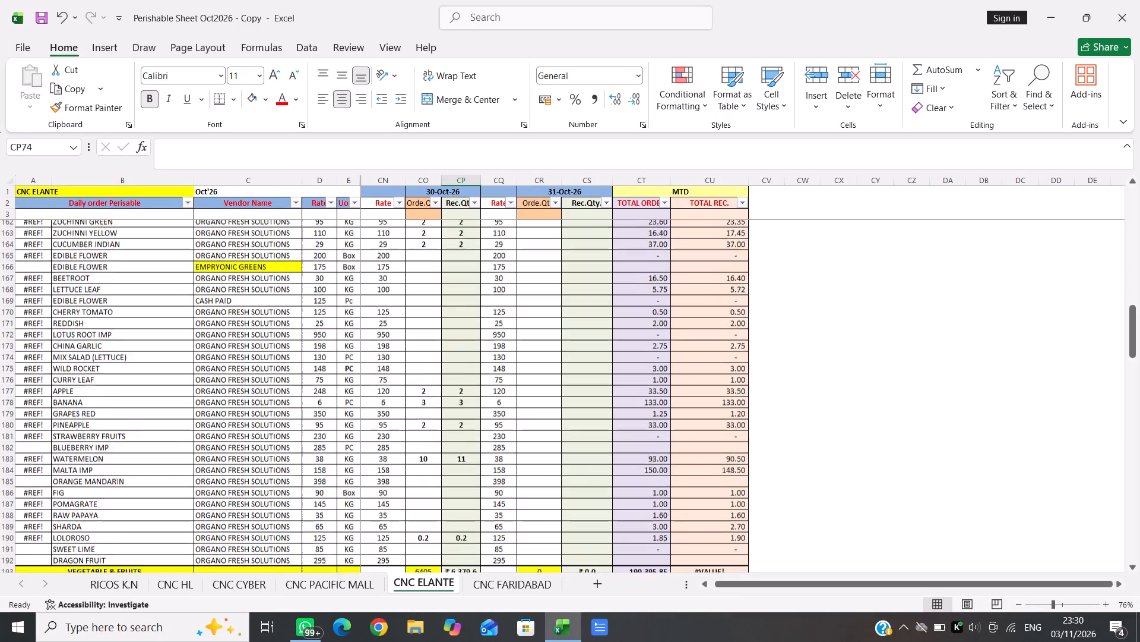
scroll(492, 335, "down", 3)
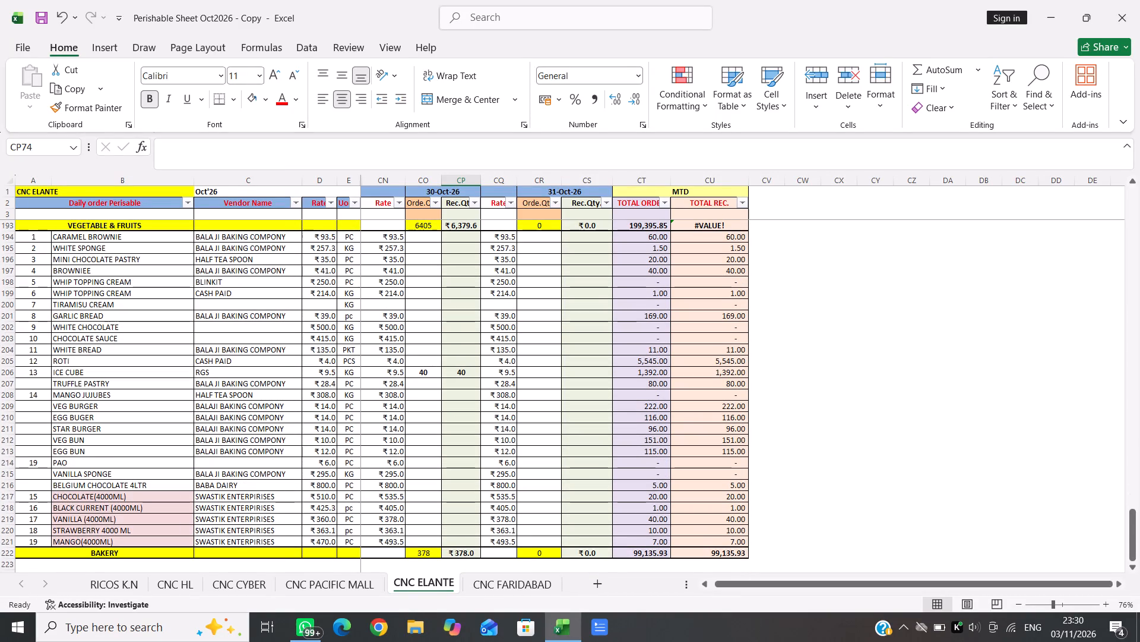
scroll(492, 335, "down", 1)
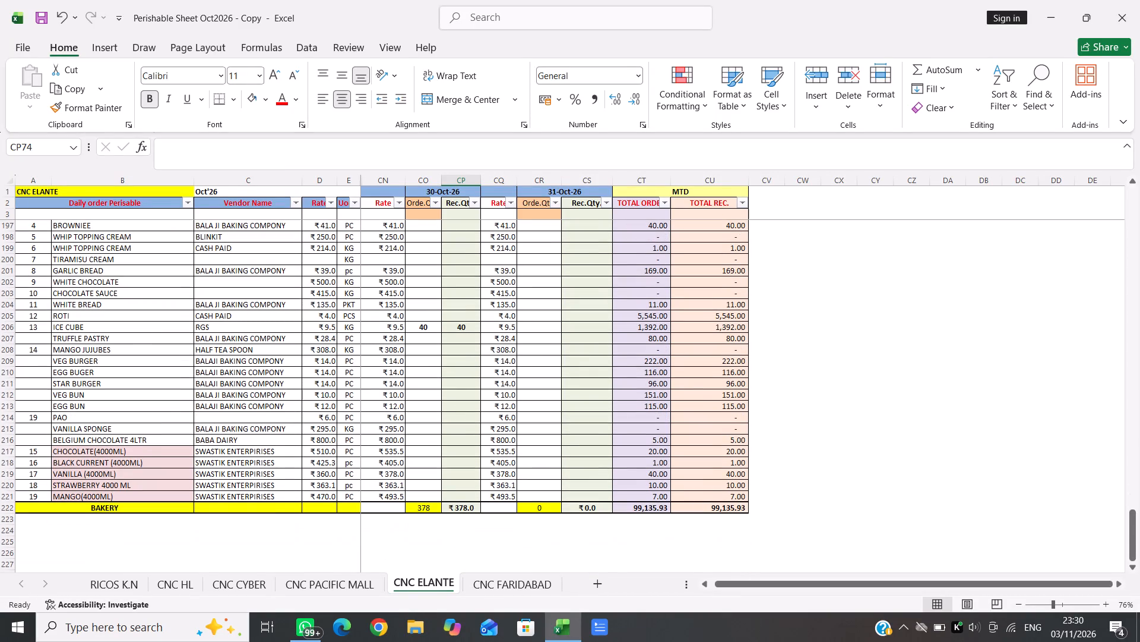
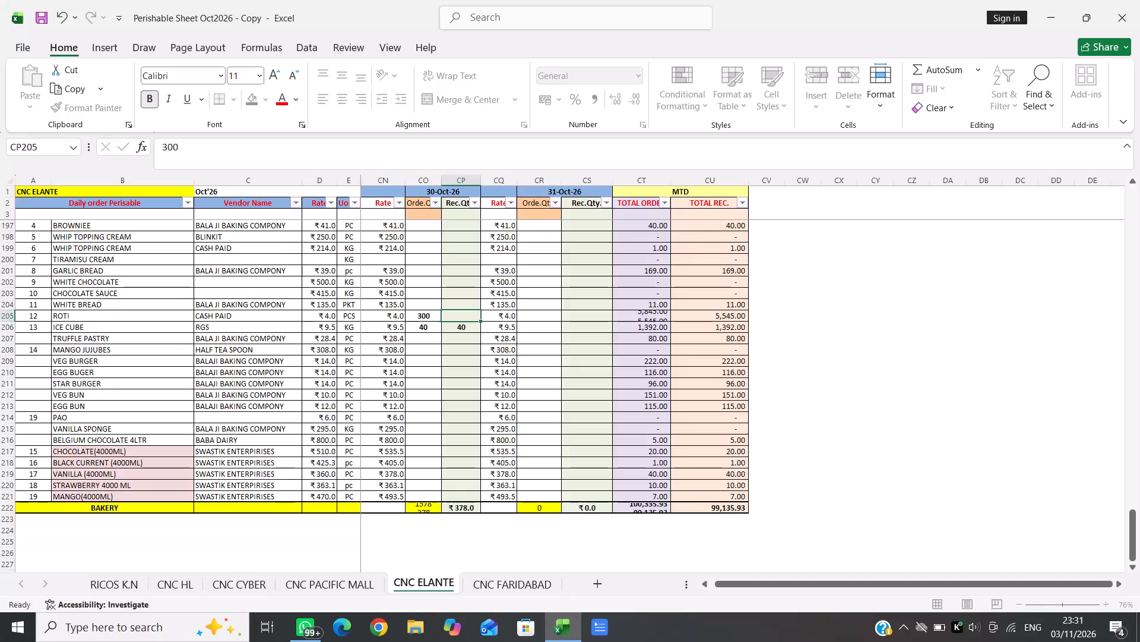
Enter 300 as the 30 October received quantity for ROTI in the bakery section.
type("00")
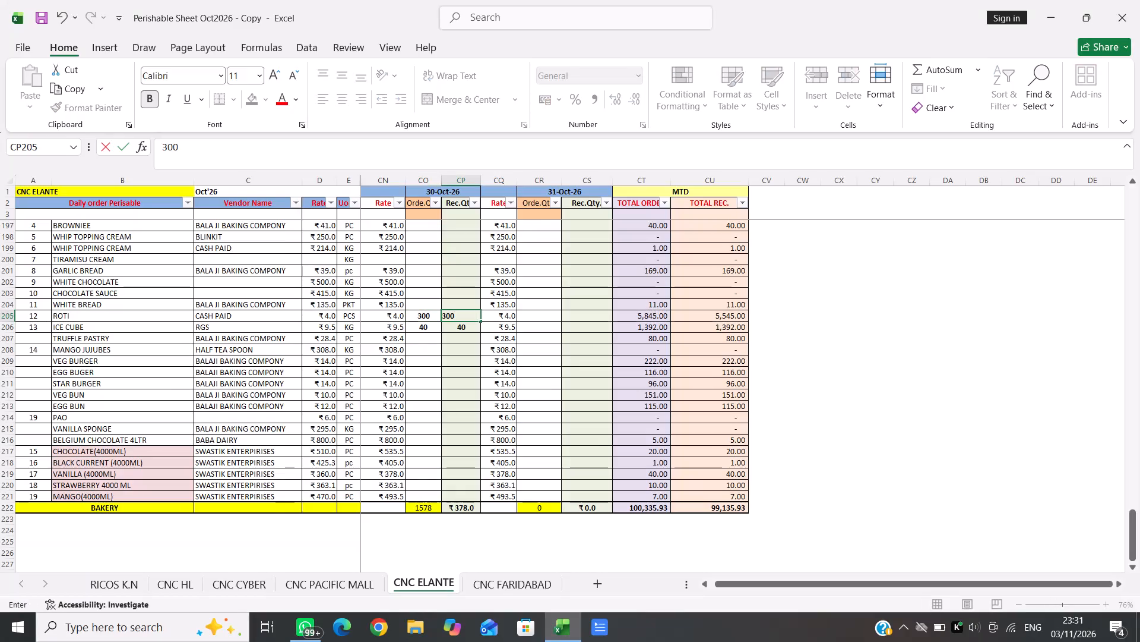
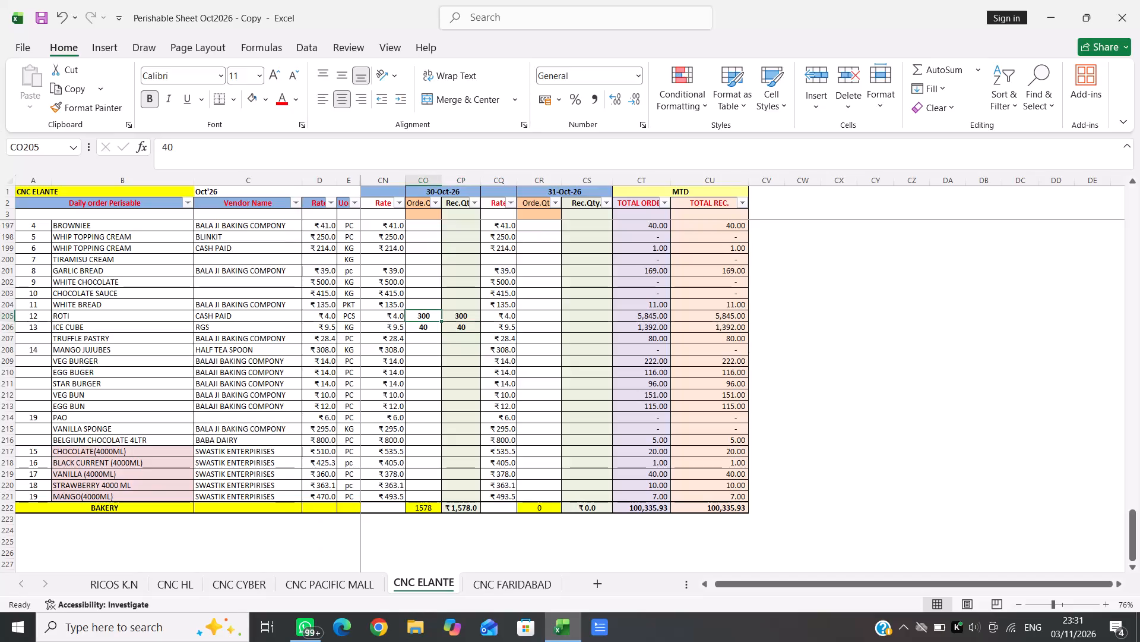
Set the 30 October ordered and received quantities for ROTI to 400 each.
type("400")
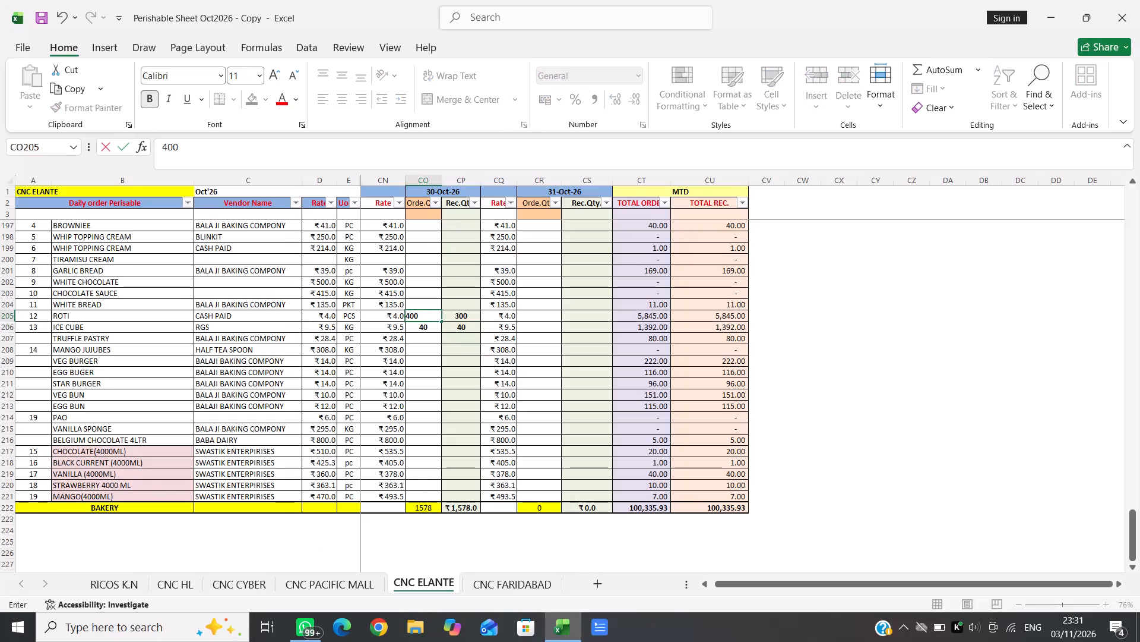
key("Right")
type("400")
key("Right")
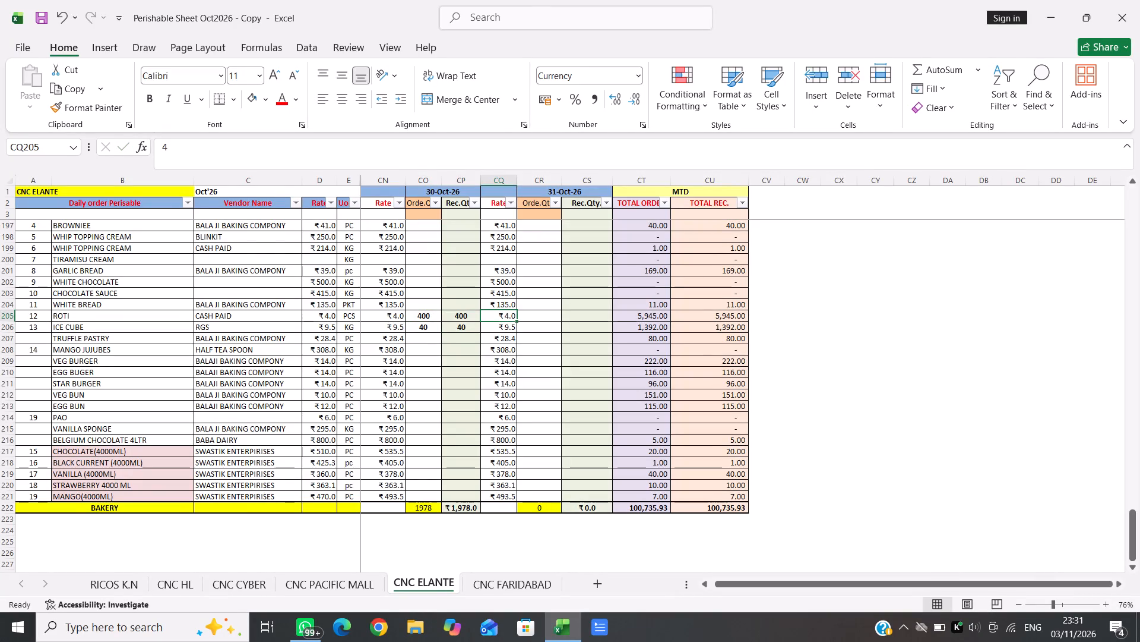
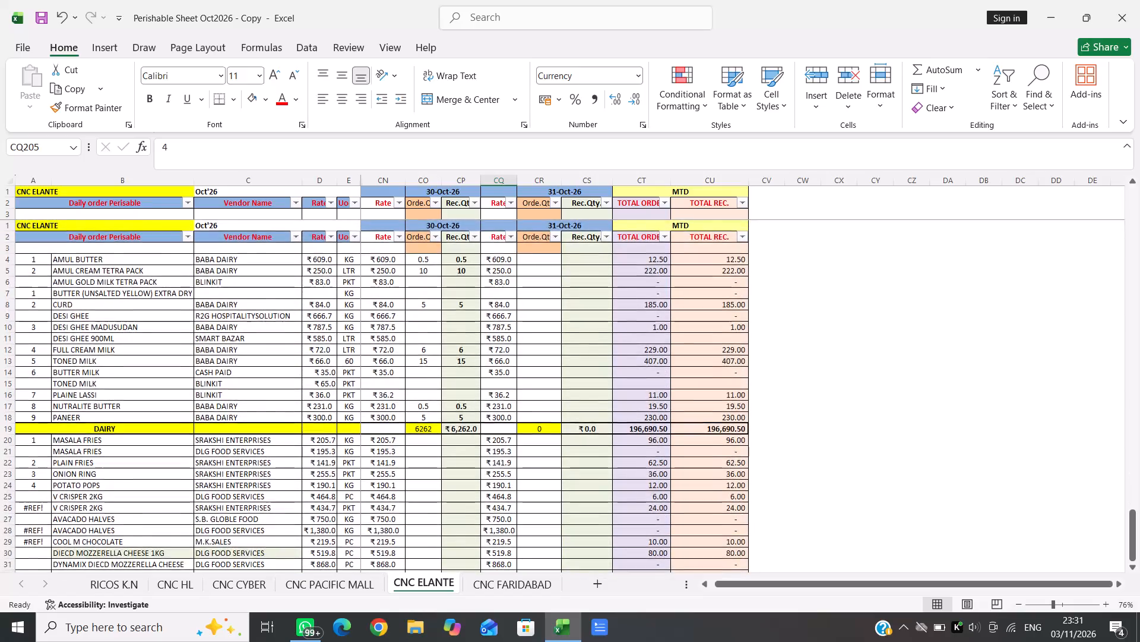
Save the perishable workbook with the CNC ELANTE changes.
scroll(431, 317, "down", 8)
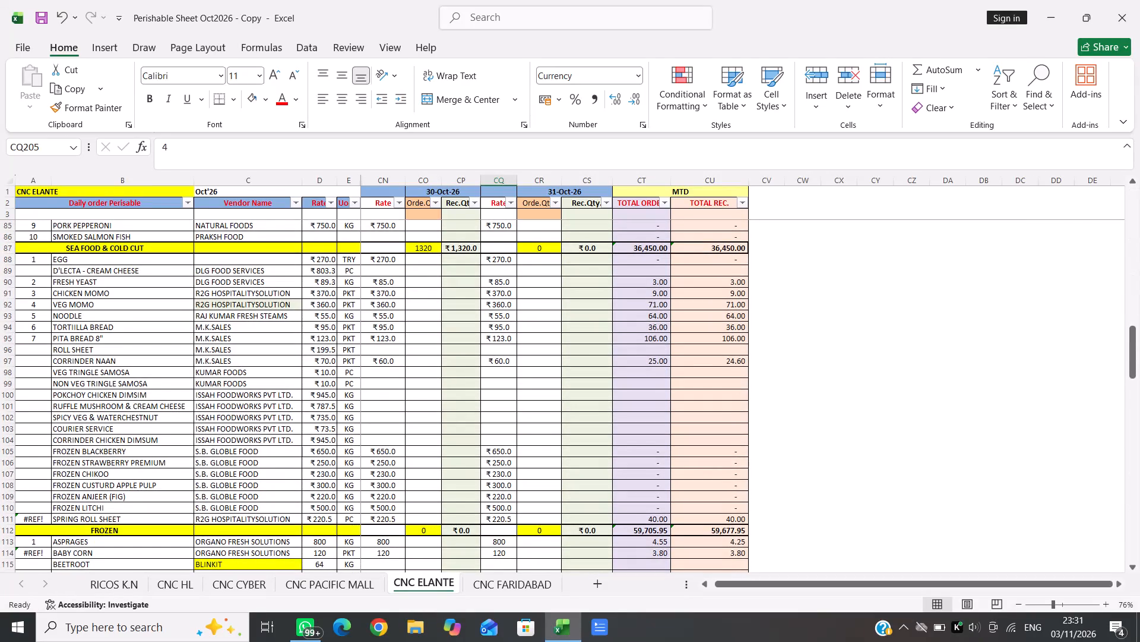
key("ctrl+s")
scroll(431, 317, "up", 11)
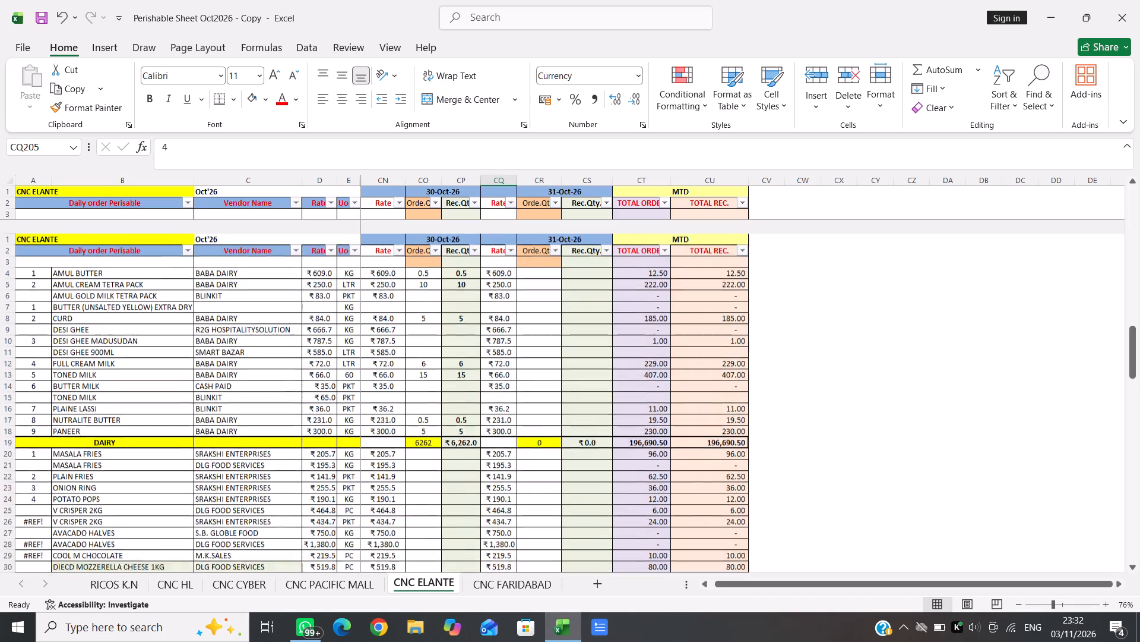
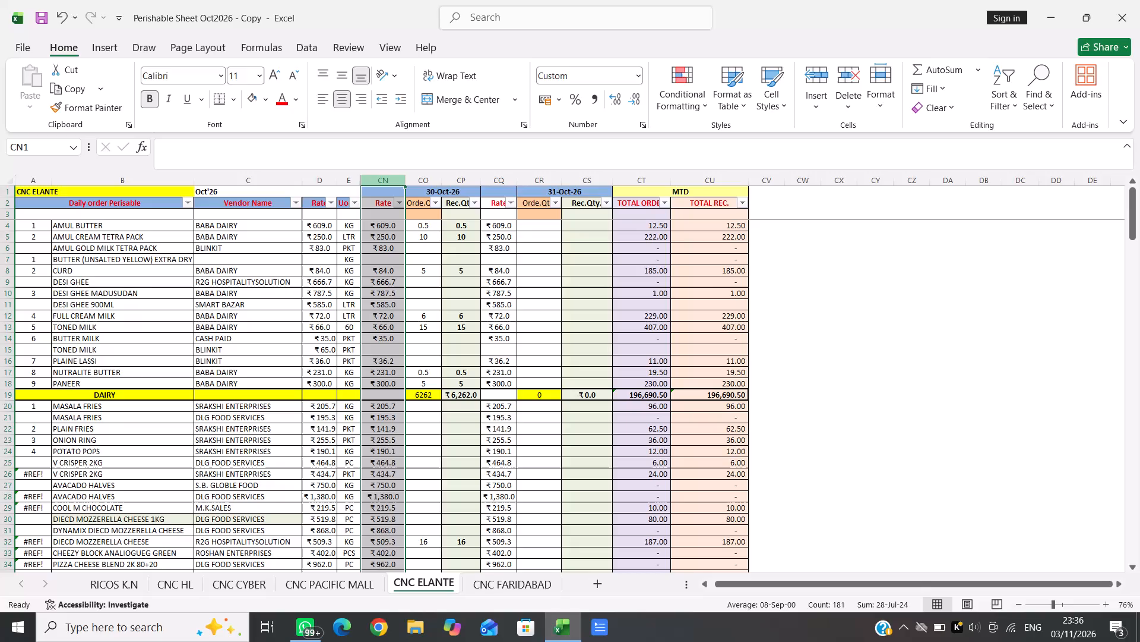
Hide the 30-Oct-26 order and received quantity columns together with the Rate column before them, columns CN to CP.
key("shift+Right")
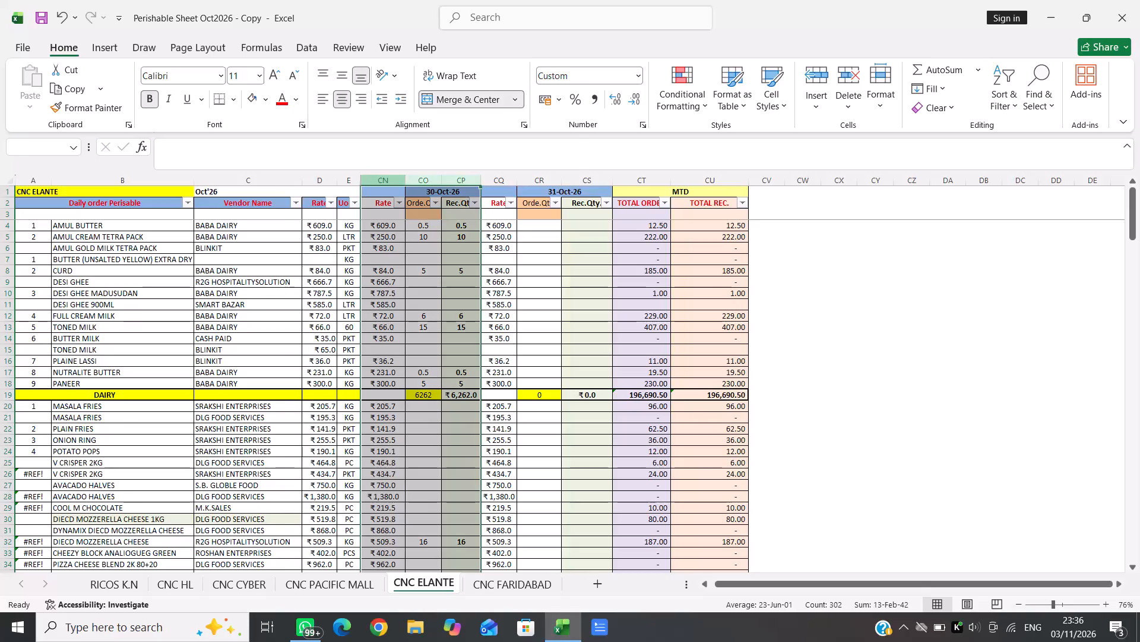
right_click(378, 182)
left_click(420, 435)
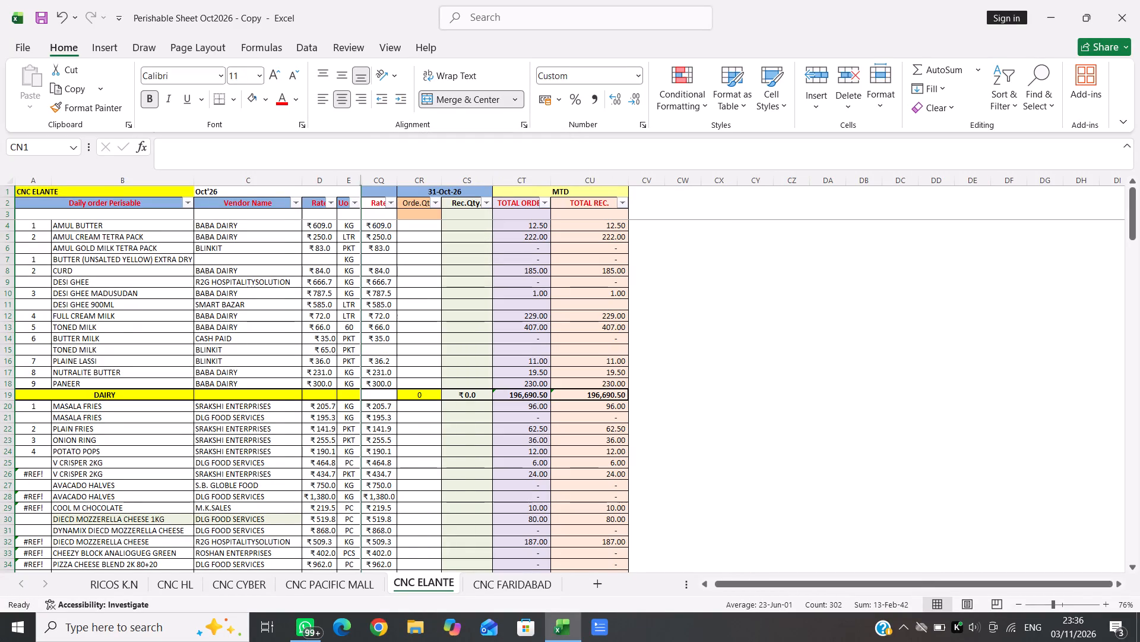
left_click(436, 270)
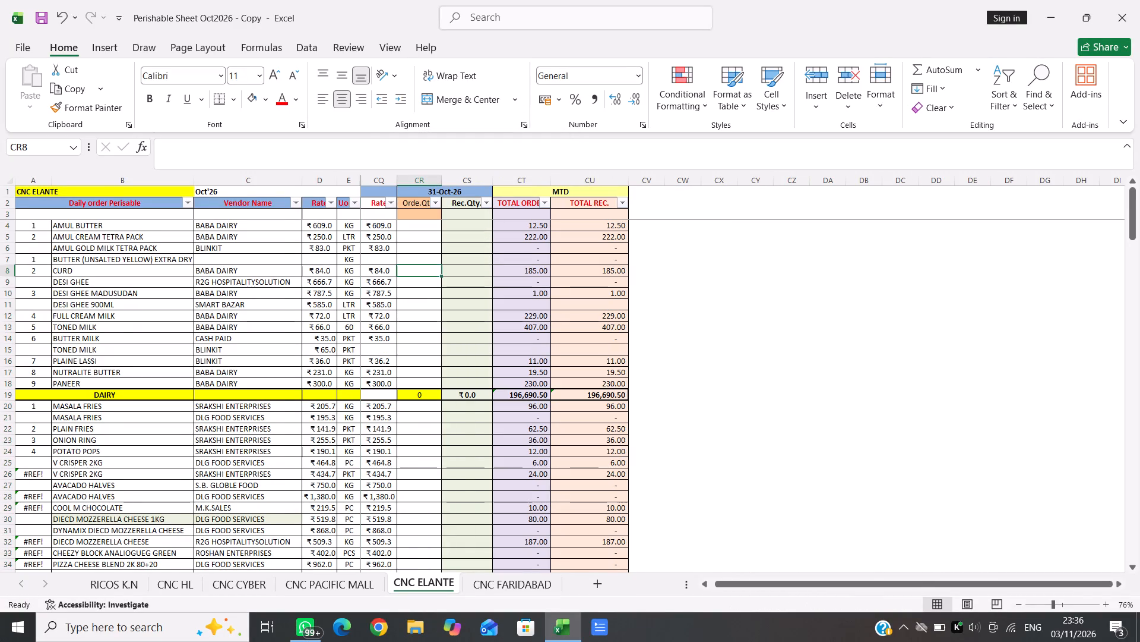
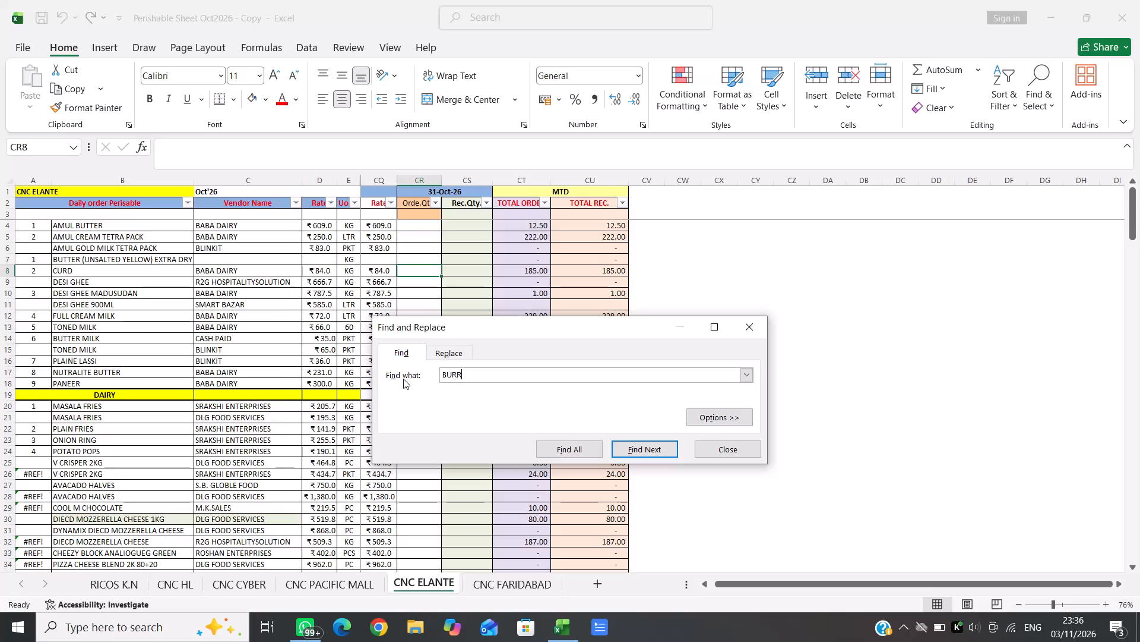
Search the CNC ELANTE sheet for BURR.
key("Return")
key("Return")
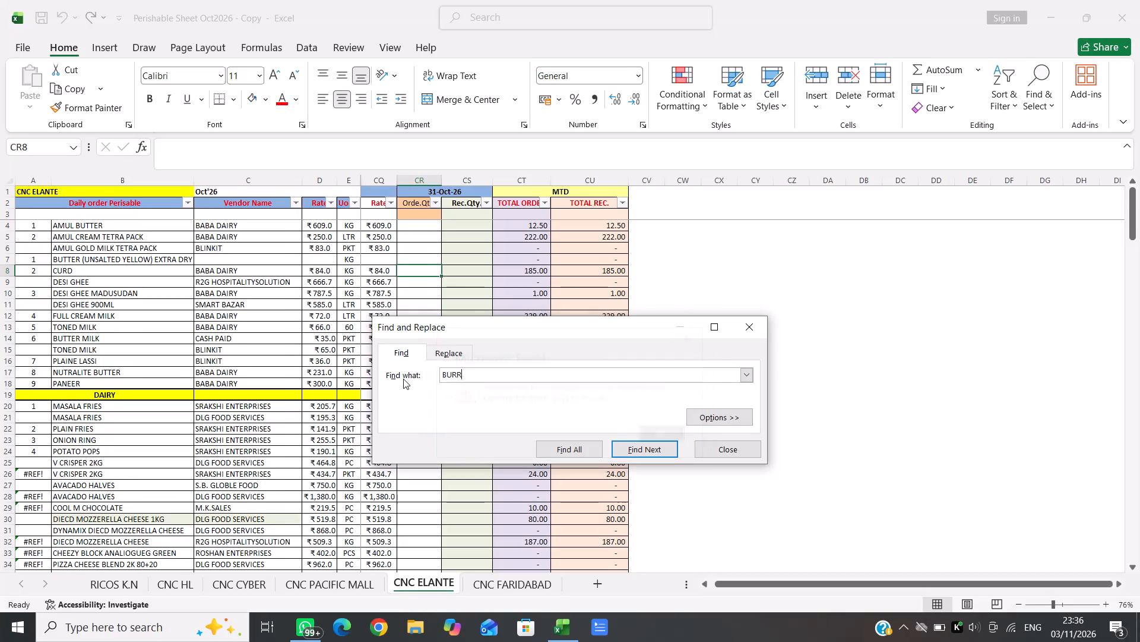
left_click(755, 329)
key("a")
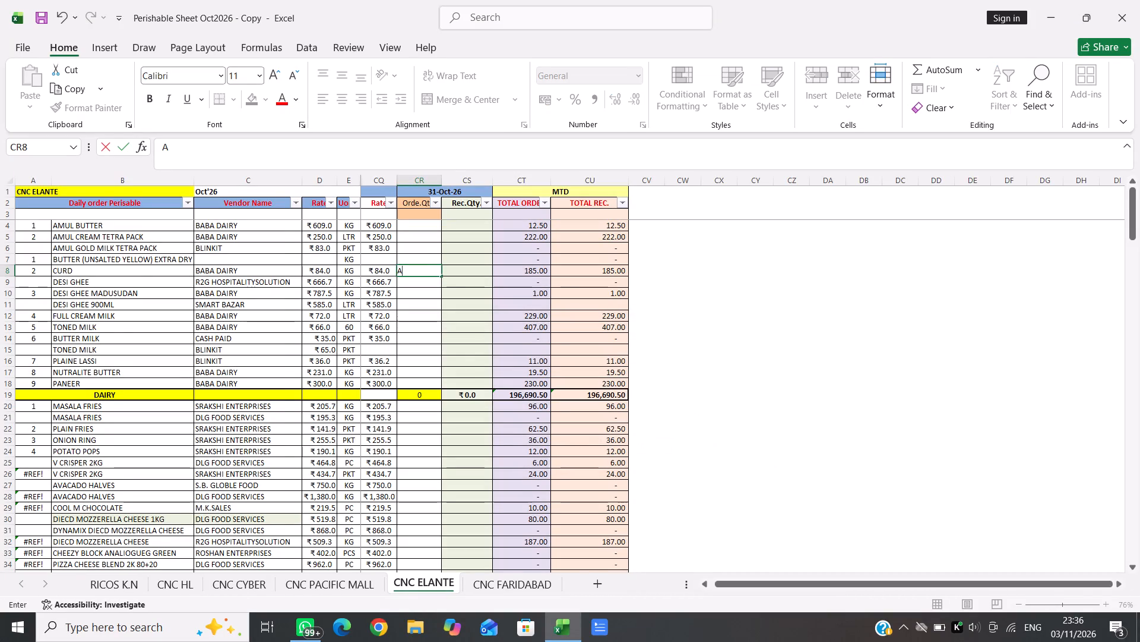
key("BackSpace")
Search the CNC ELANTE sheet for BURA, including a repeat search from the 31-Oct-26 order cell of TONED MILK.
key("ctrl+f")
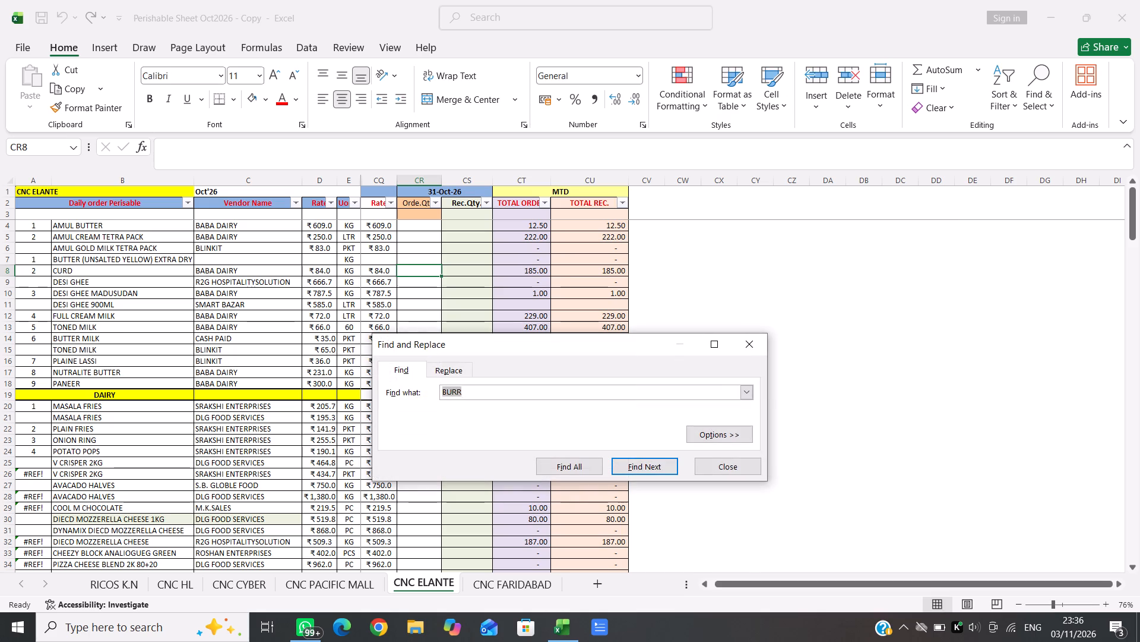
key("BackSpace")
key("BackSpace")
key("BackSpace")
key("BackSpace")
type("BURA")
key("Return")
key("Return")
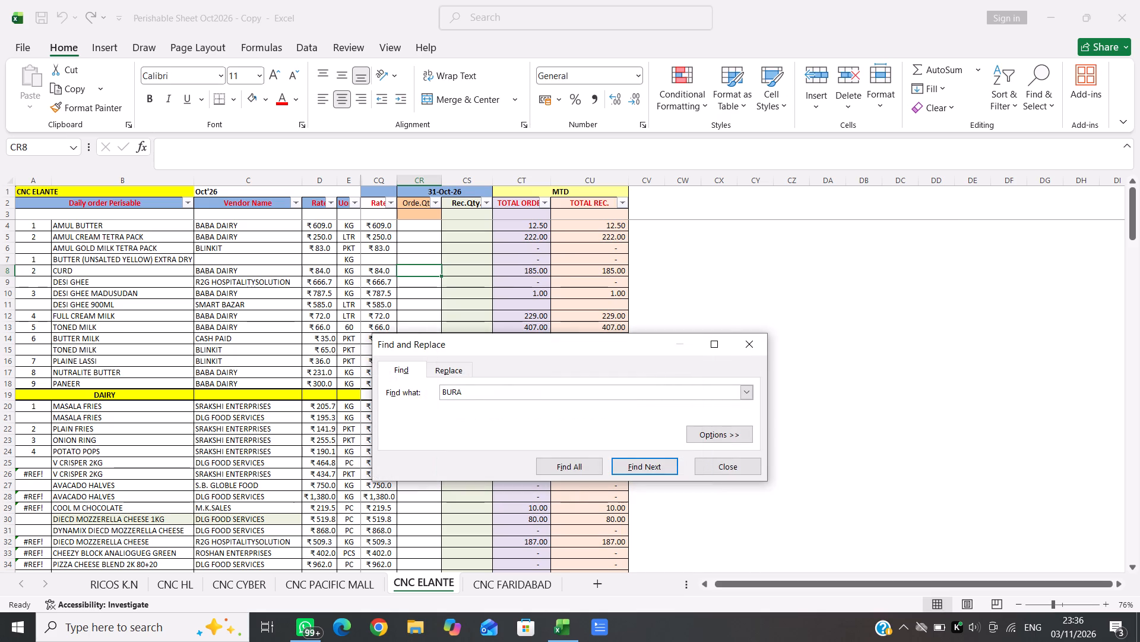
left_click(755, 341)
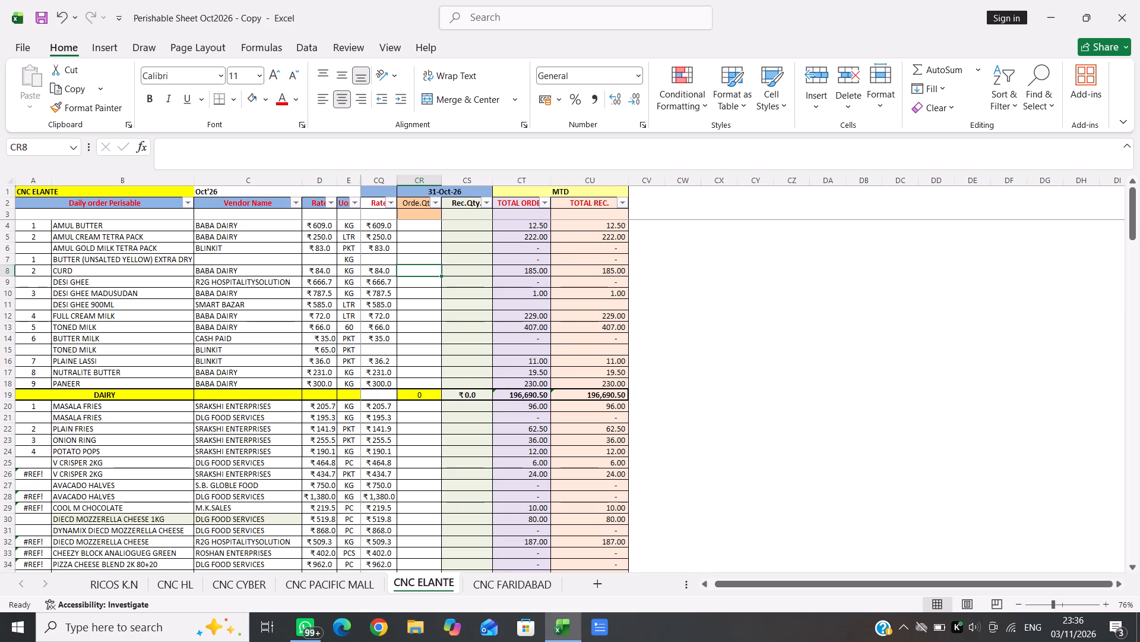
left_click(413, 328)
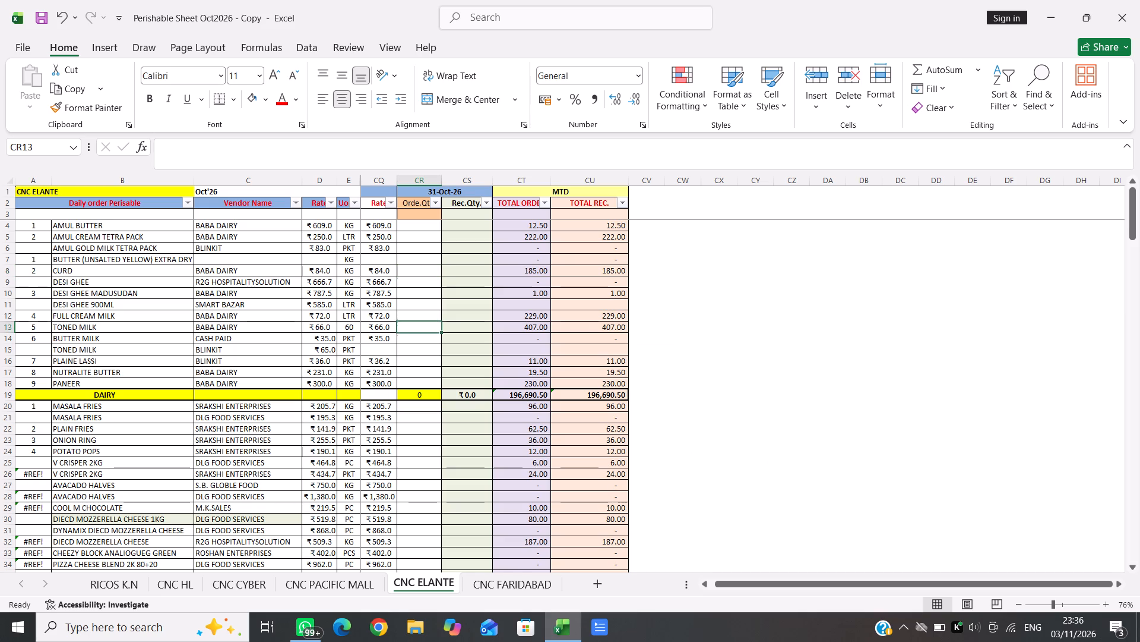
key("ctrl+f")
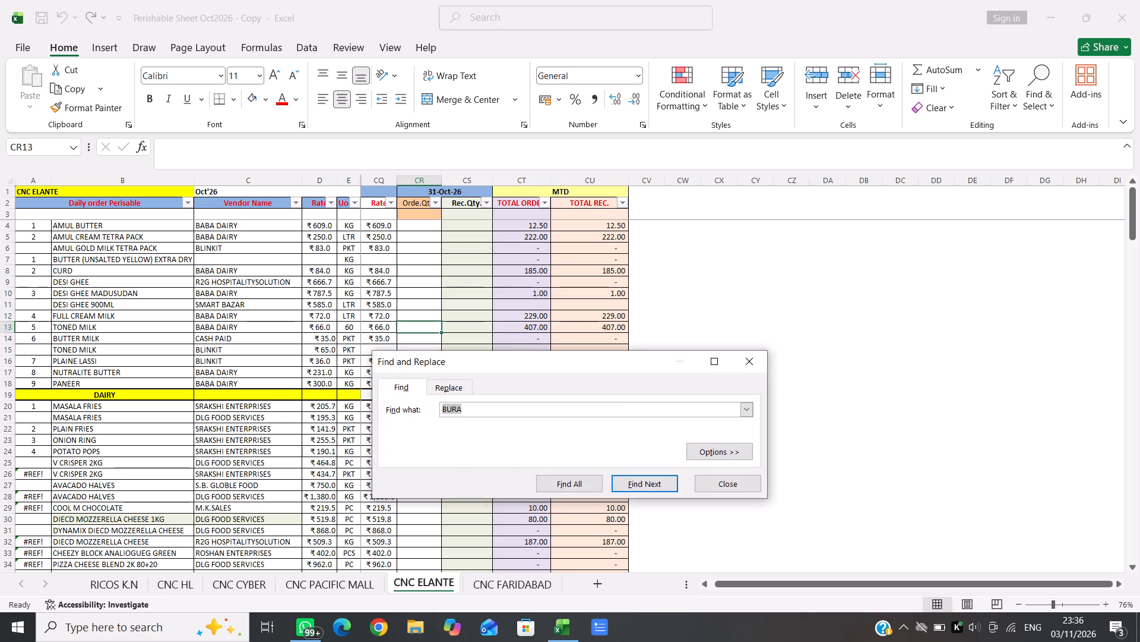
key("Return")
key("Return")
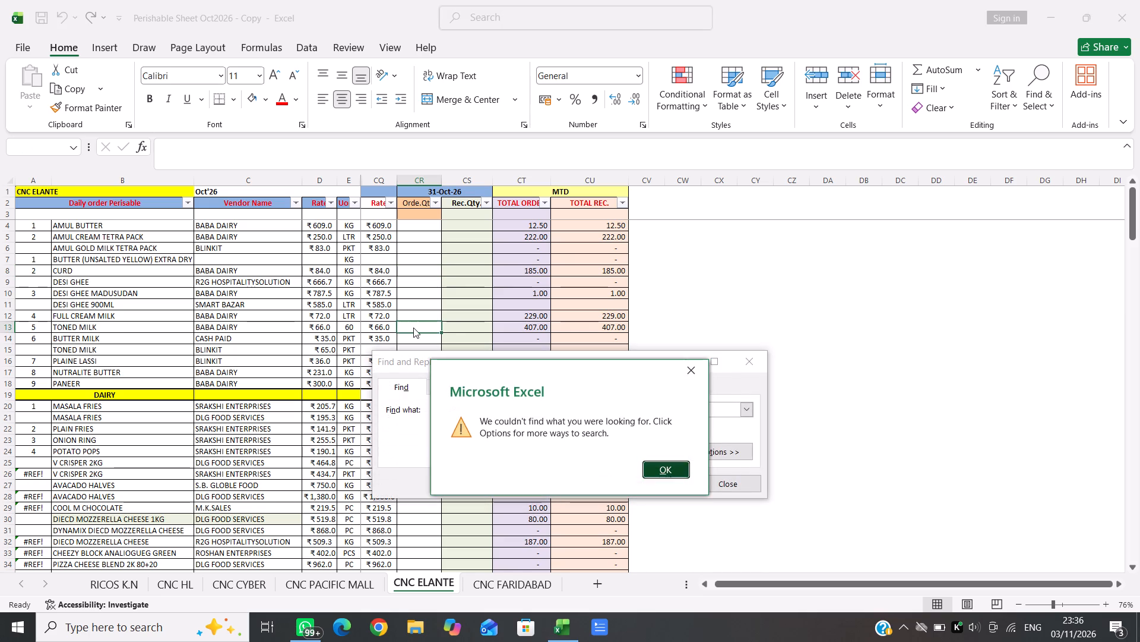
Search the sheet for BUR and step through the matching item names.
key("BackSpace")
key("BackSpace")
key("BackSpace")
type("BUR")
key("Return")
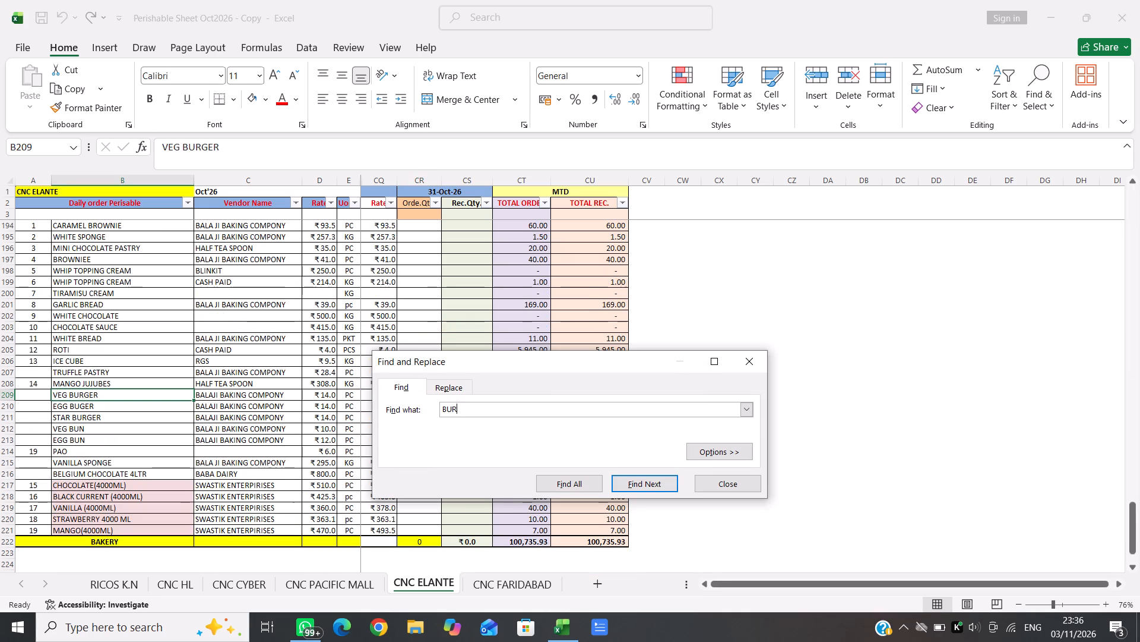
key("Return")
key("Return")
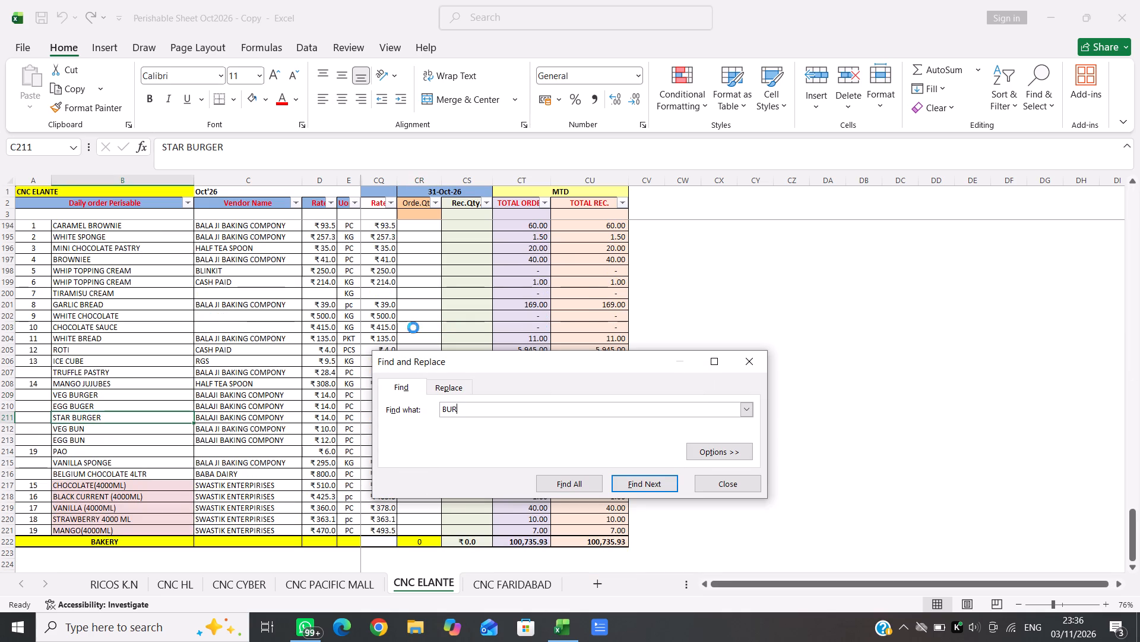
key("Return")
key("Return")
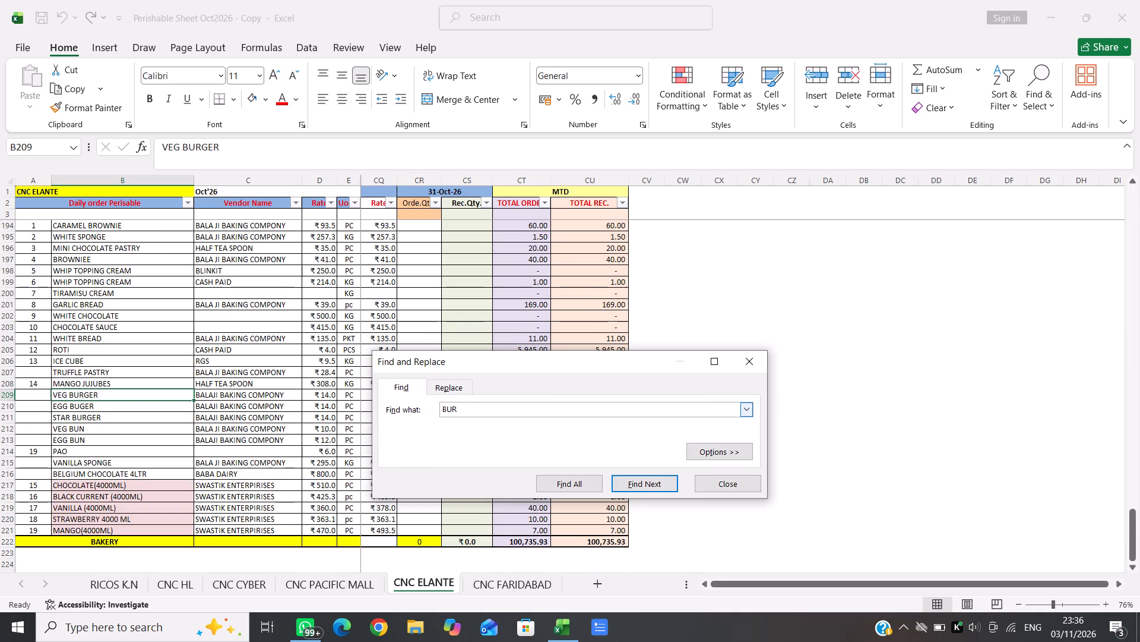
Search the sheet for BURATT and close the search.
type("ATT")
key("Return")
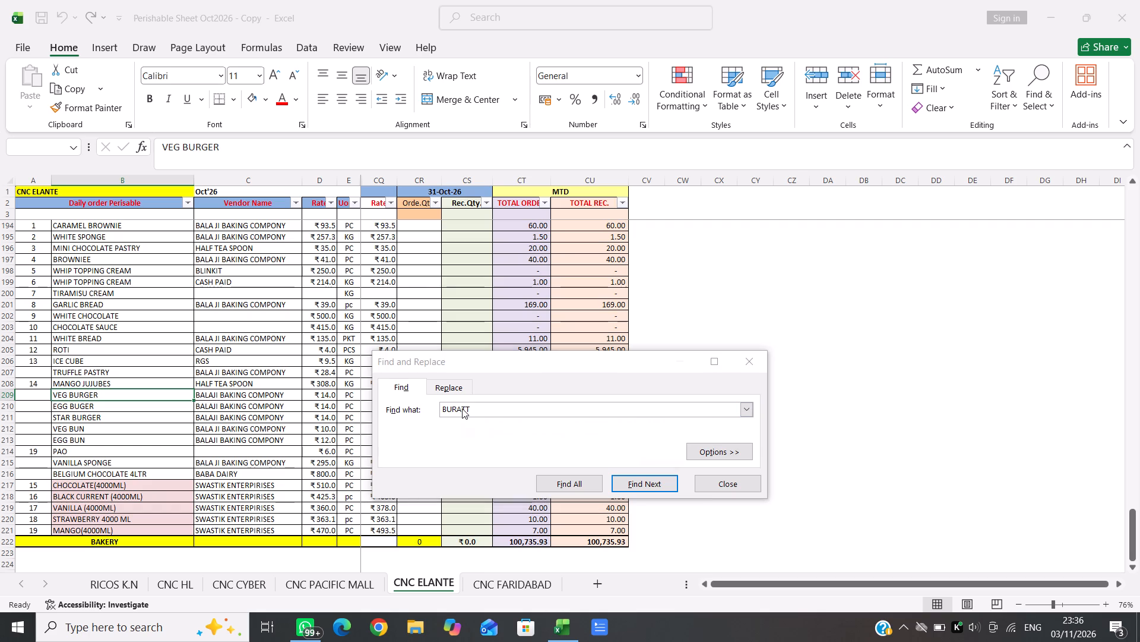
key("Return")
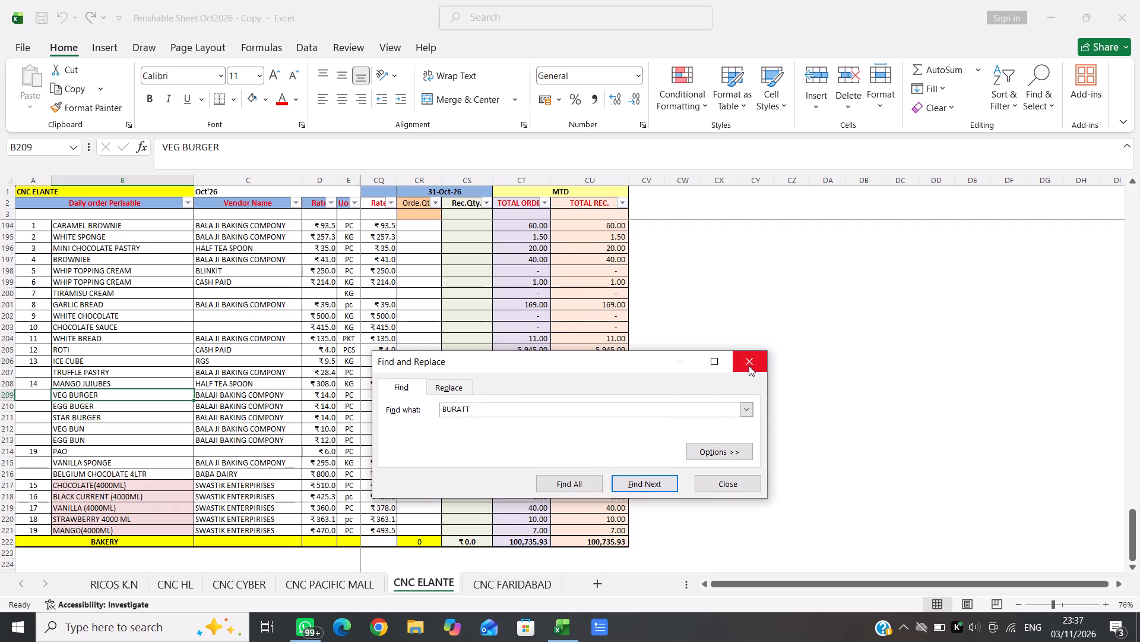
left_click(749, 361)
Look through the perishable item list, from Dairy to Bakery, for the searched item or an unused row for it.
scroll(749, 361, "up", 9)
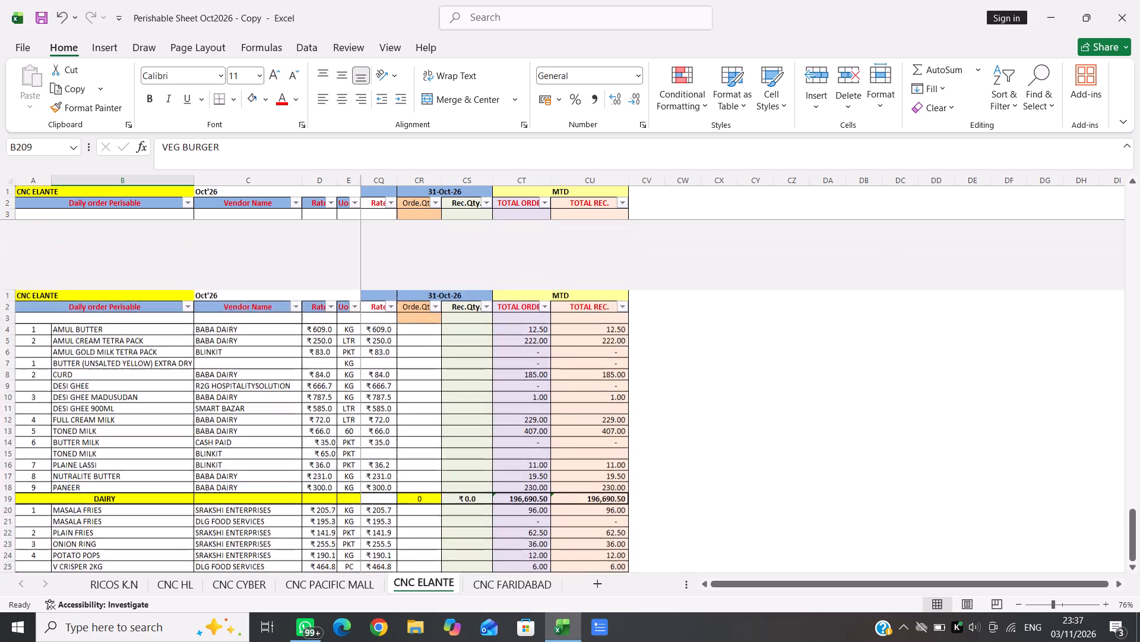
scroll(749, 361, "up", 4)
scroll(749, 361, "down", 5)
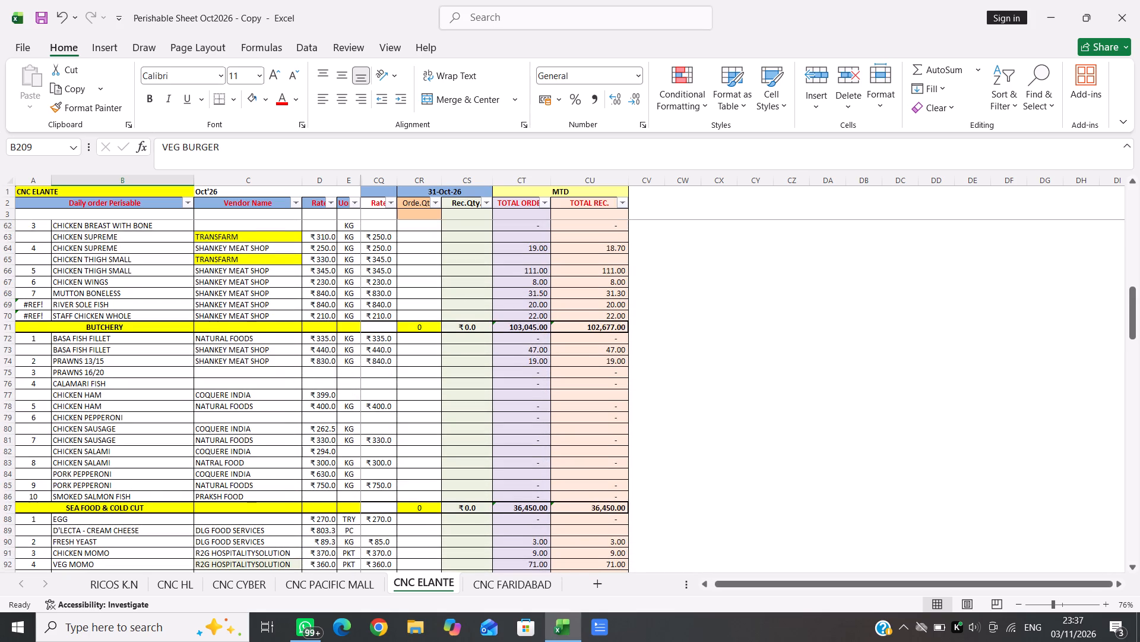
scroll(749, 361, "down", 4)
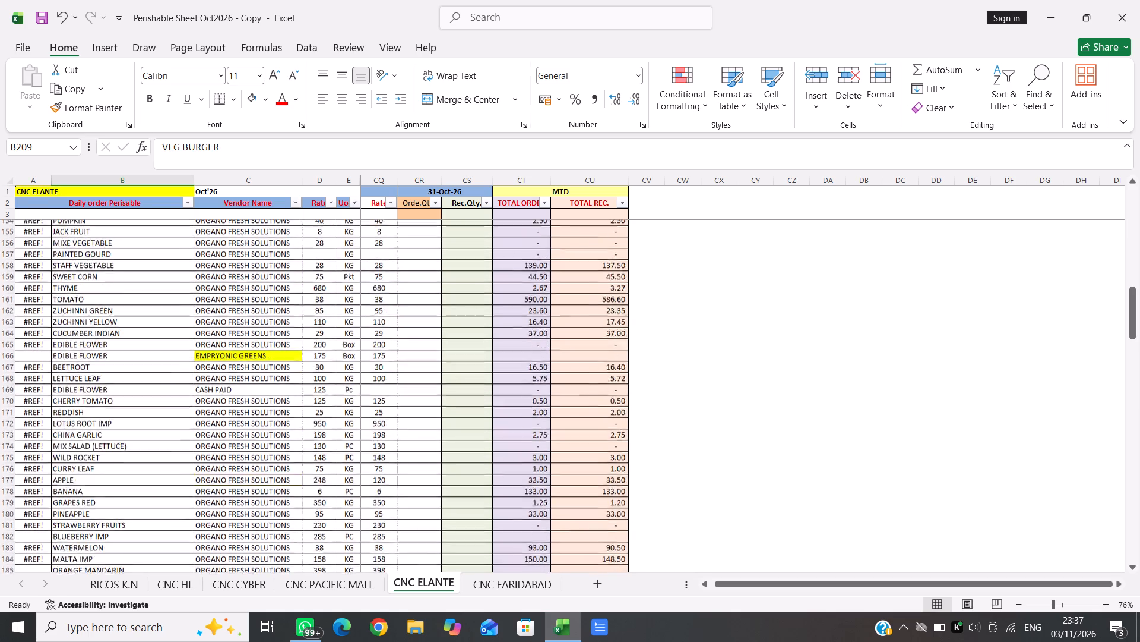
scroll(749, 361, "down", 3)
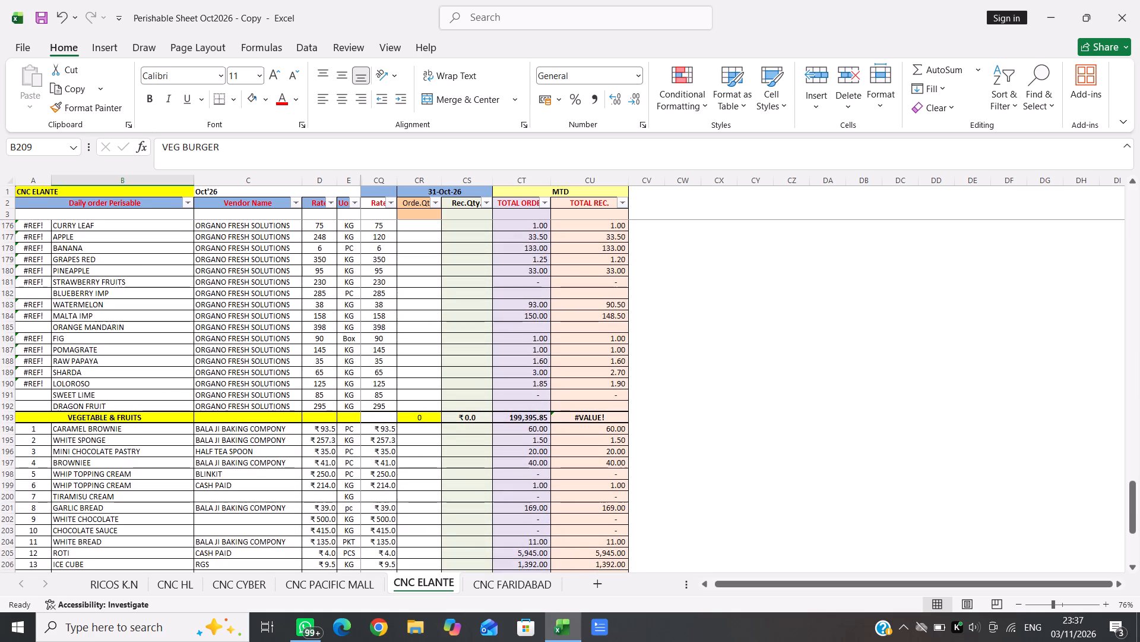
scroll(749, 361, "down", 2)
scroll(749, 361, "up", 10)
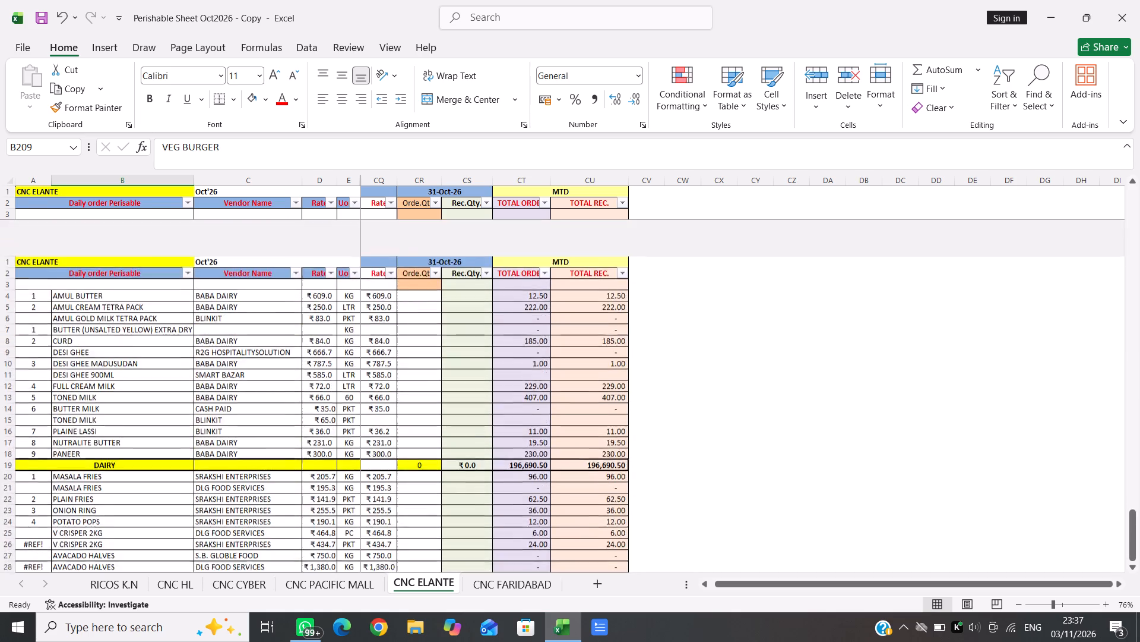
scroll(749, 361, "down", 3)
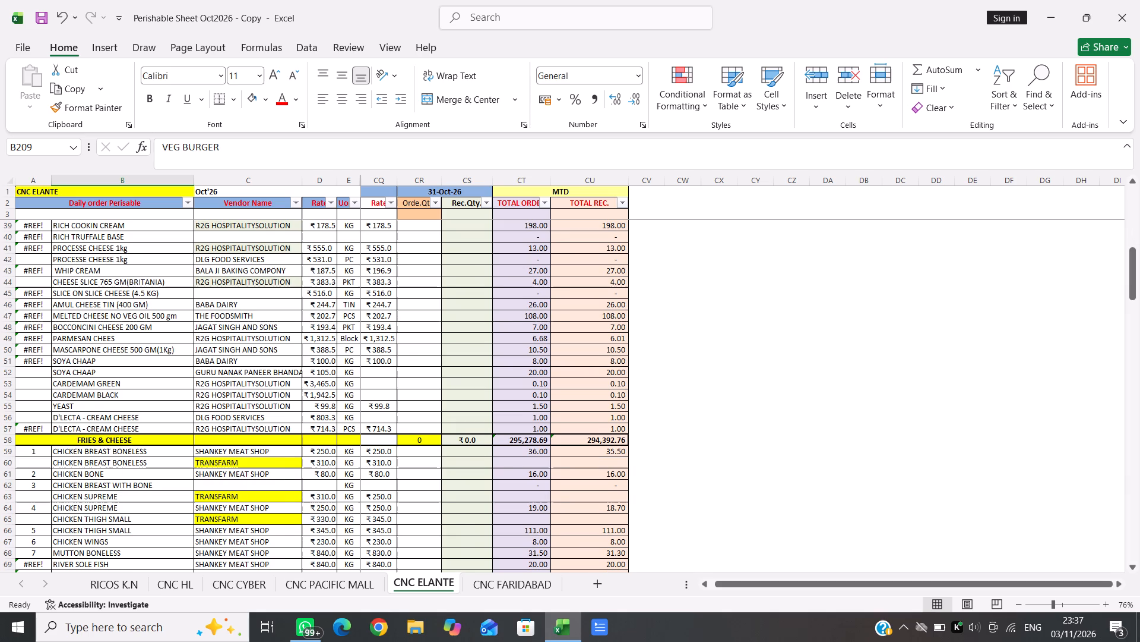
scroll(329, 335, "up", 1)
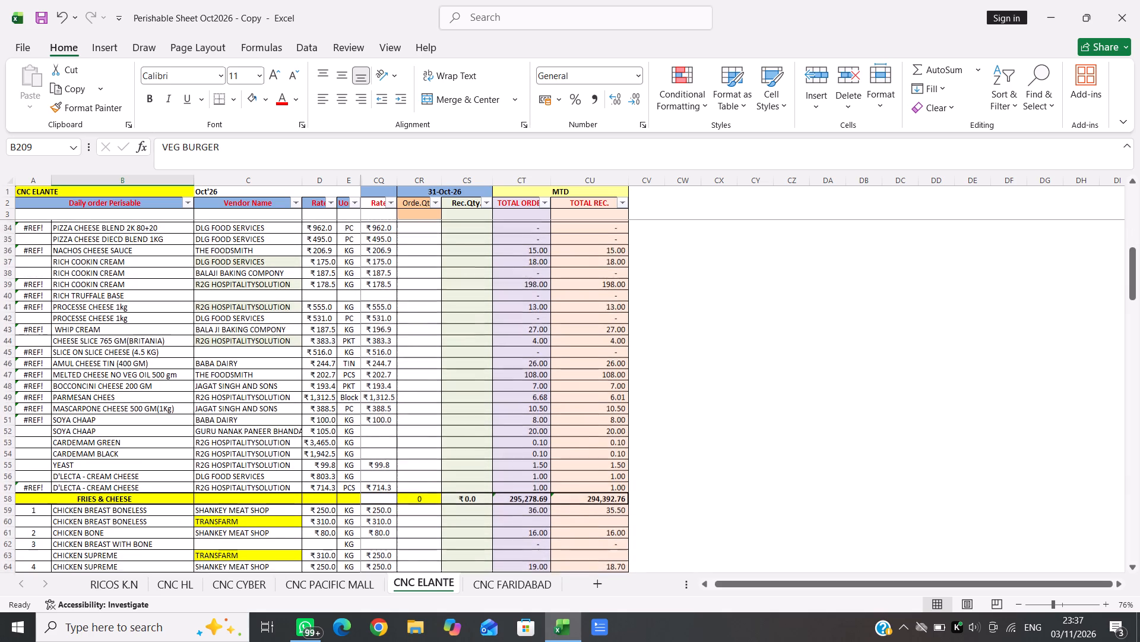
scroll(329, 335, "up", 3)
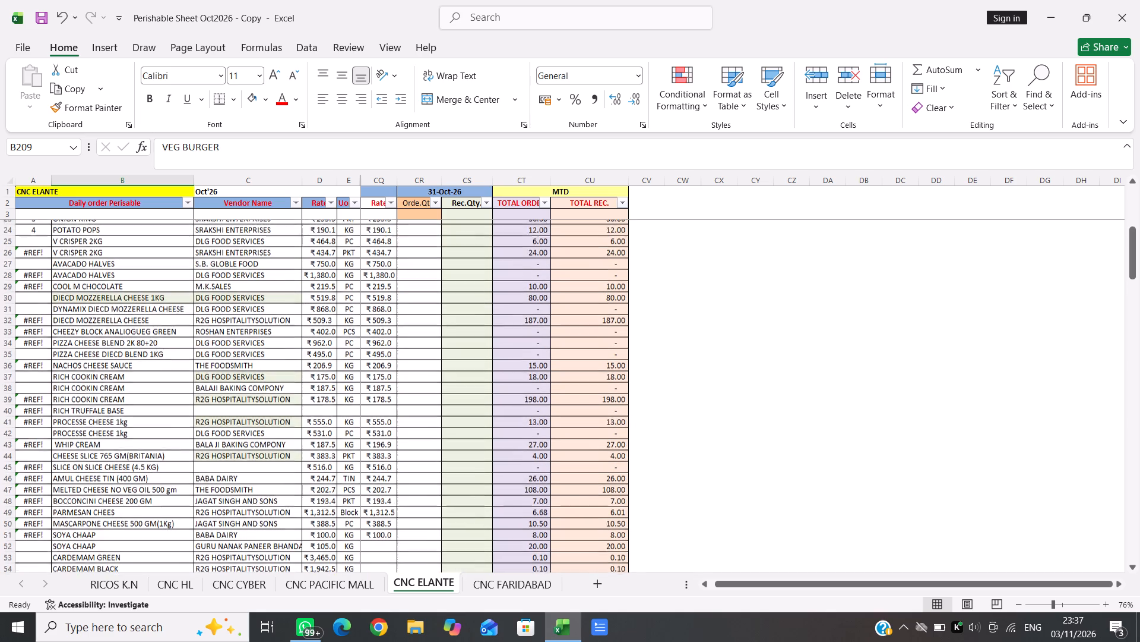
scroll(329, 335, "up", 2)
scroll(329, 335, "down", 2)
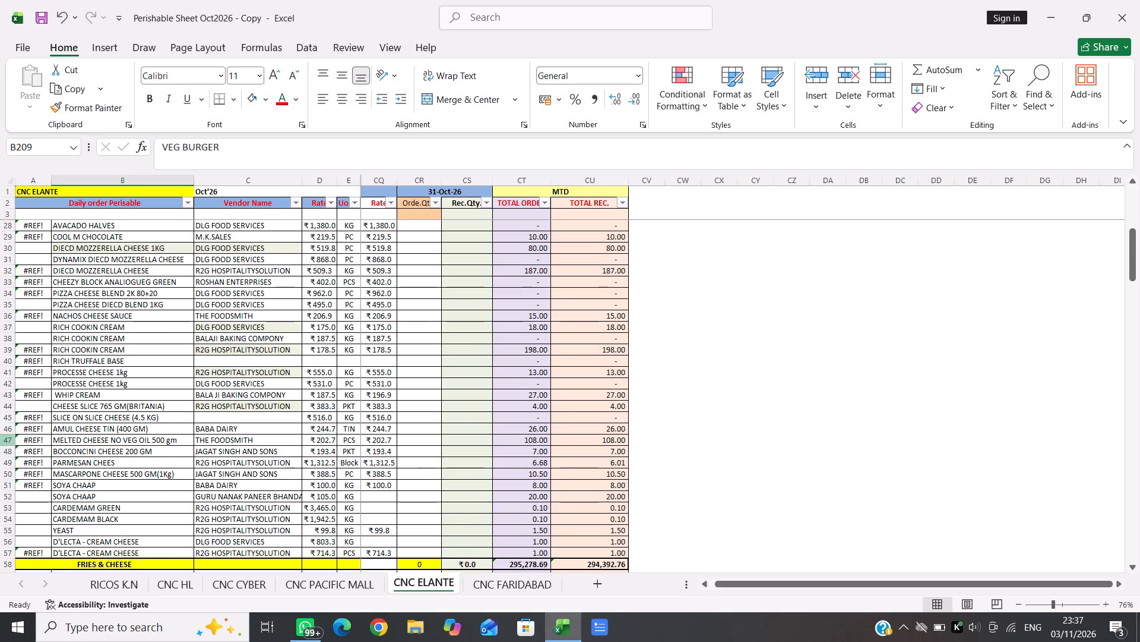
Replace the item name RICH TRUFFALE BASE in cell B40 of the cheese section with a name starting with BURRA.
left_click(104, 361)
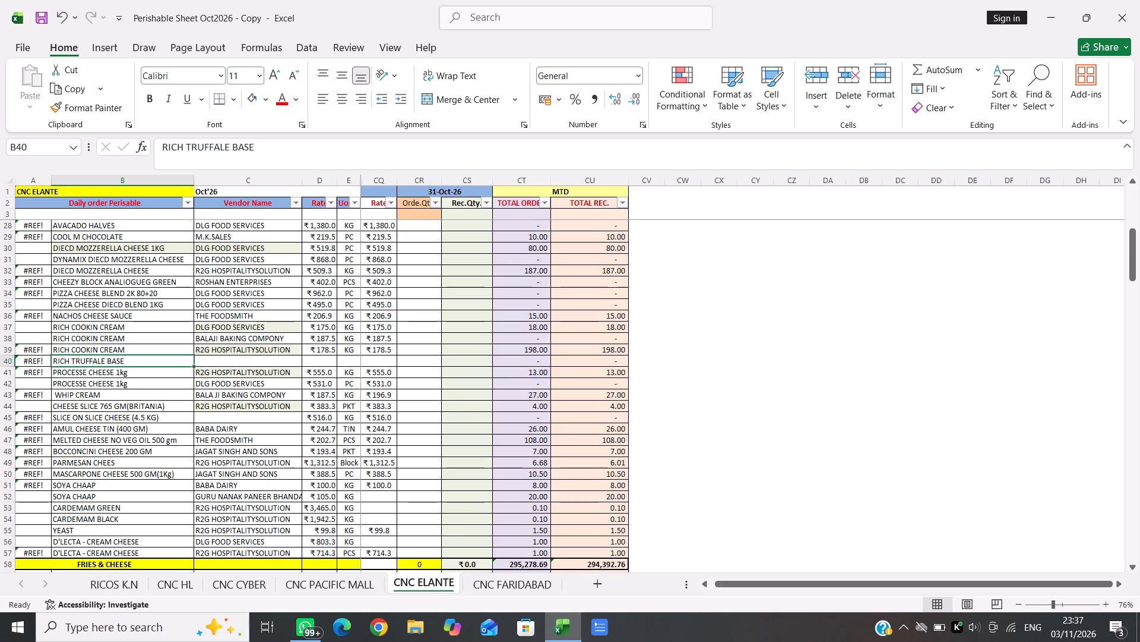
scroll(104, 361, "up", 2)
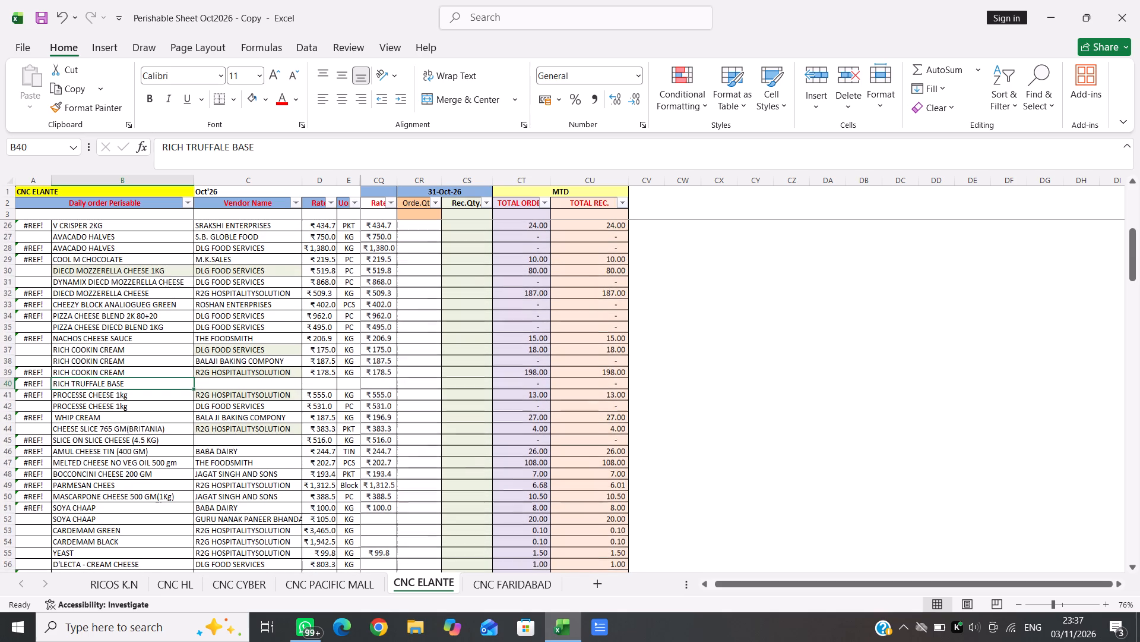
scroll(104, 361, "up", 1)
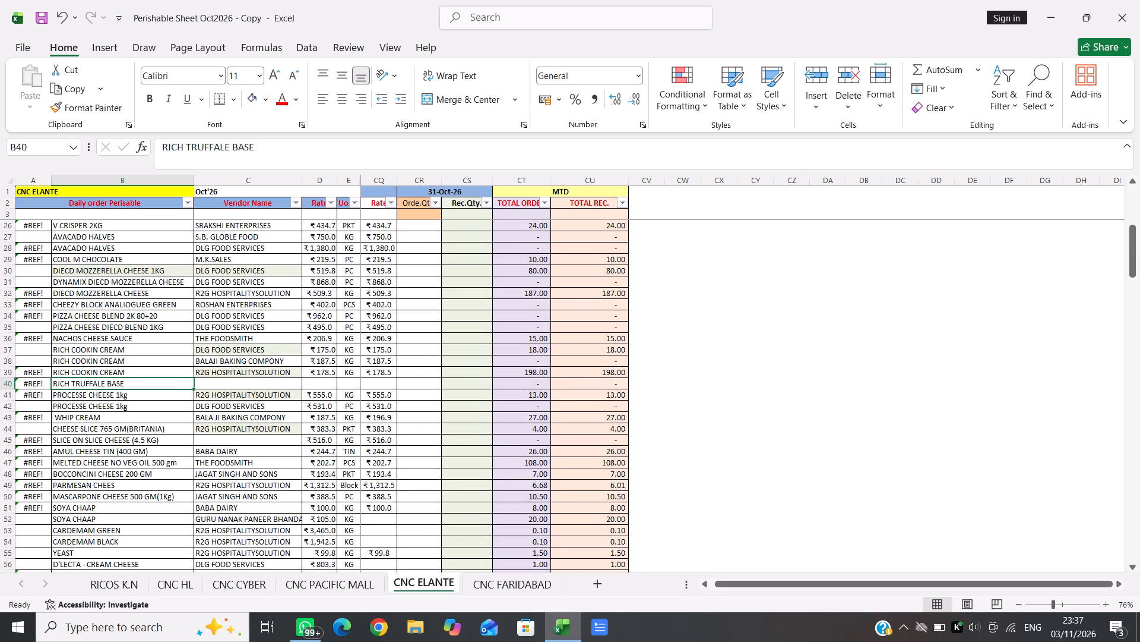
key("BackSpace")
type("BURR")
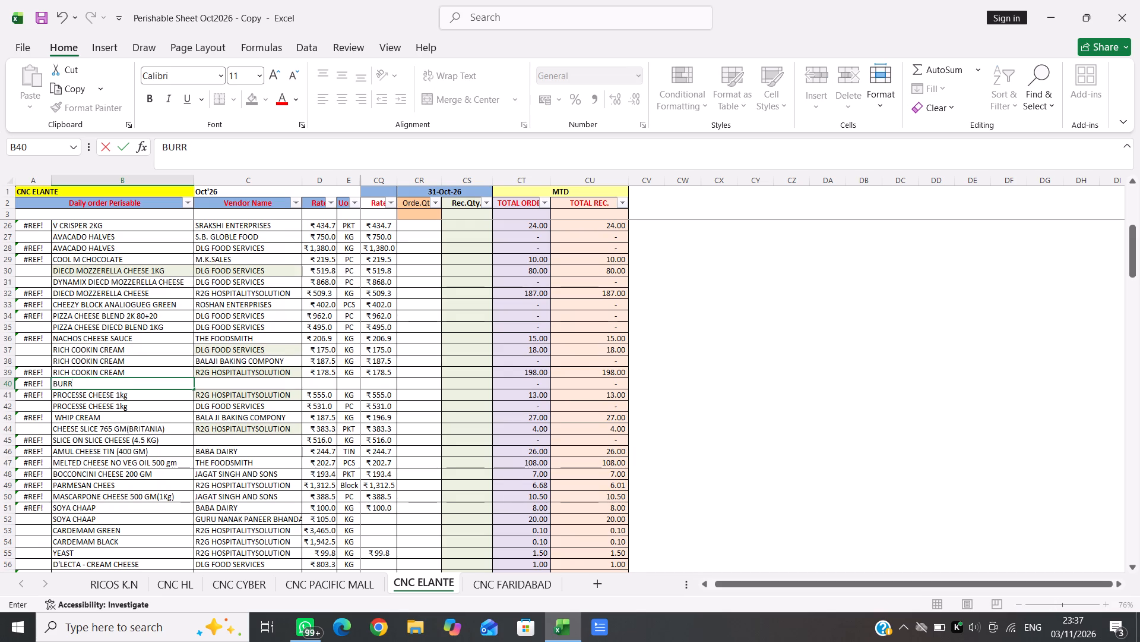
key("a")
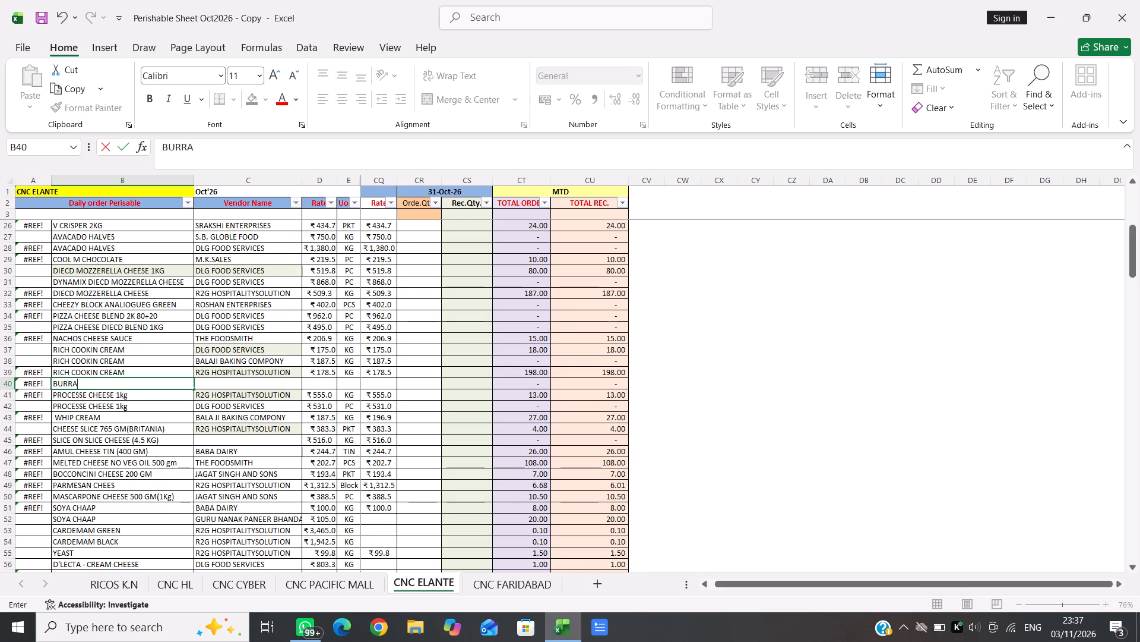
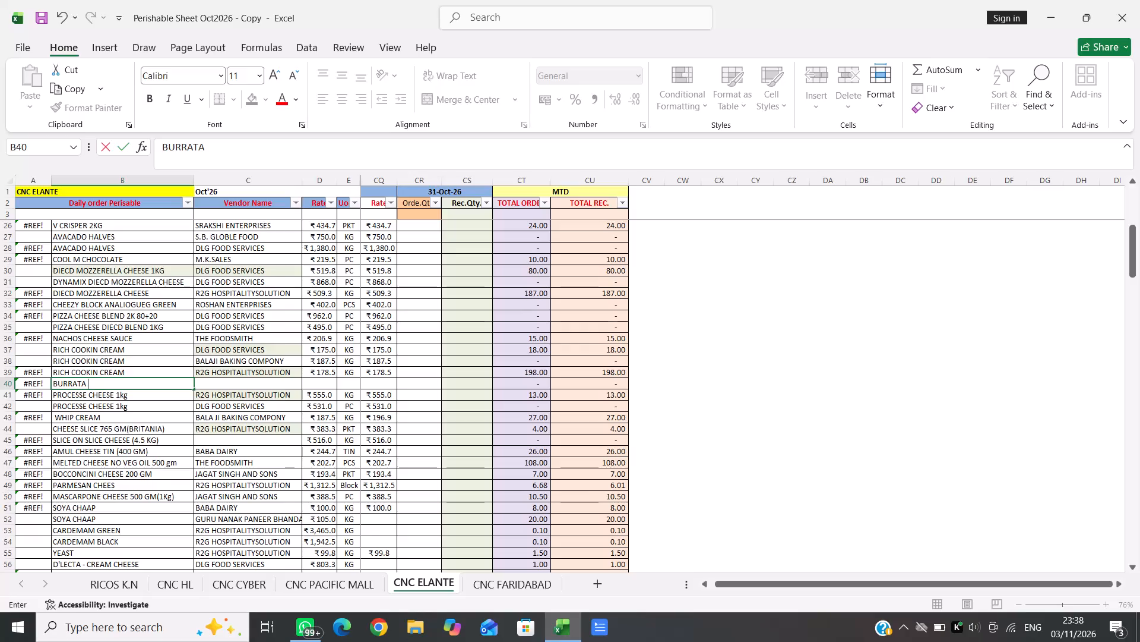
Complete the new item name in cell B40 of the cheese section as BURRATA CHEESE.
type("CHEESE")
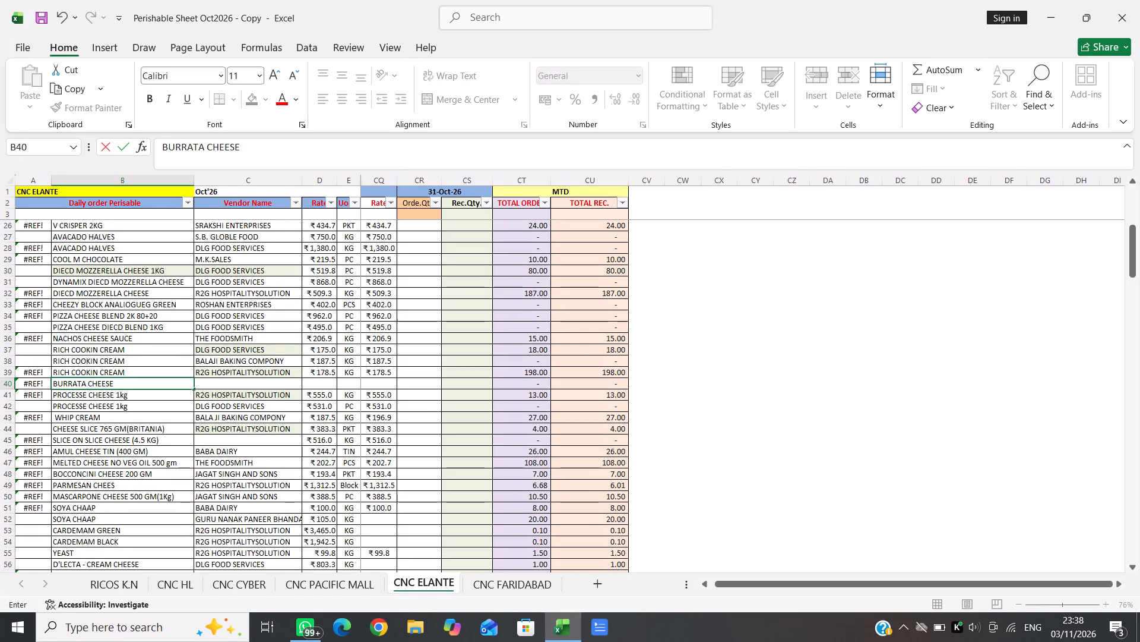
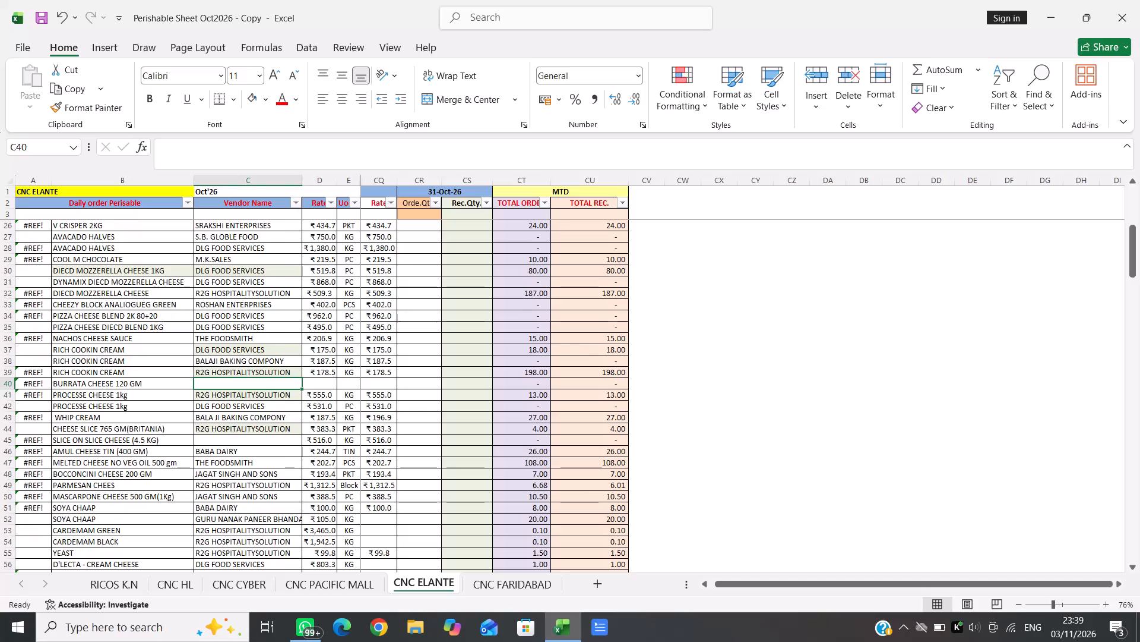
Enter DLG FOOD SERVICES as the vendor name for the BURRATA CHEESE 120 GM item in cell C40.
key("d")
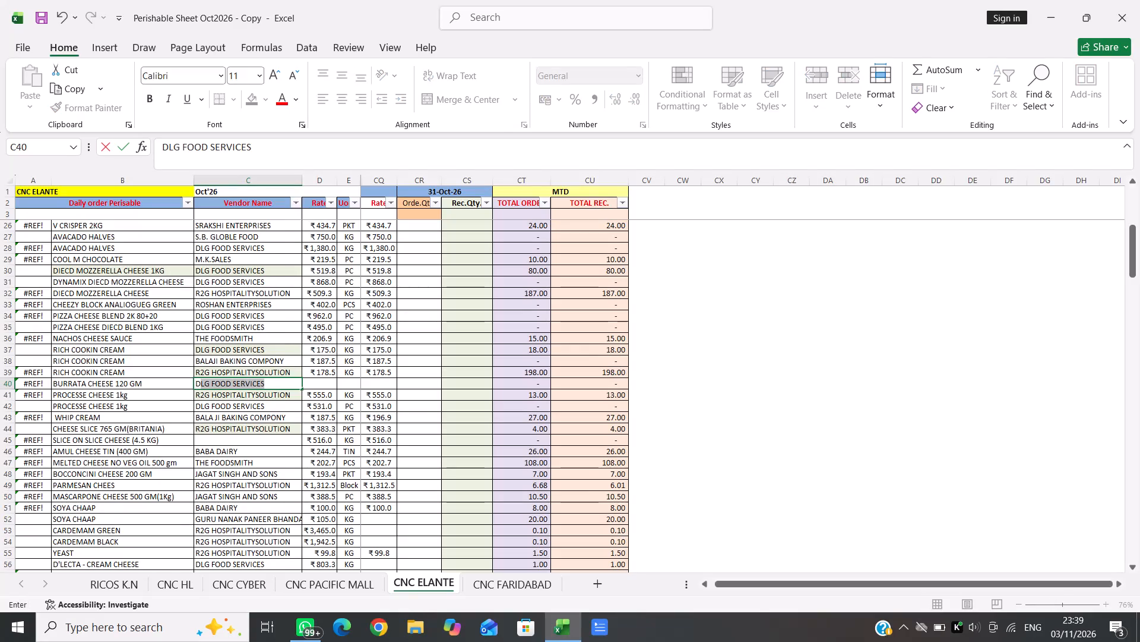
left_click(325, 381)
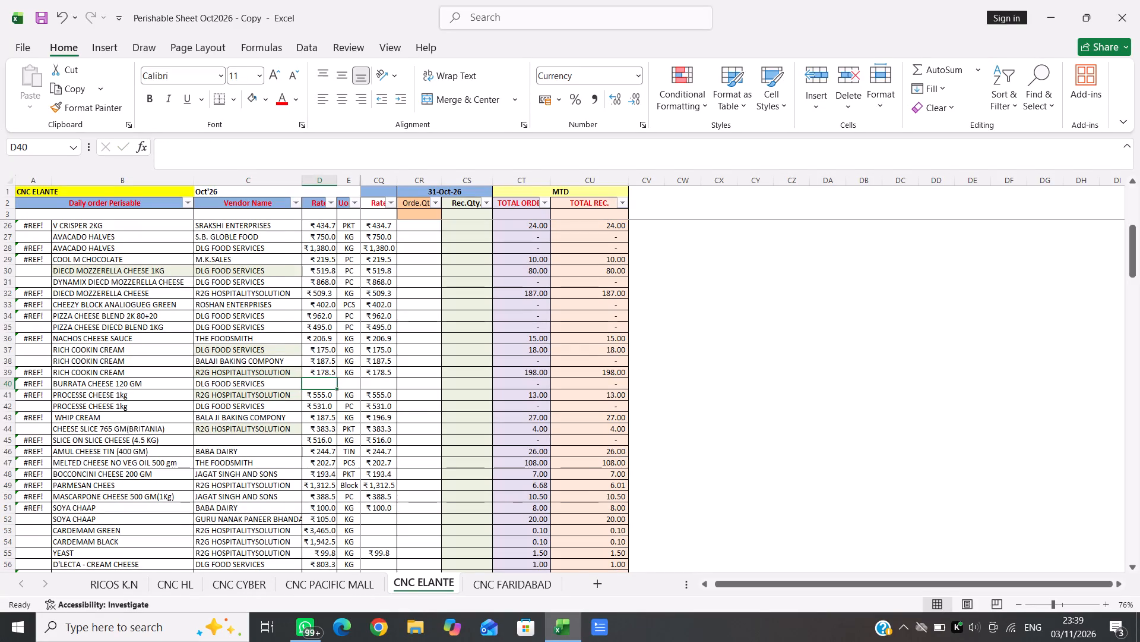
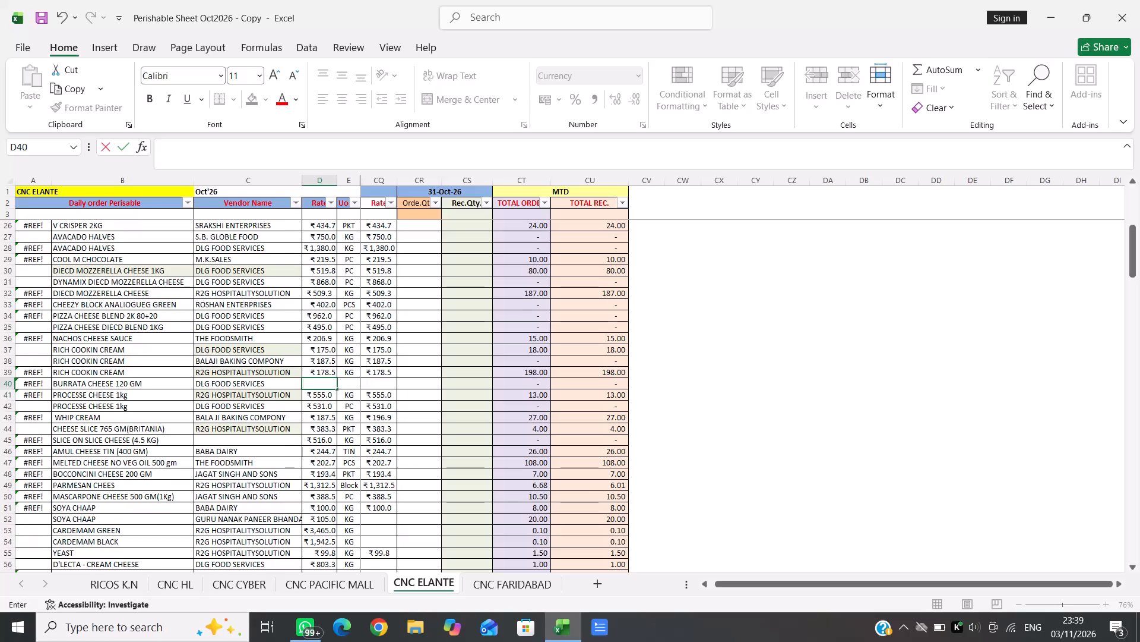
Enter the BURRATA CHEESE 120 GM rate in cell D40 as the formula =120.96*1.05.
key("equal")
type("120.96*1.05")
key("Return")
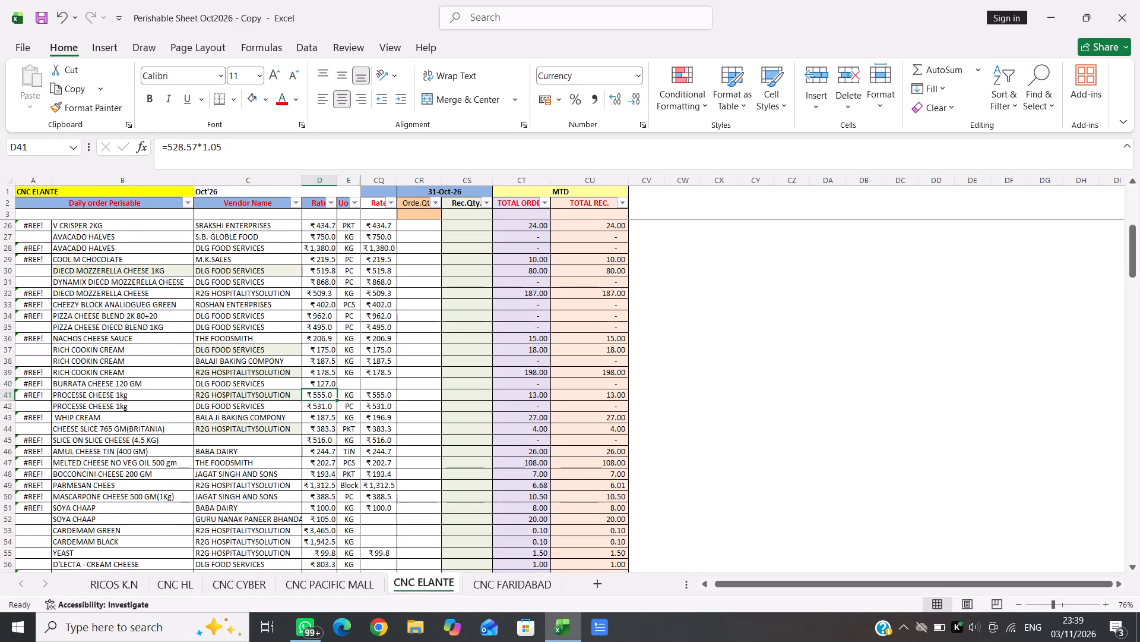
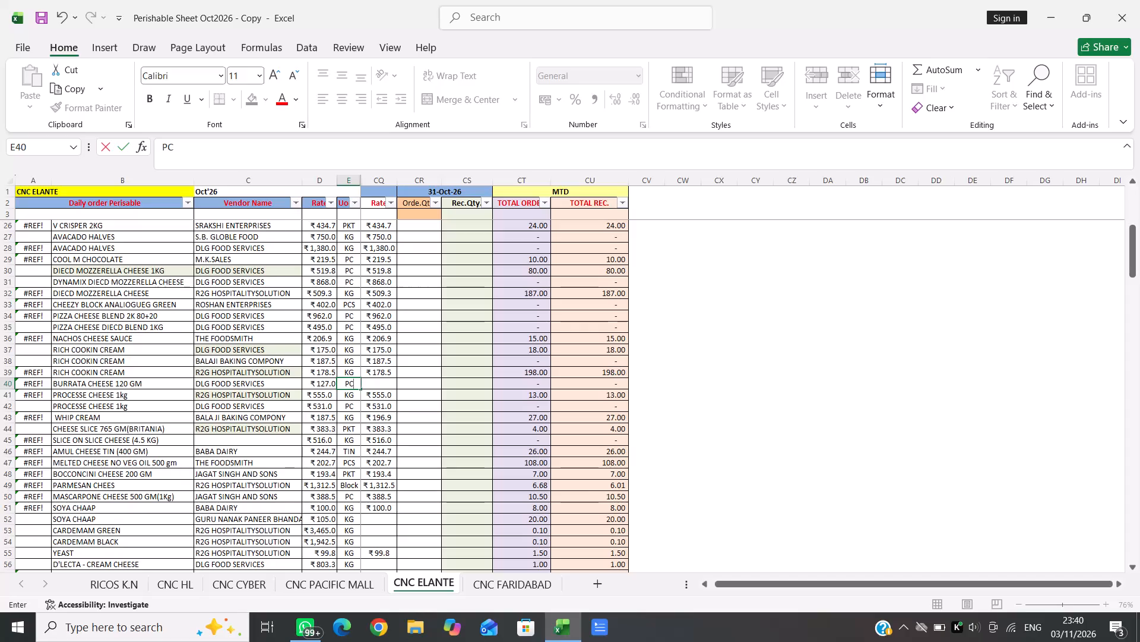
Enter 127 as the BURRATA CHEESE 120 GM rate in cell CQ40, beside the 31-Oct-26 quantity columns.
left_click(381, 383)
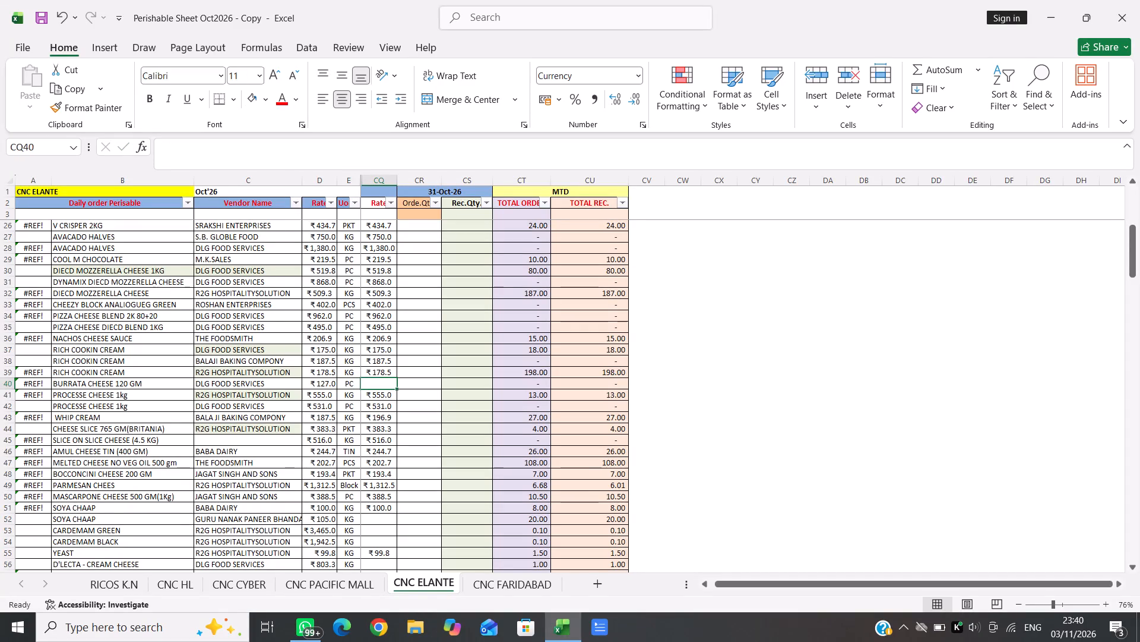
type("127")
key("Right")
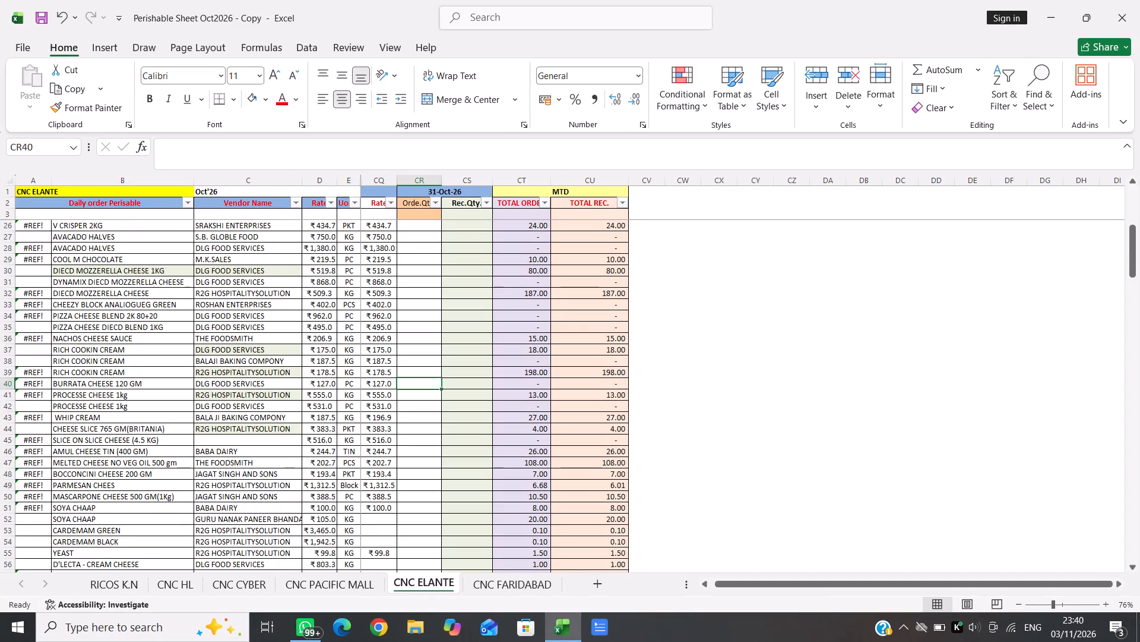
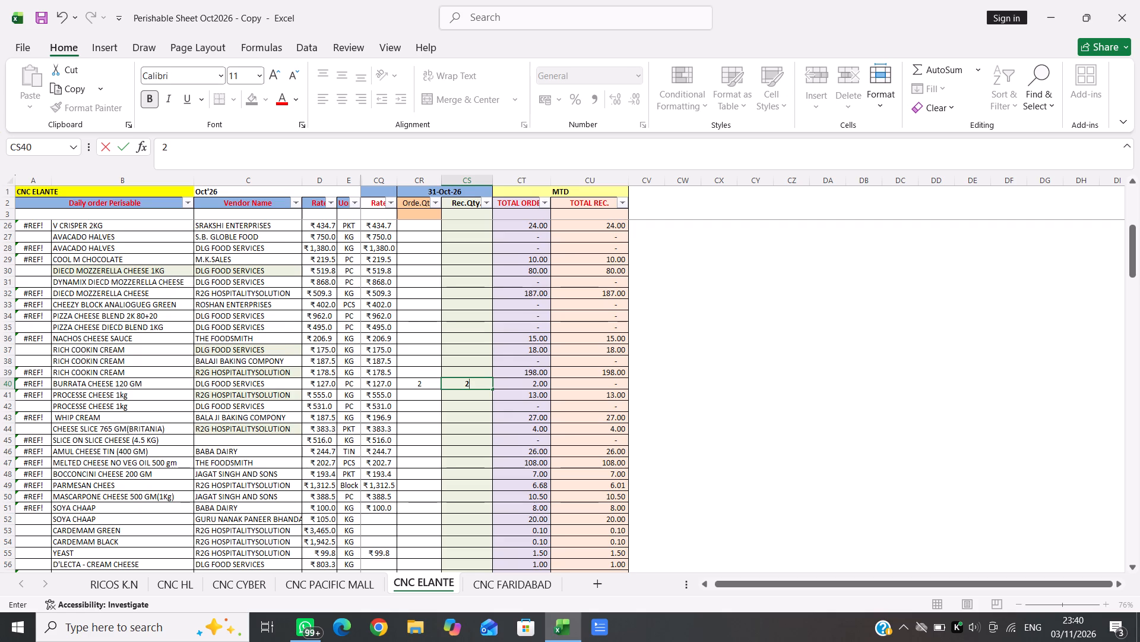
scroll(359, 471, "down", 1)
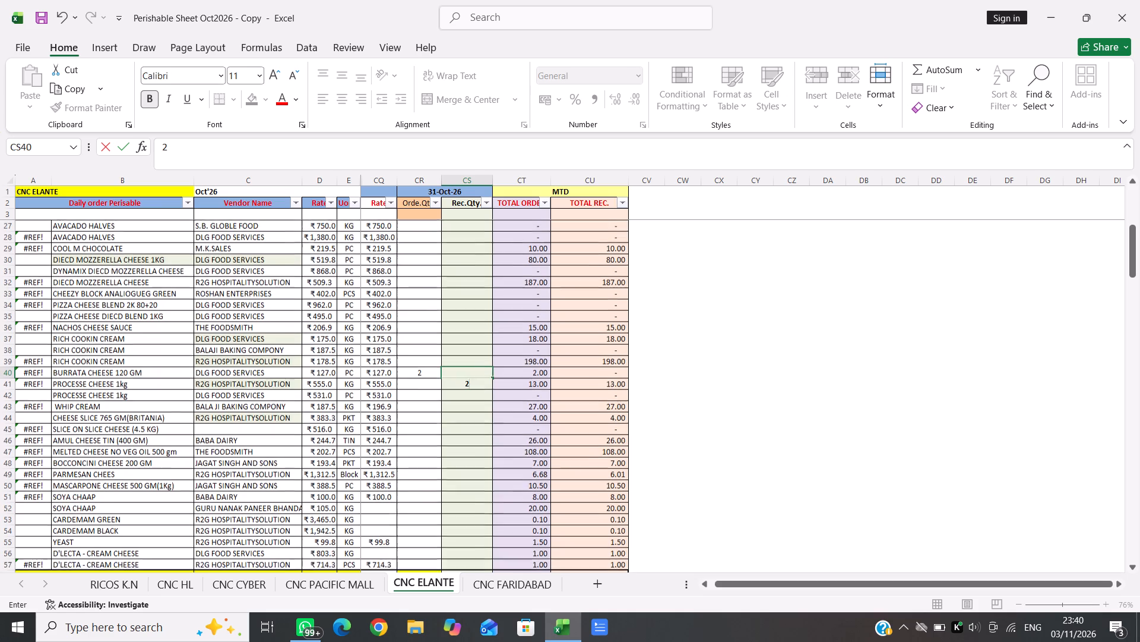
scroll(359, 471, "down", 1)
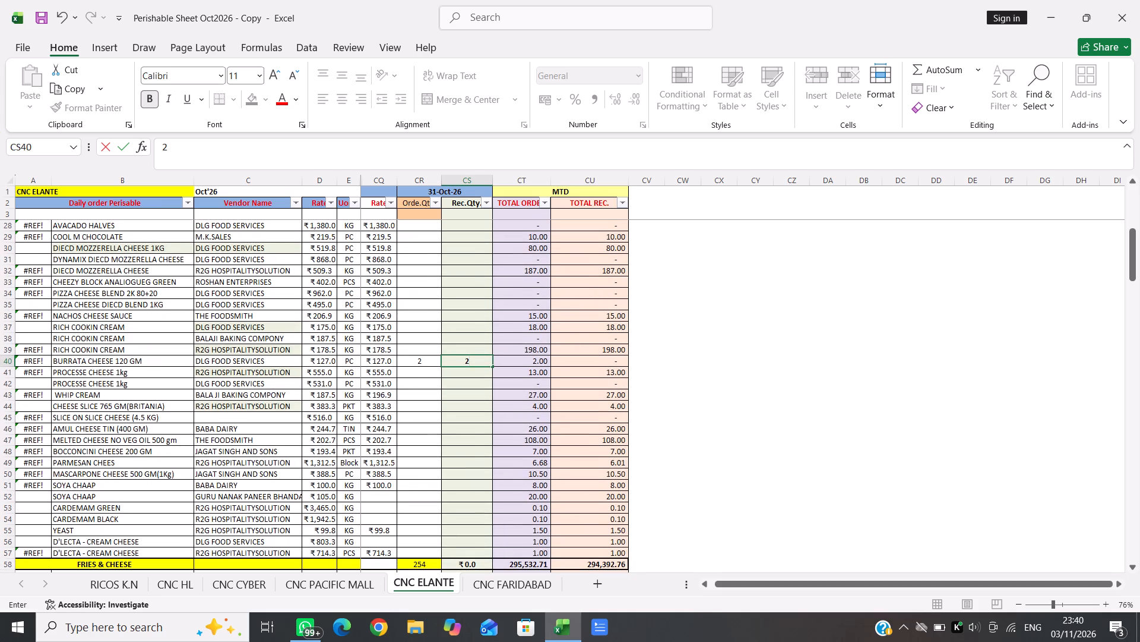
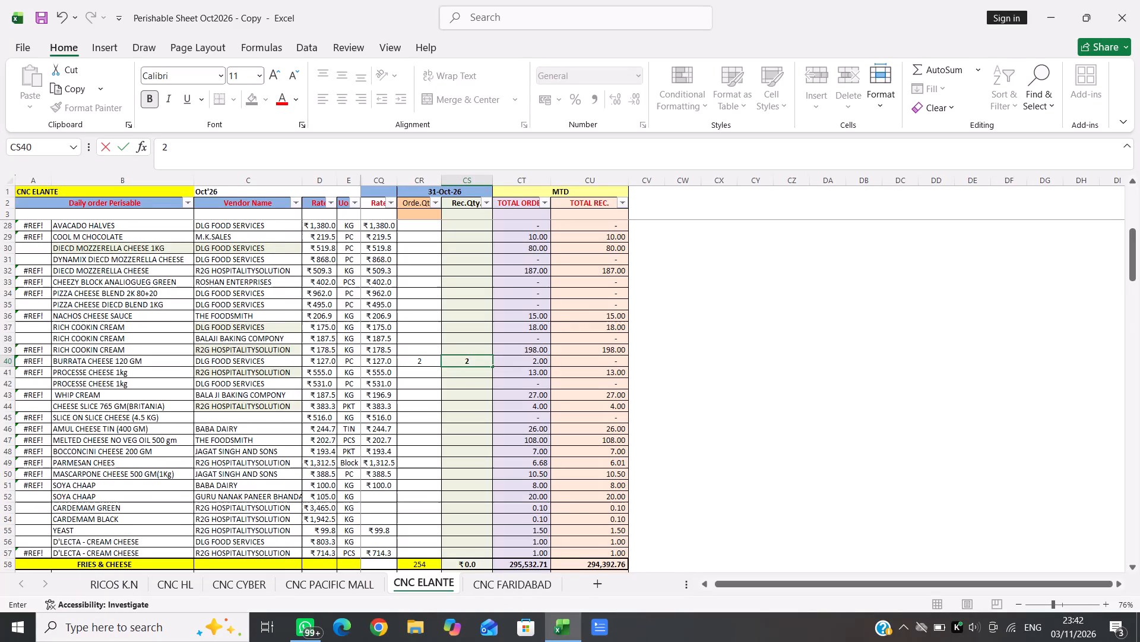
Commit the received quantity of 2 for BURRATA CHEESE 120 GM under 31-Oct-26.
scroll(85, 464, "up", 1)
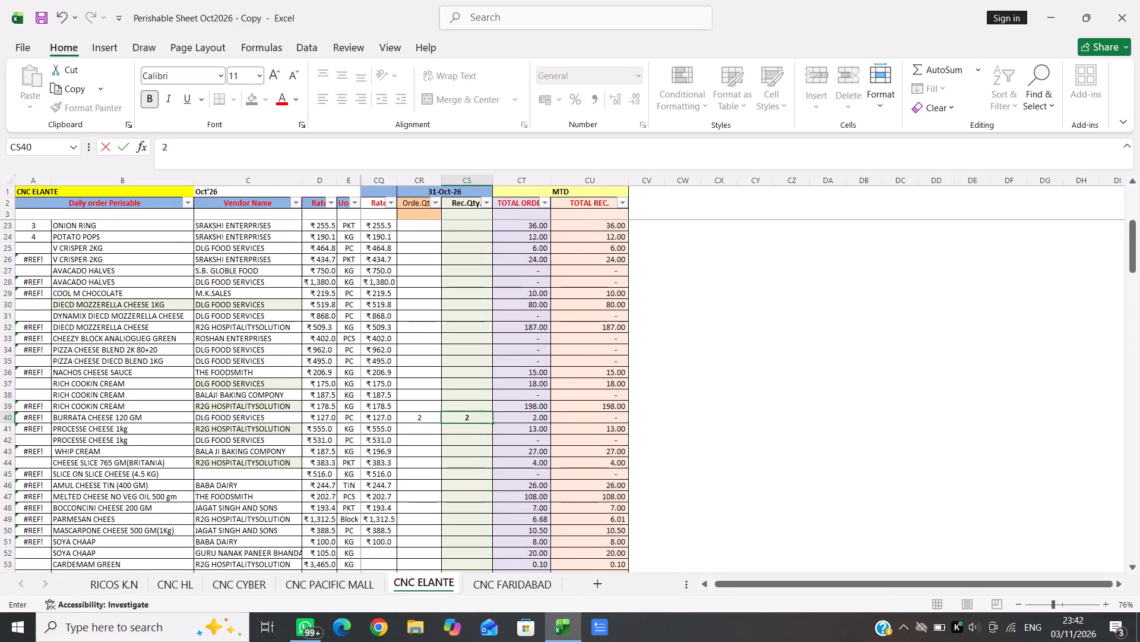
left_click(118, 430)
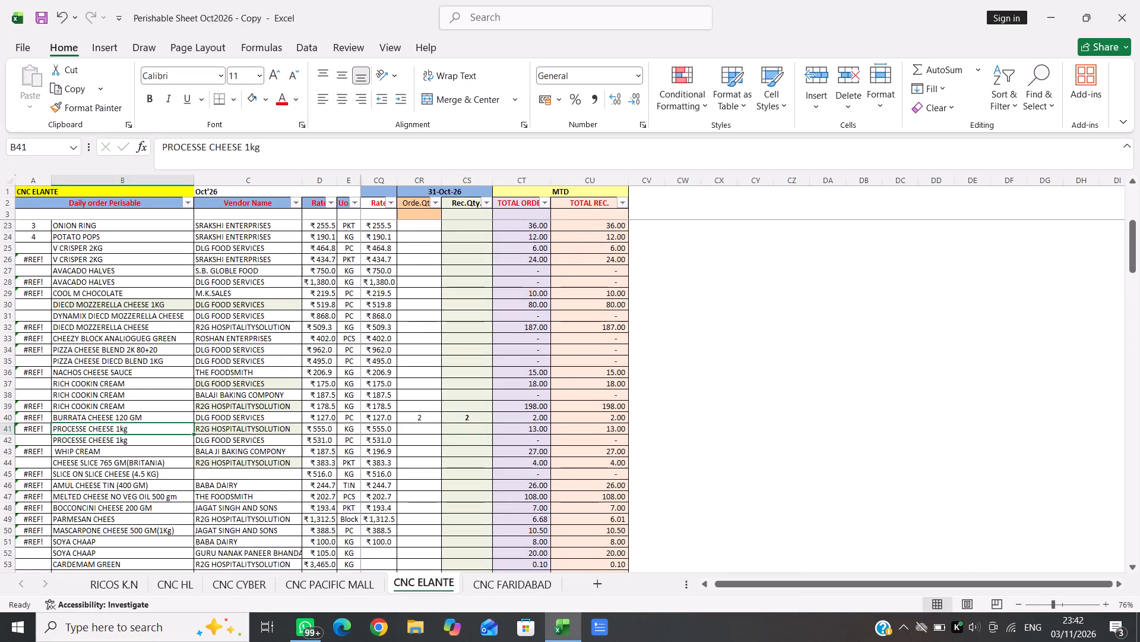
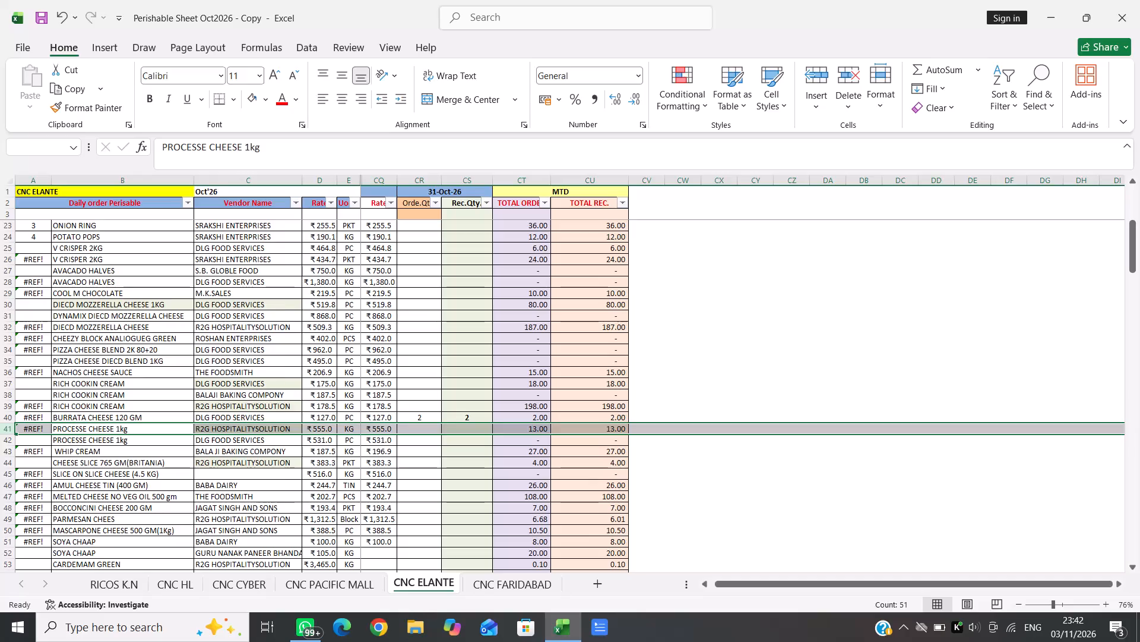
Insert a new row directly below BURRATA CHEESE 120 GM and enter CAMMEBERT as its item name.
key("ctrl+shift+equal")
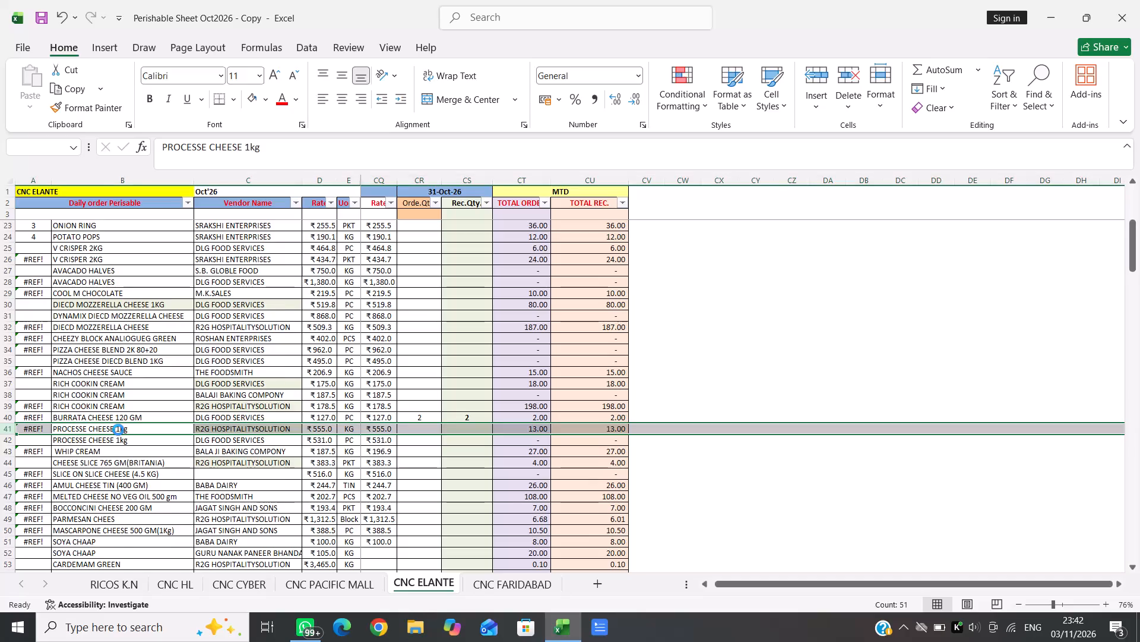
left_click(112, 430)
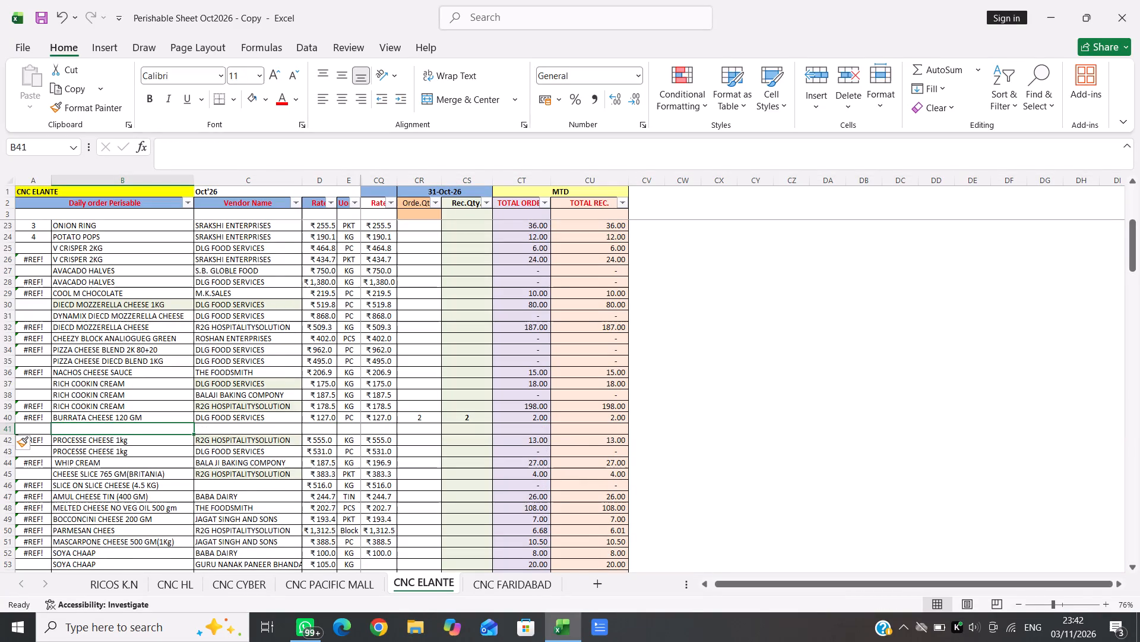
type("CAMMEBERT")
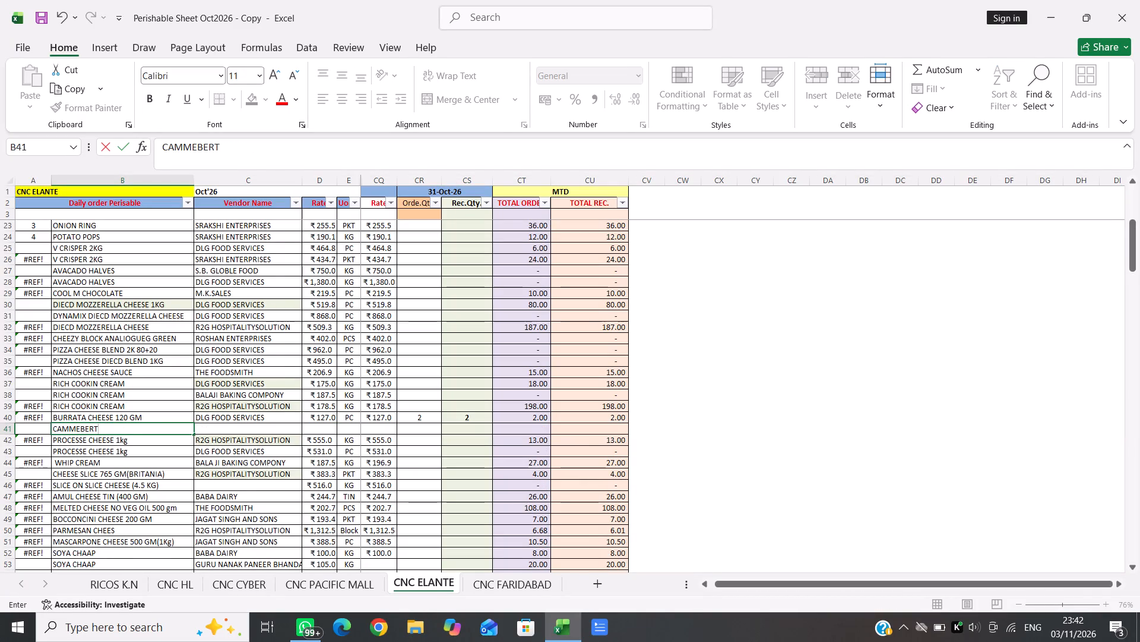
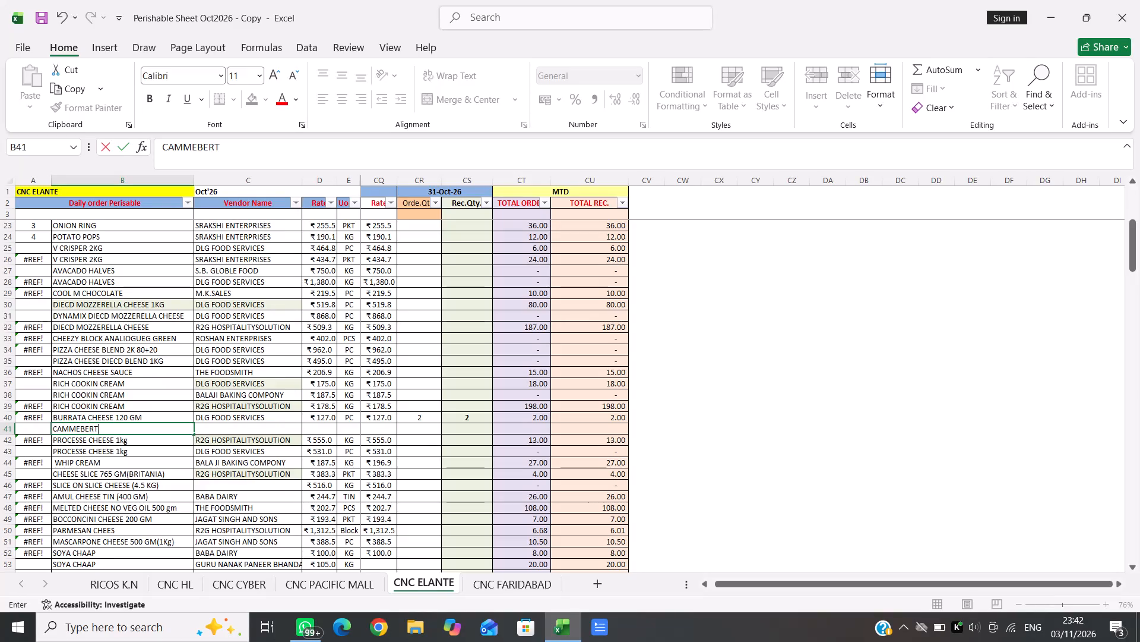
Correct the spelling of the new item name in the row below BURRATA CHEESE 120 GM to CAMMEMBERT.
key("BackSpace")
key("BackSpace")
key("BackSpace")
key("BackSpace")
type("MBERT")
key("space")
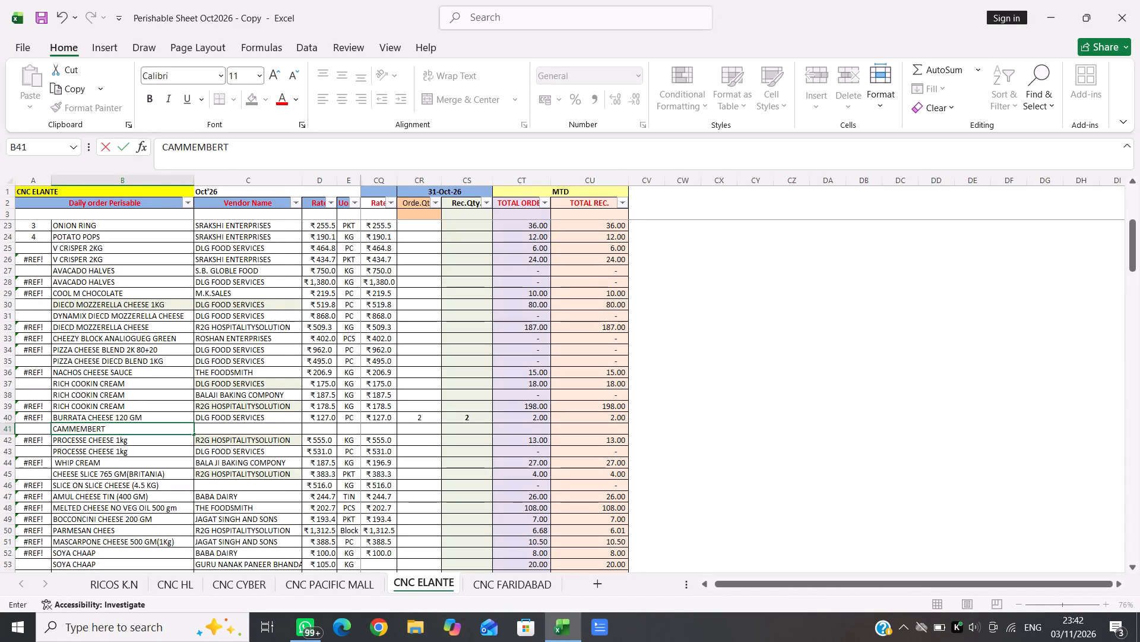
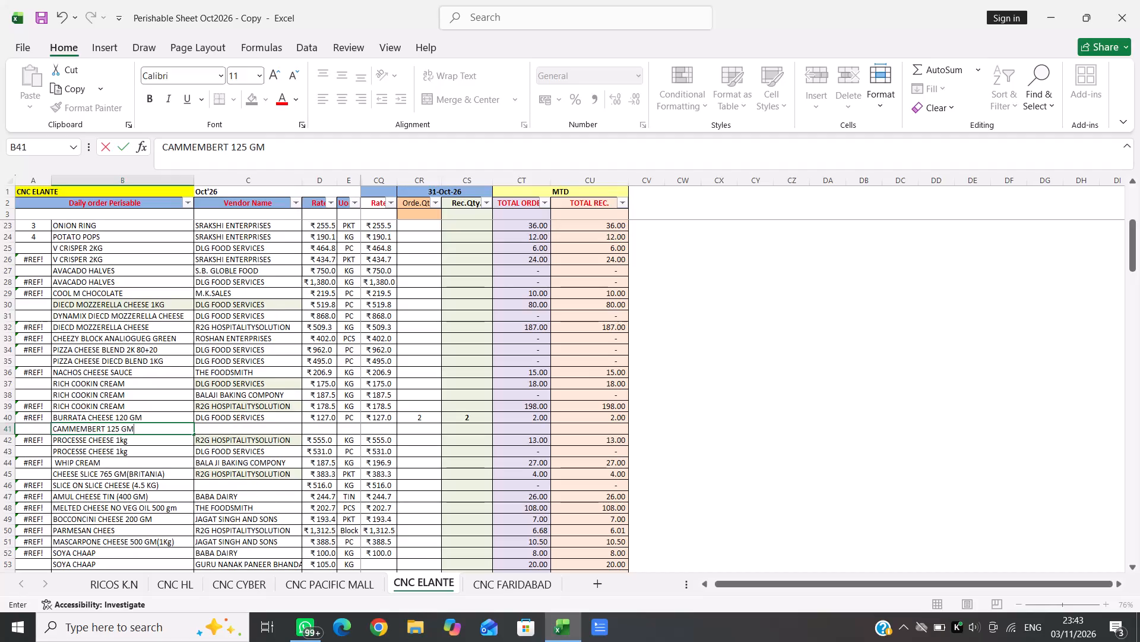
Finish the item name CAMMEMBERT 125 GM in the row below BURRATA CHEESE 120 GM and move to its vendor name cell.
left_click(236, 429)
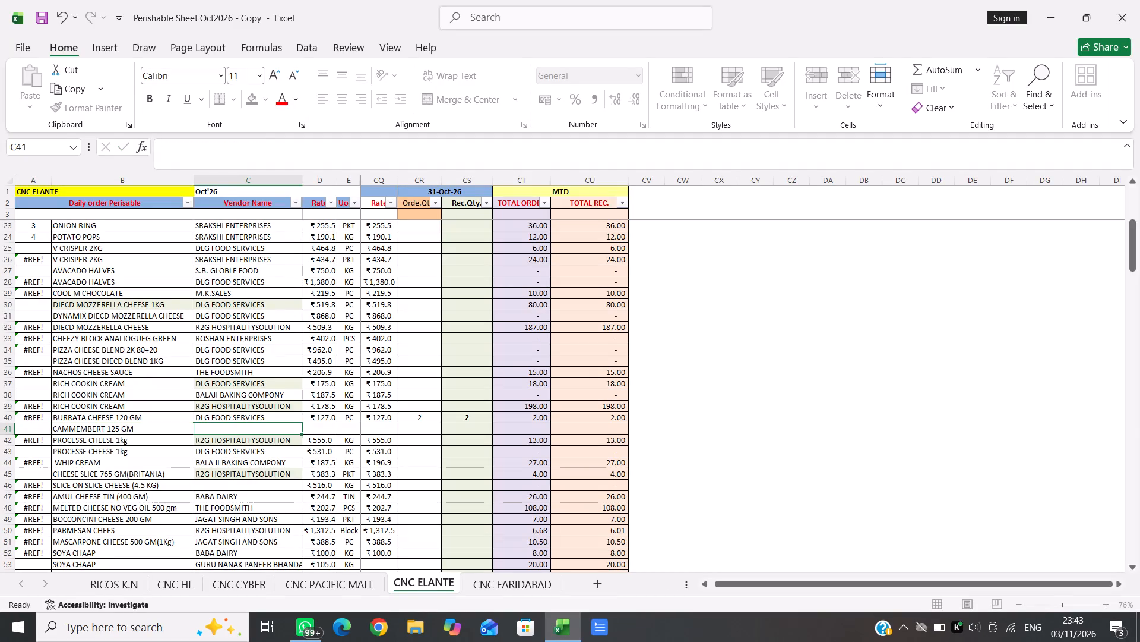
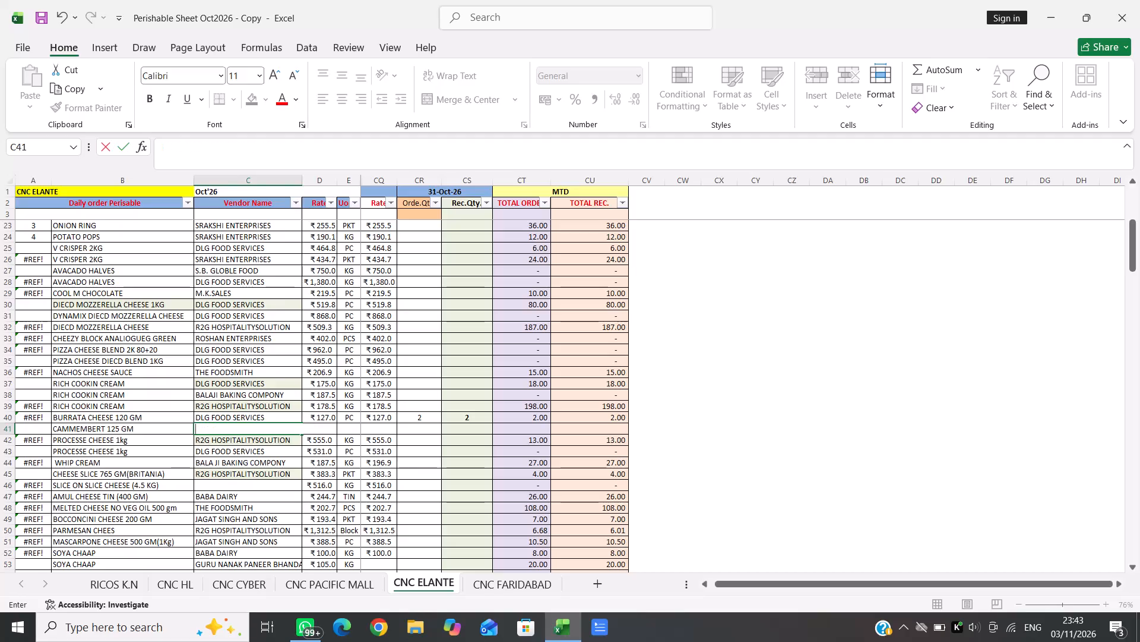
Enter DLG FOOD SERVICES as the vendor name for CAMMEMBERT 125 GM and move to its rate cell.
key("d")
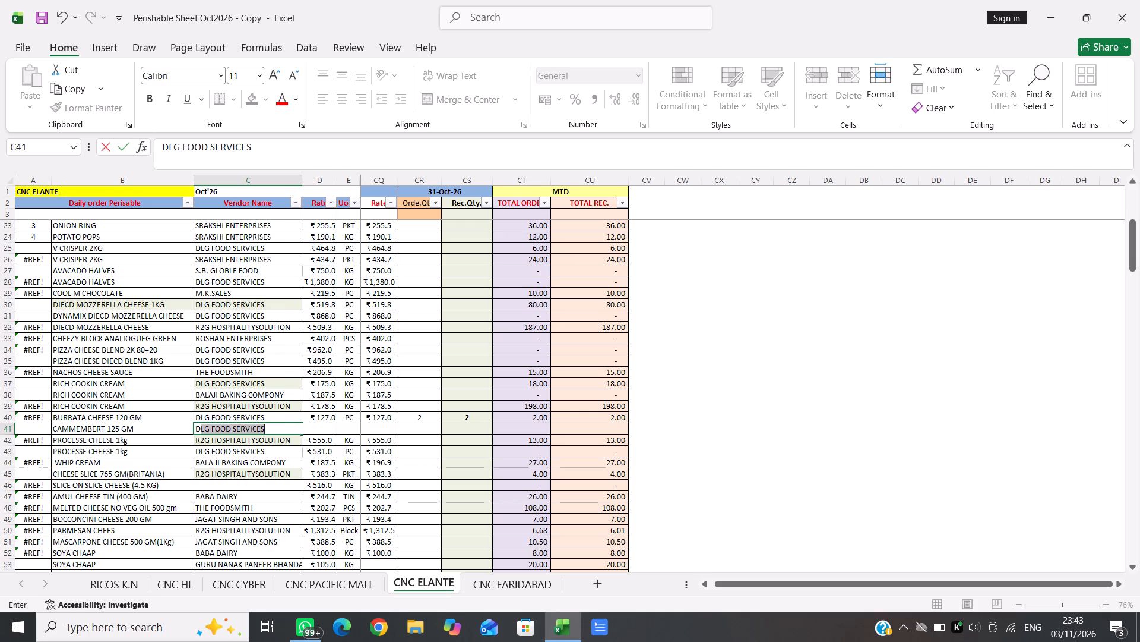
left_click(329, 426)
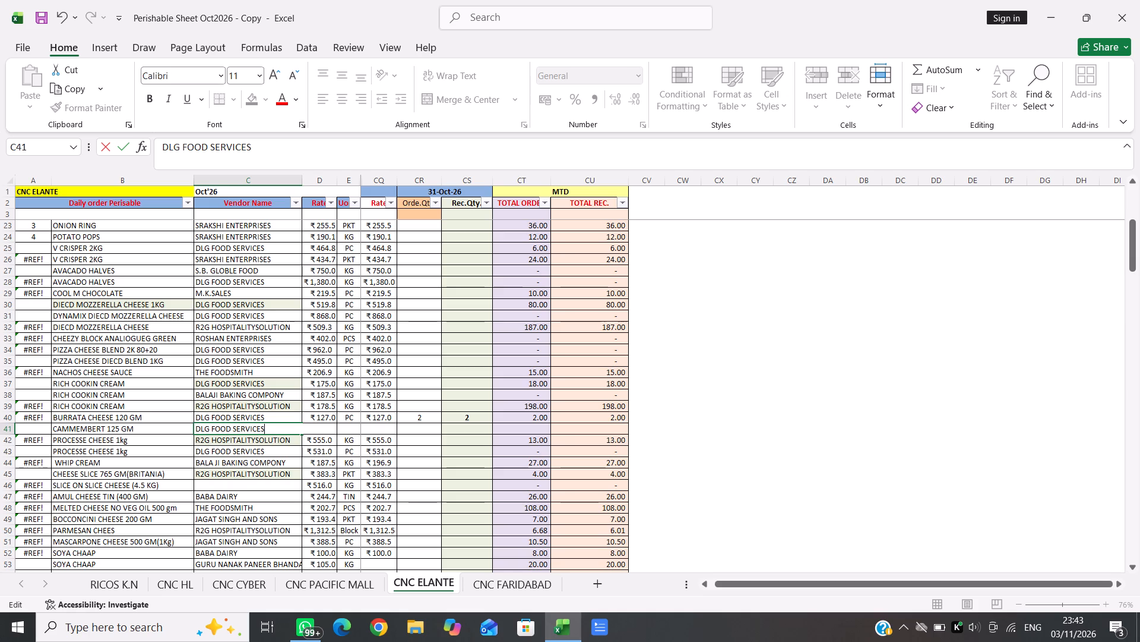
left_click(319, 429)
left_click(413, 433)
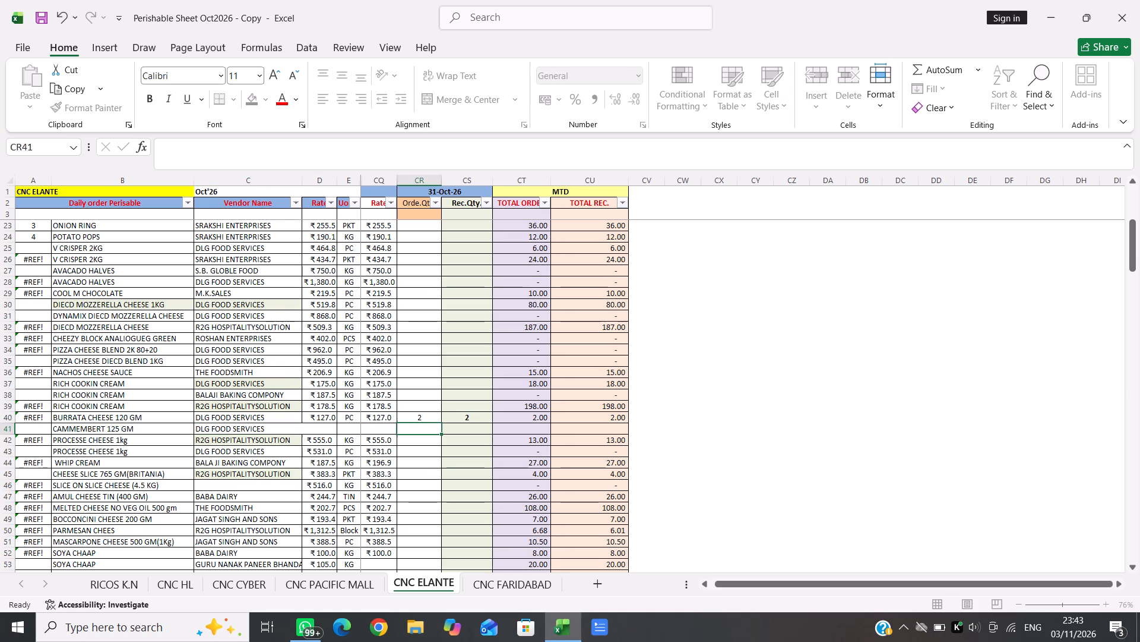
left_click(413, 433)
left_click(321, 430)
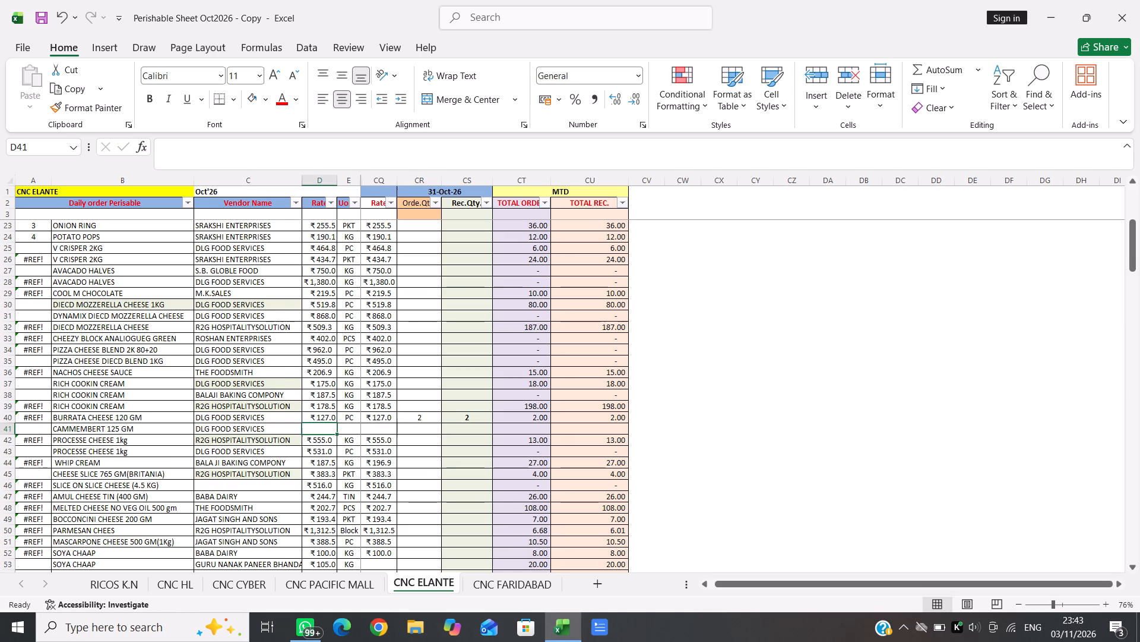
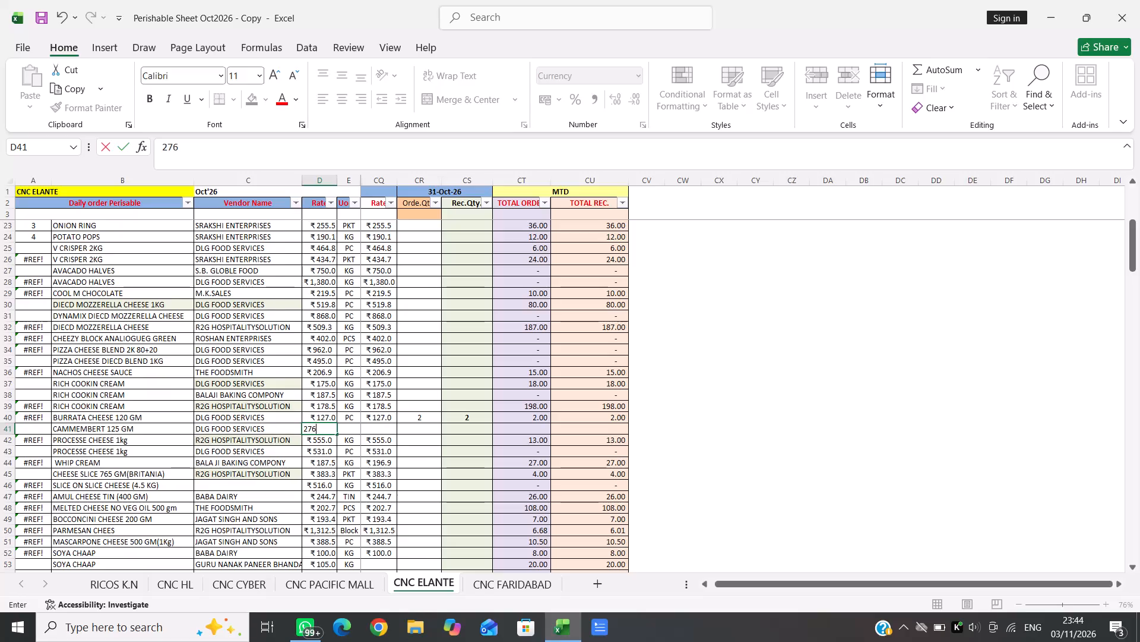
Enter the rate for CAMMEMBERT 125 GM in column D as the formula =276*1.05.
key("BackSpace")
key("BackSpace")
key("BackSpace")
key("BackSpace")
key("BackSpace")
key("equal")
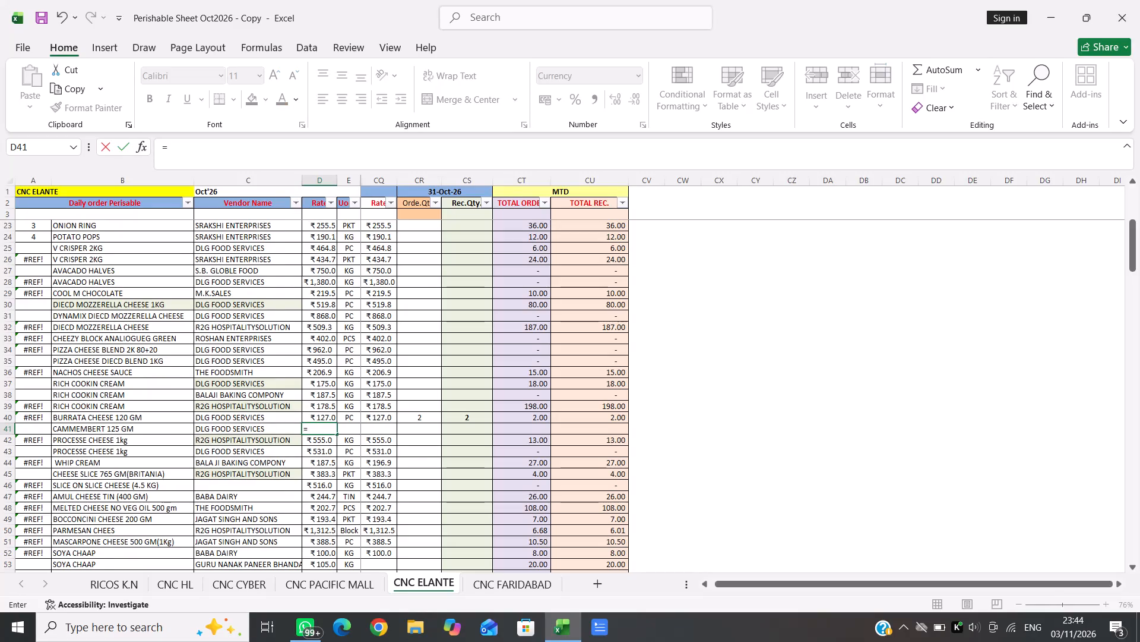
type("276")
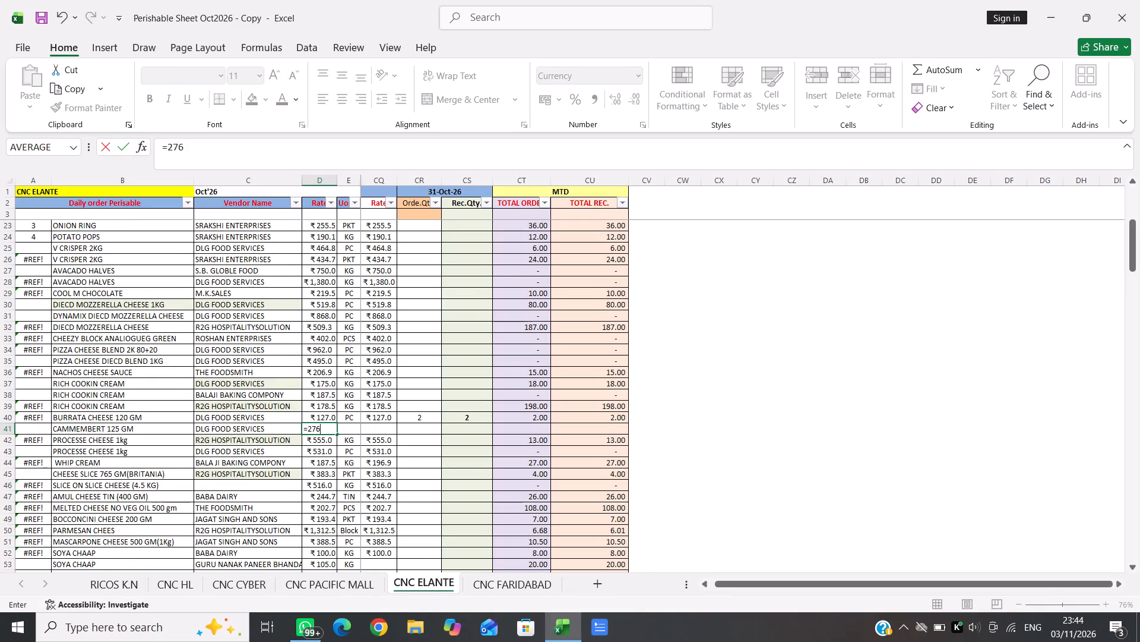
key("asterisk")
type("1.05")
key("Return")
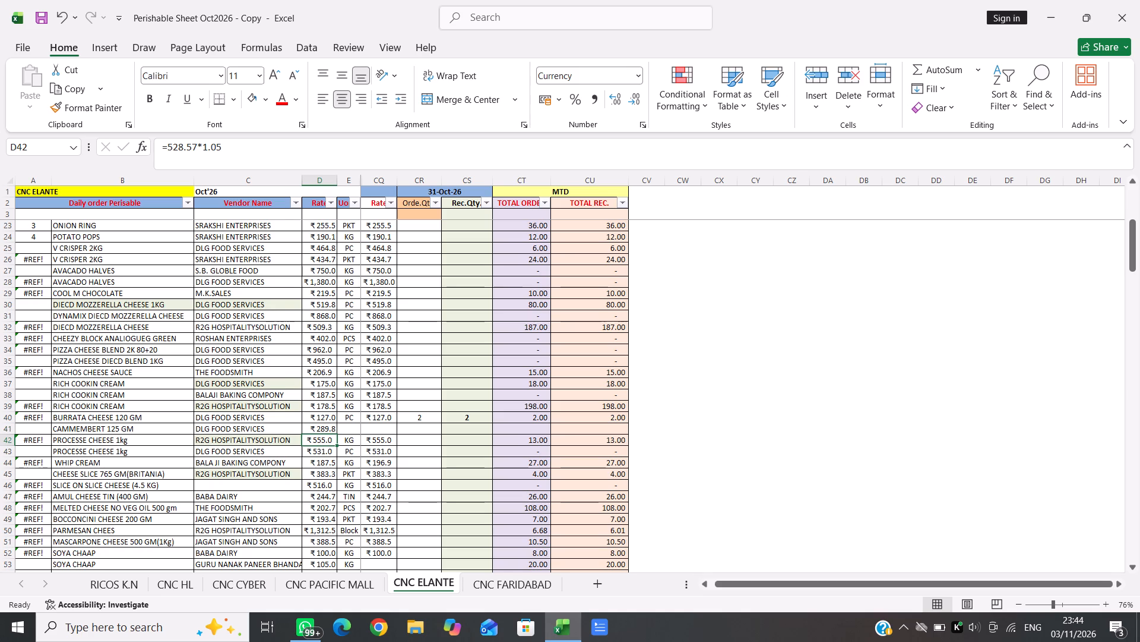
Enter PC as the unit for CAMMEMBERT 125 GM and 289.8 as its rate beside the 31-Oct-26 quantities.
left_click(349, 426)
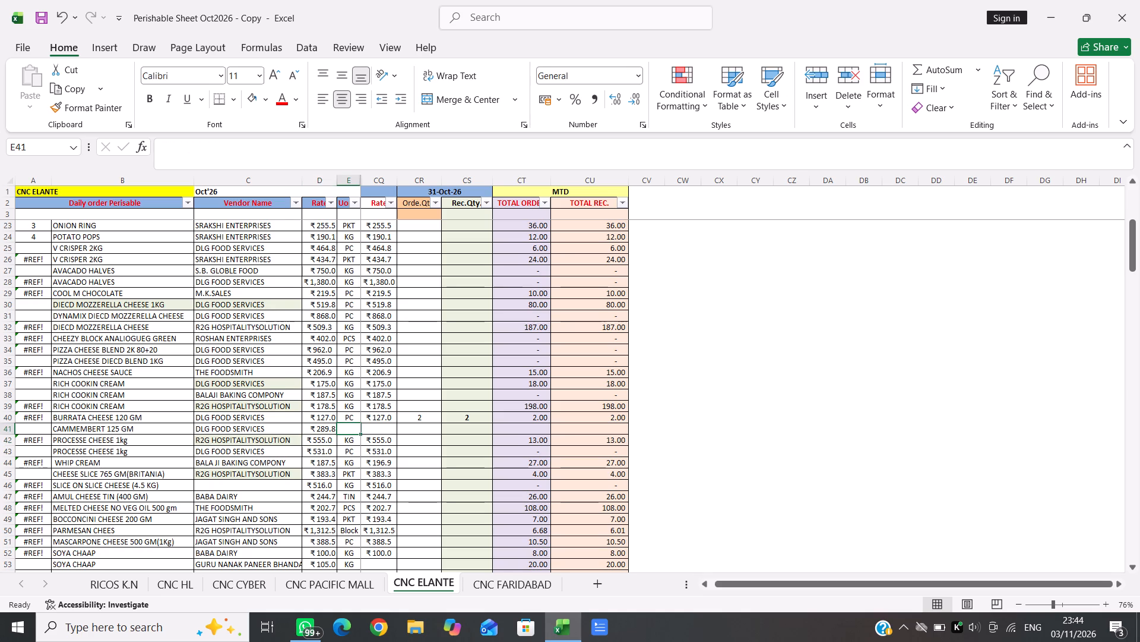
key("p")
key("c")
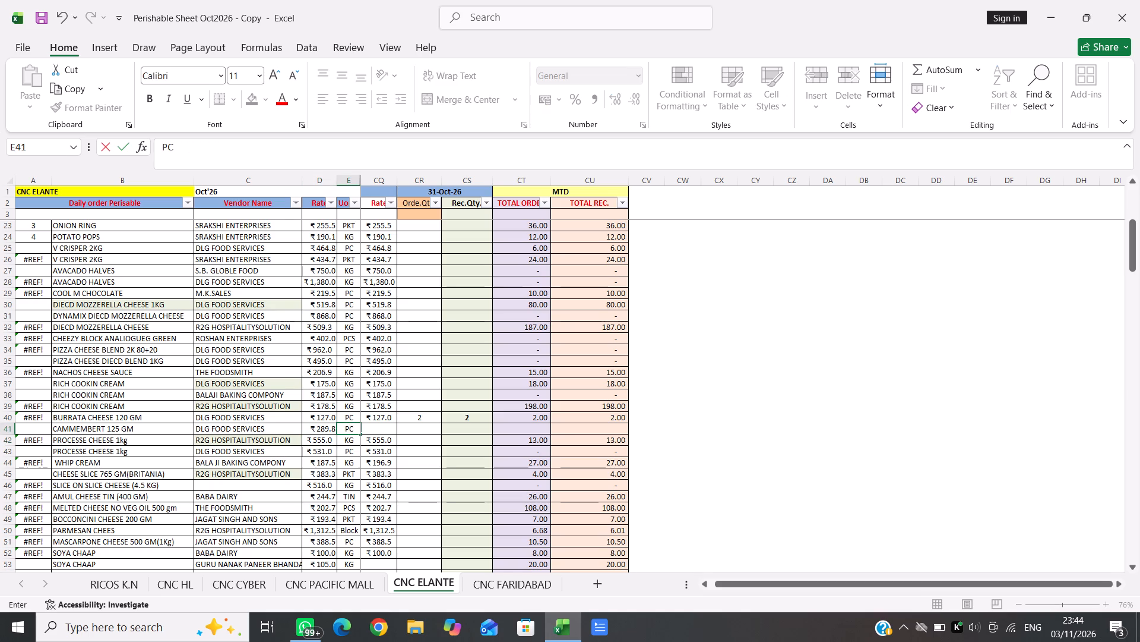
left_click(374, 429)
type("289.9")
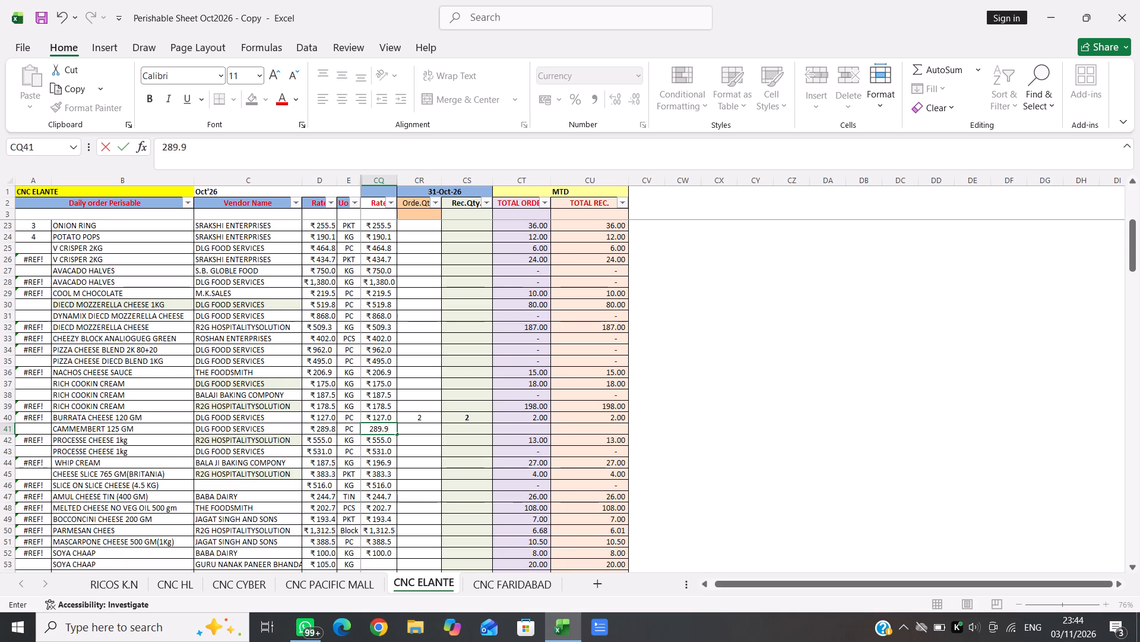
key("BackSpace")
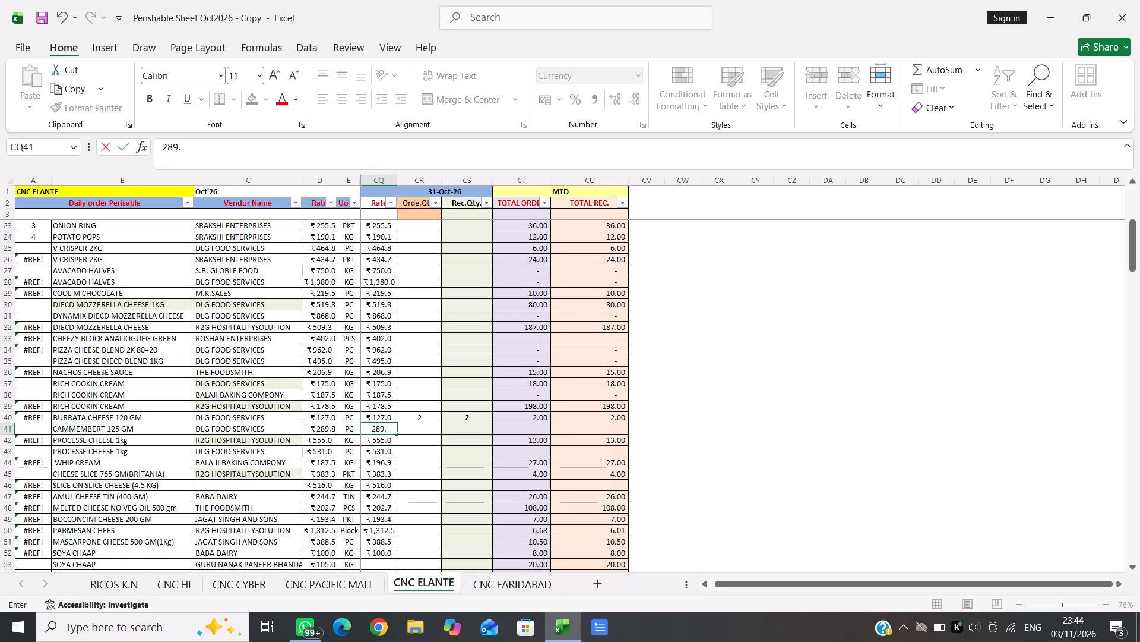
key("8")
left_click(414, 429)
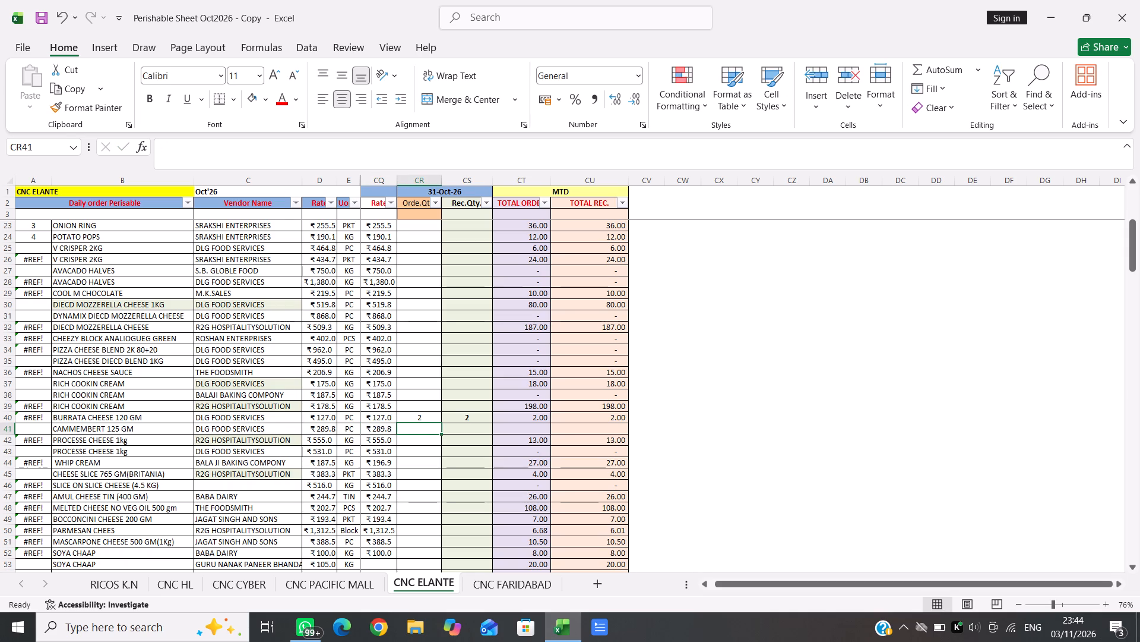
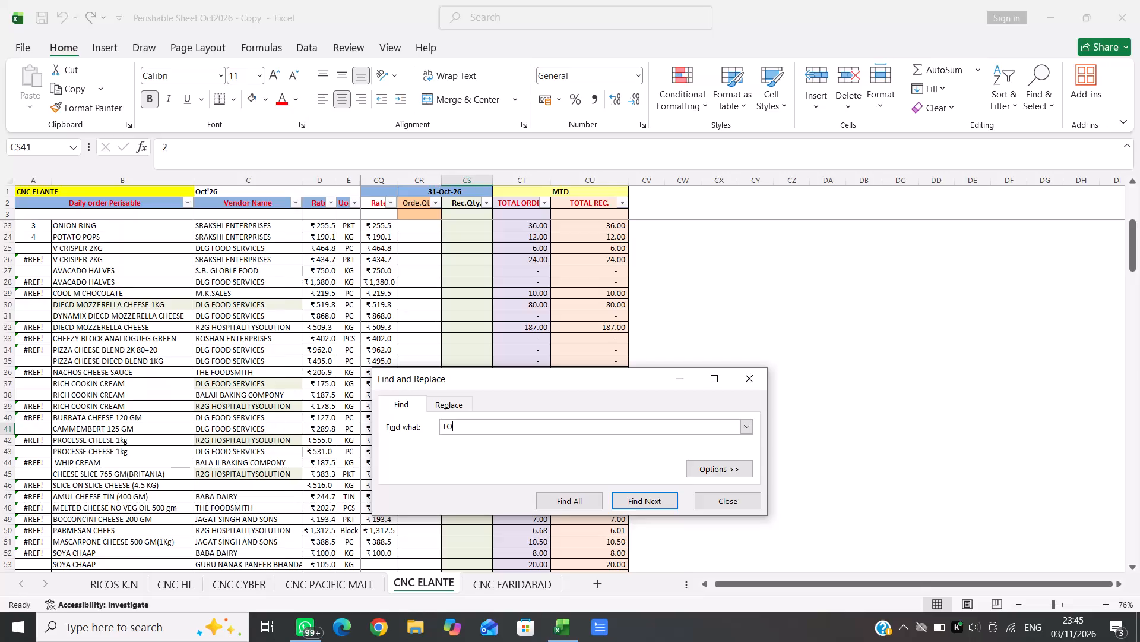
Search the CNC ELANTE sheet for TOFU, and again with the shortened term TOF.
key("f")
key("u")
key("Return")
key("Return")
key("BackSpace")
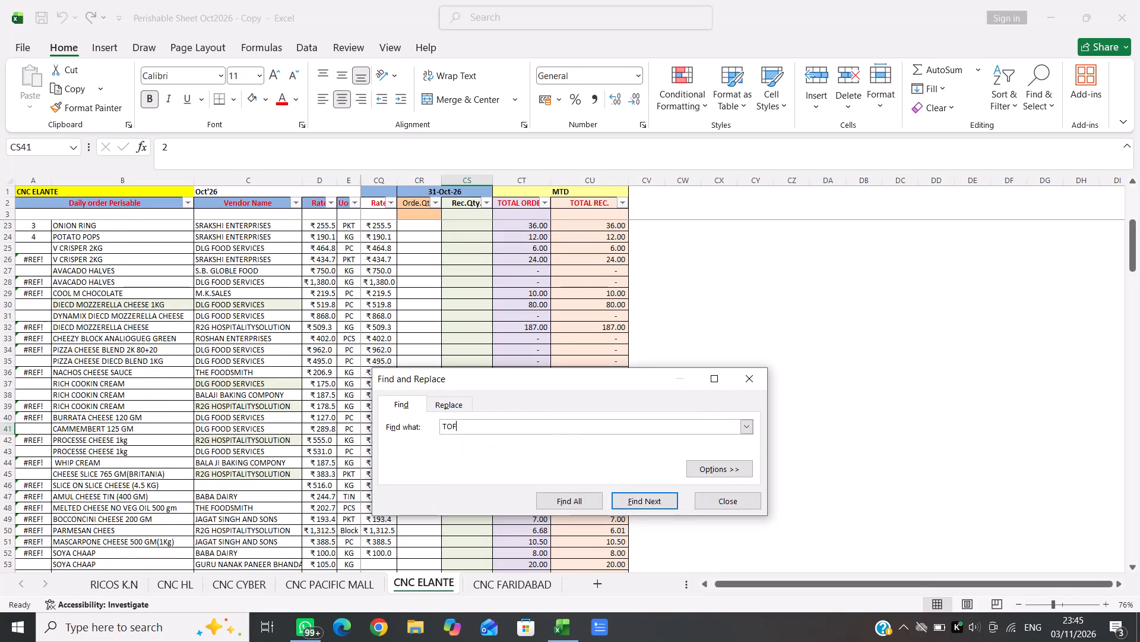
key("Return")
key("Return")
key("BackSpace")
left_click(751, 389)
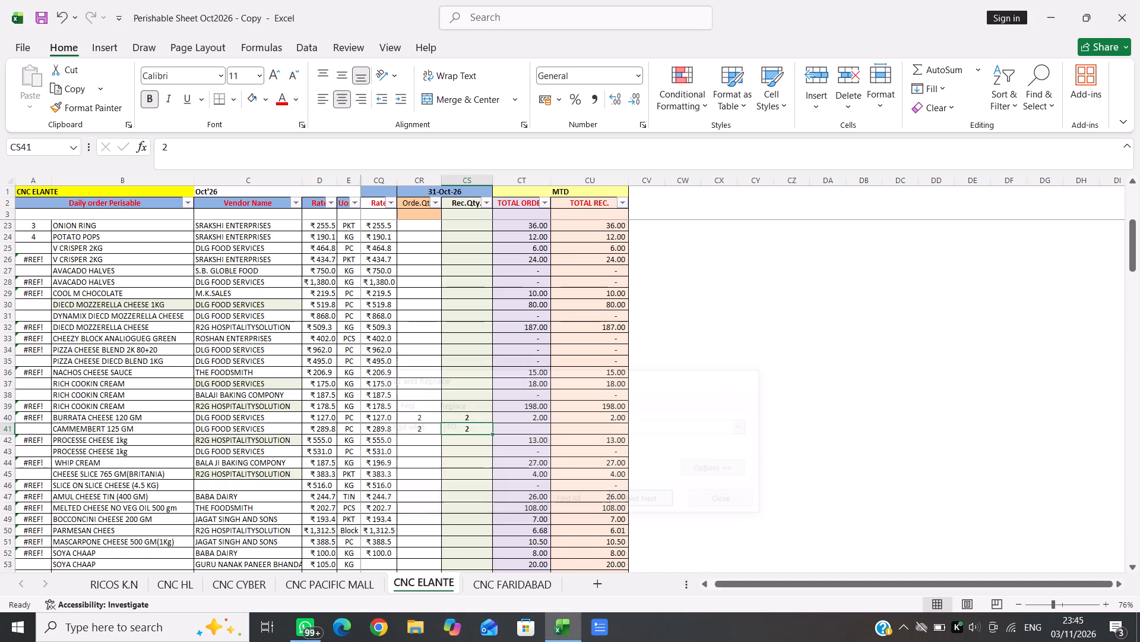
Insert a blank row directly below CAMMEMBERT 125 GM, above the first PROCESSE CHEESE 1kg row, and select its item name cell.
left_click(91, 372)
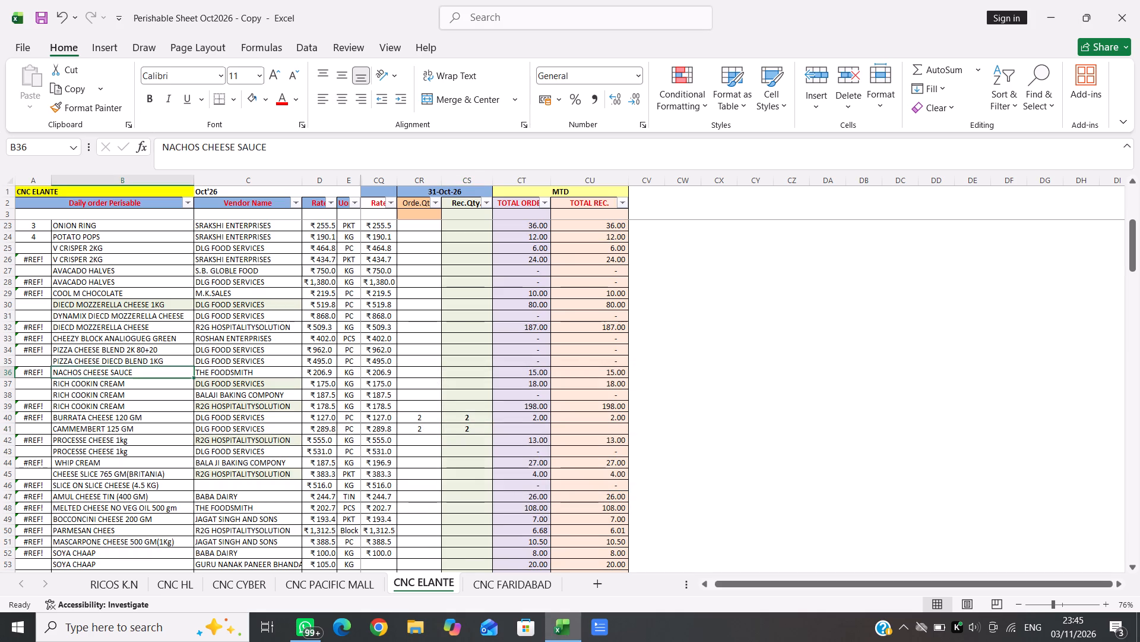
left_click(81, 440)
key("shift+space")
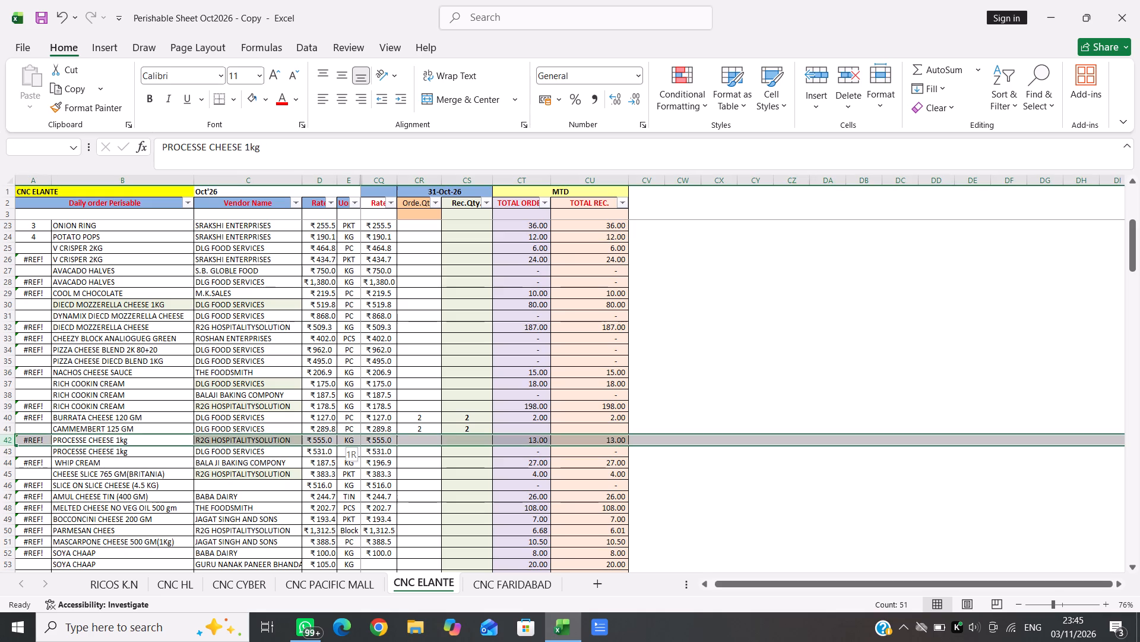
key("ctrl+shift+f")
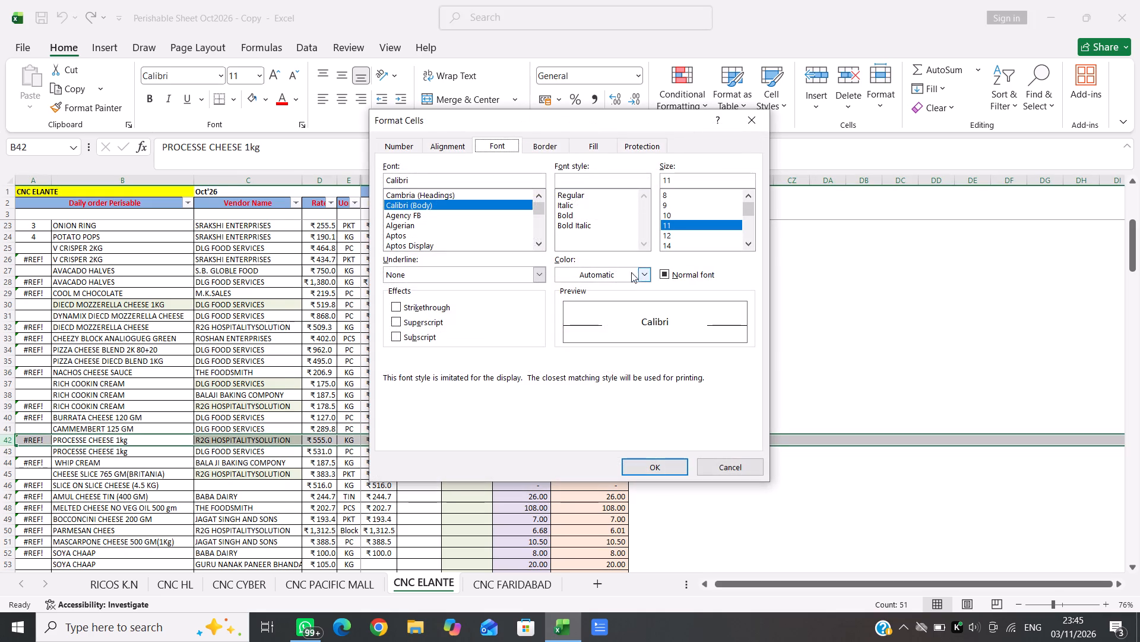
left_click(748, 114)
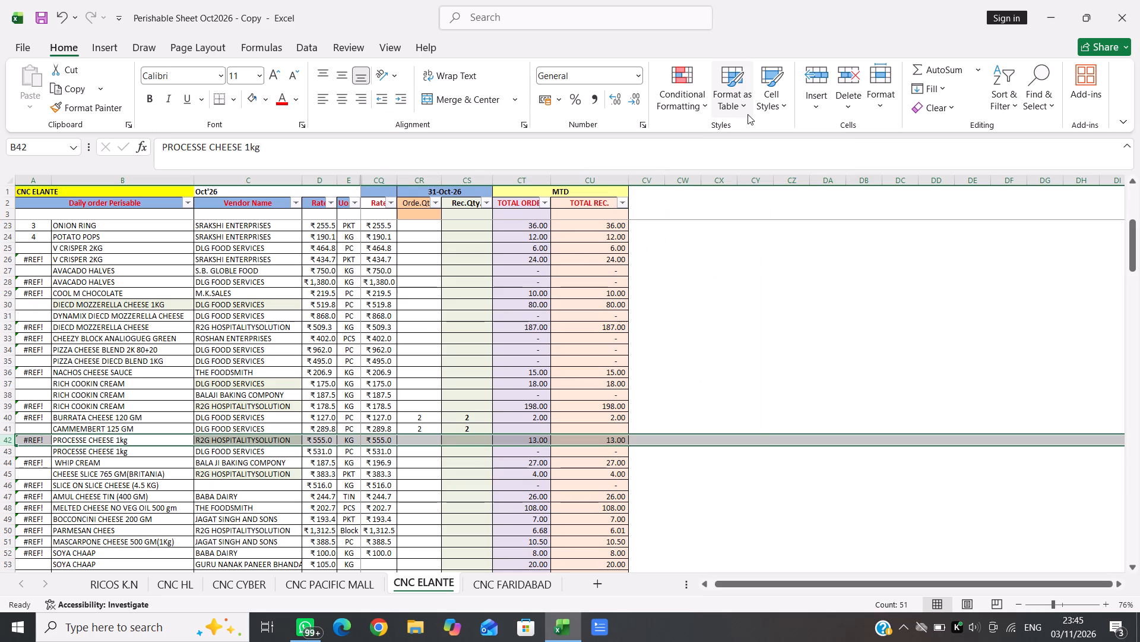
key("ctrl+shift+equal")
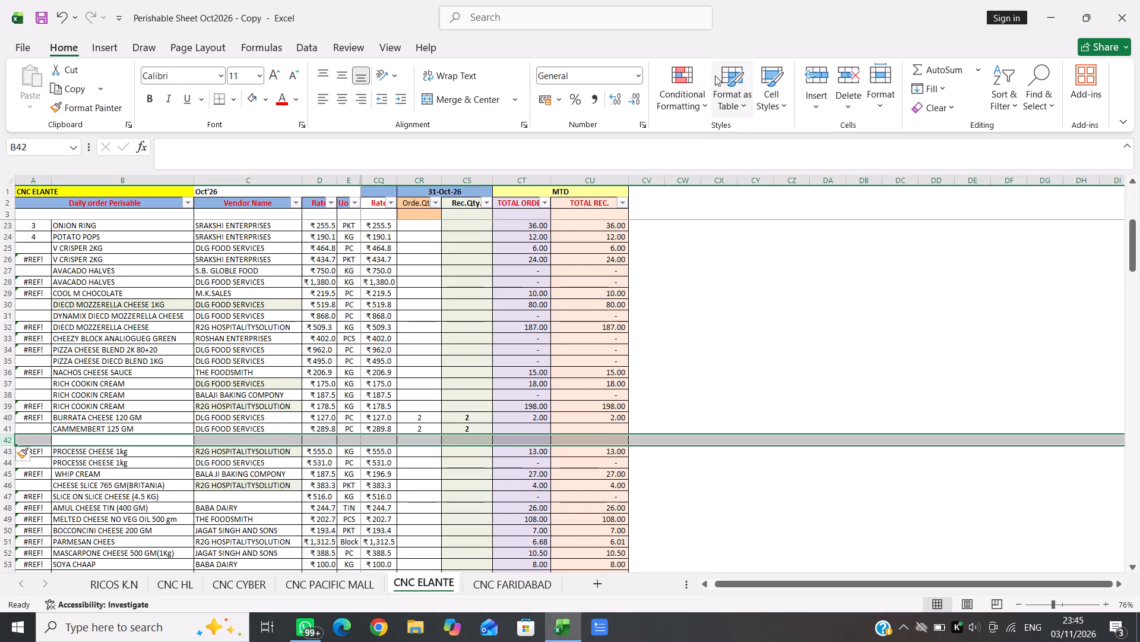
left_click(74, 439)
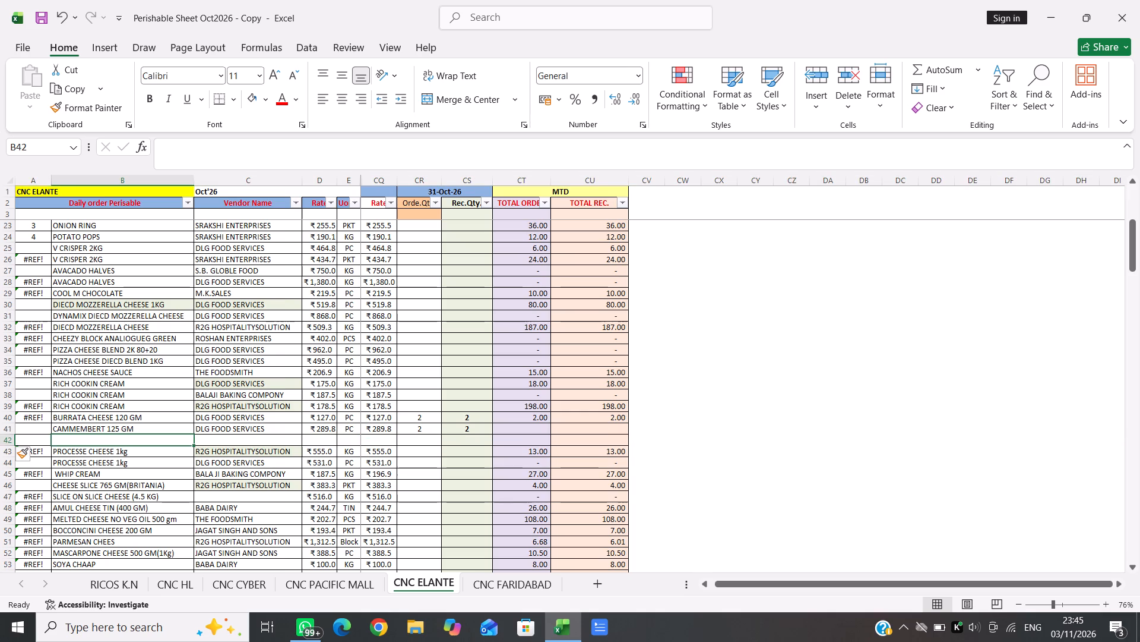
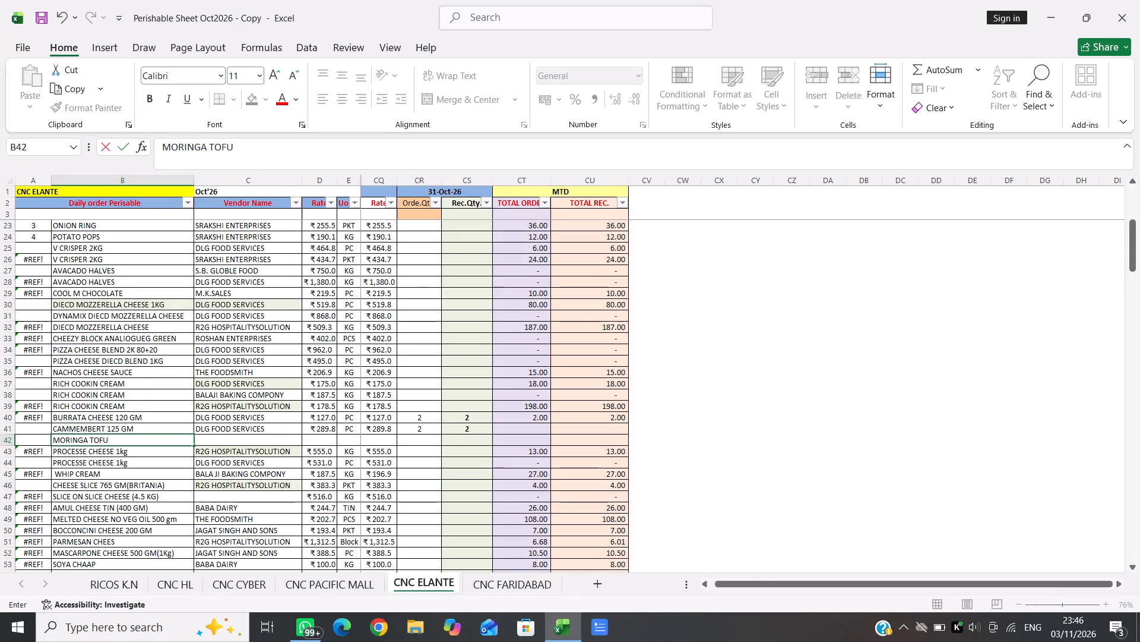
Complete the new row's item name as MORINGA TOFU FIRM and enter DLG FOOD SERVICES as its vendor.
key("space")
type("FIRM")
left_click(243, 438)
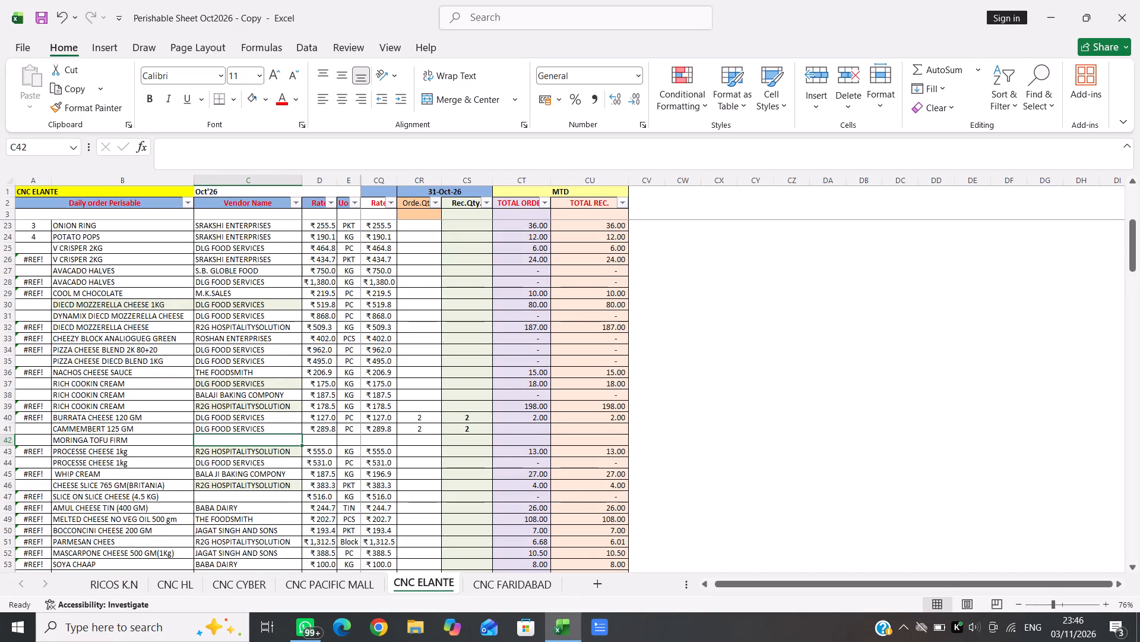
key("d")
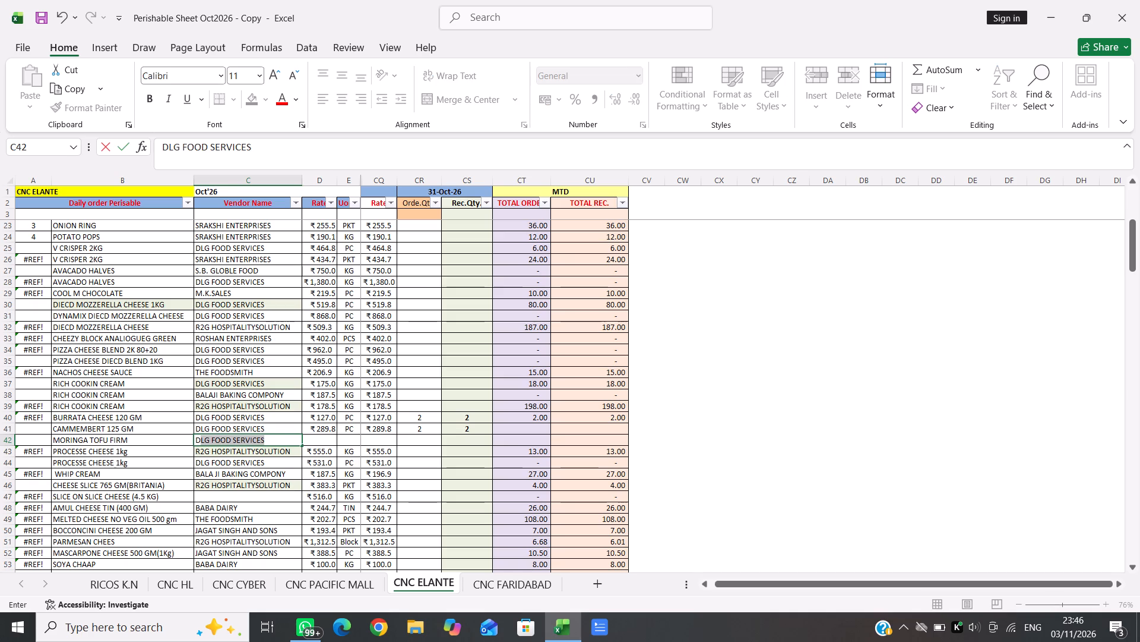
key("Right")
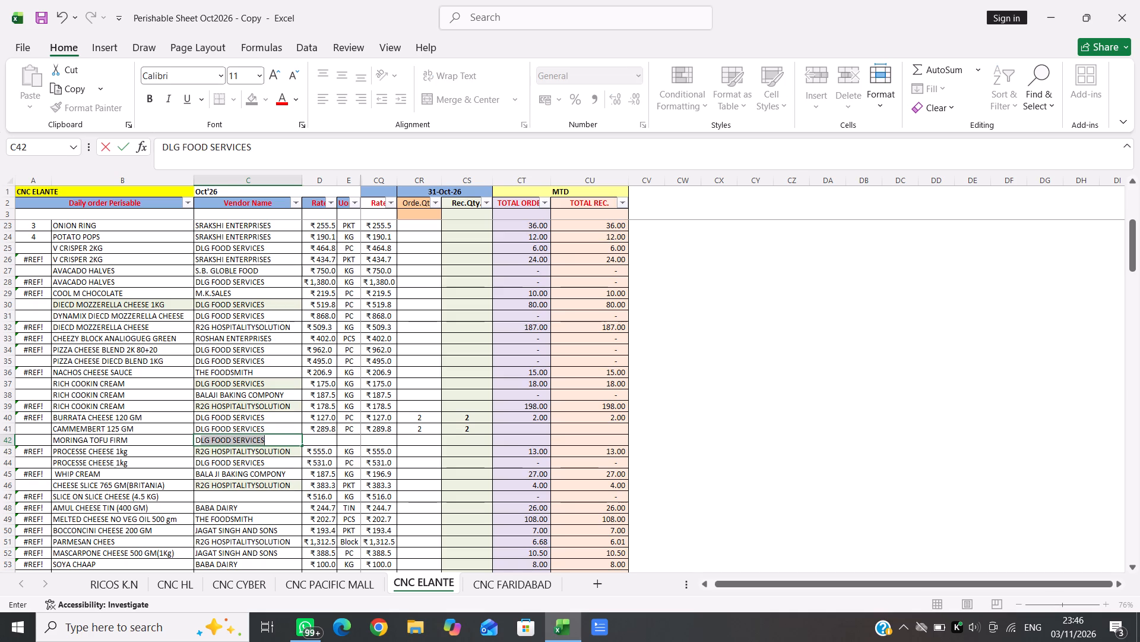
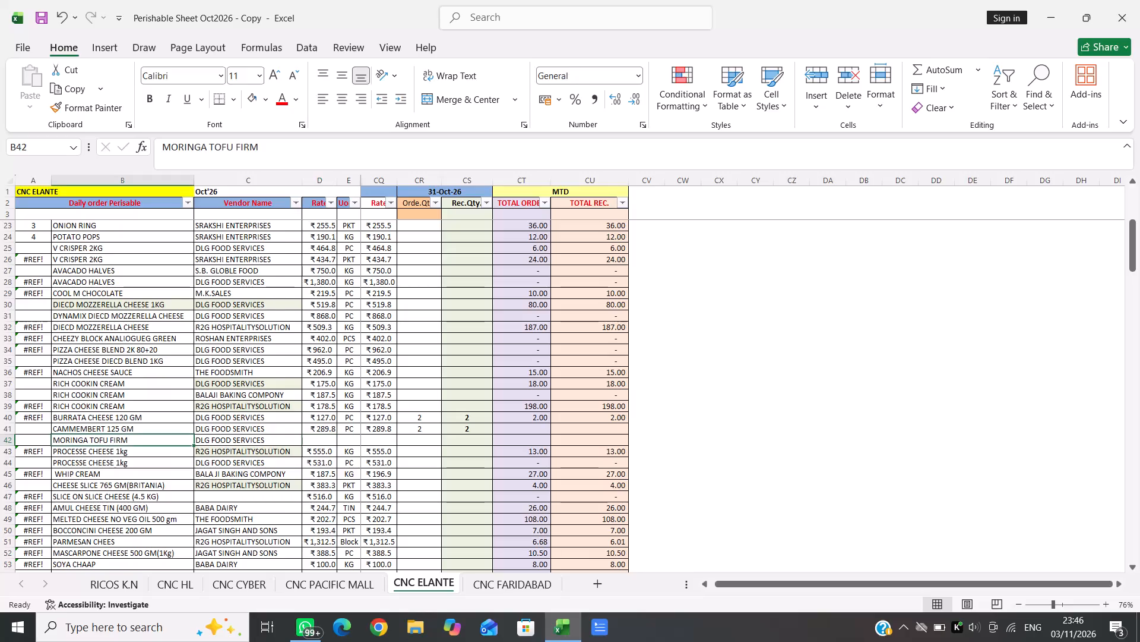
Add the pack size 300 GM to the end of the MORINGA TOFU FIRM item name.
double_click(141, 442)
key("space")
type("300")
key("space")
type("GM")
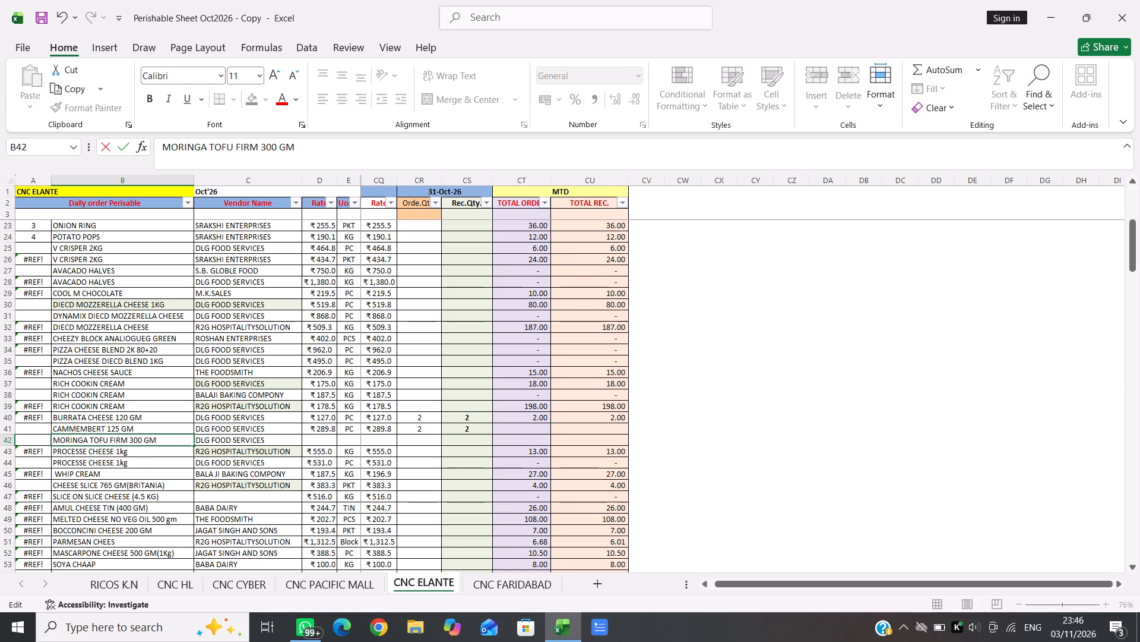
left_click(325, 441)
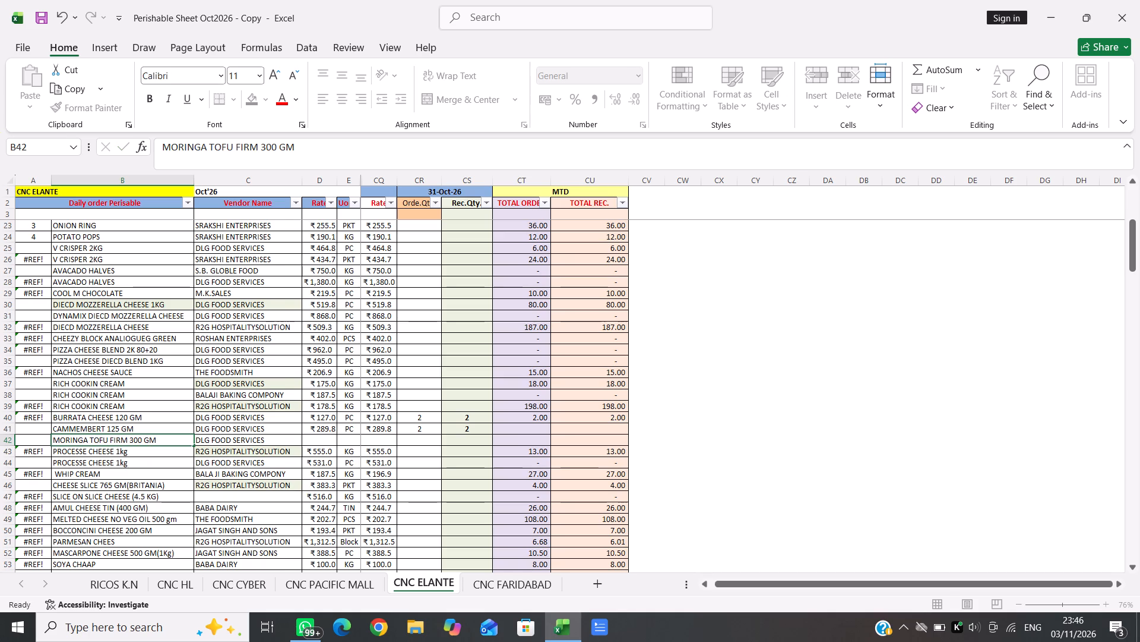
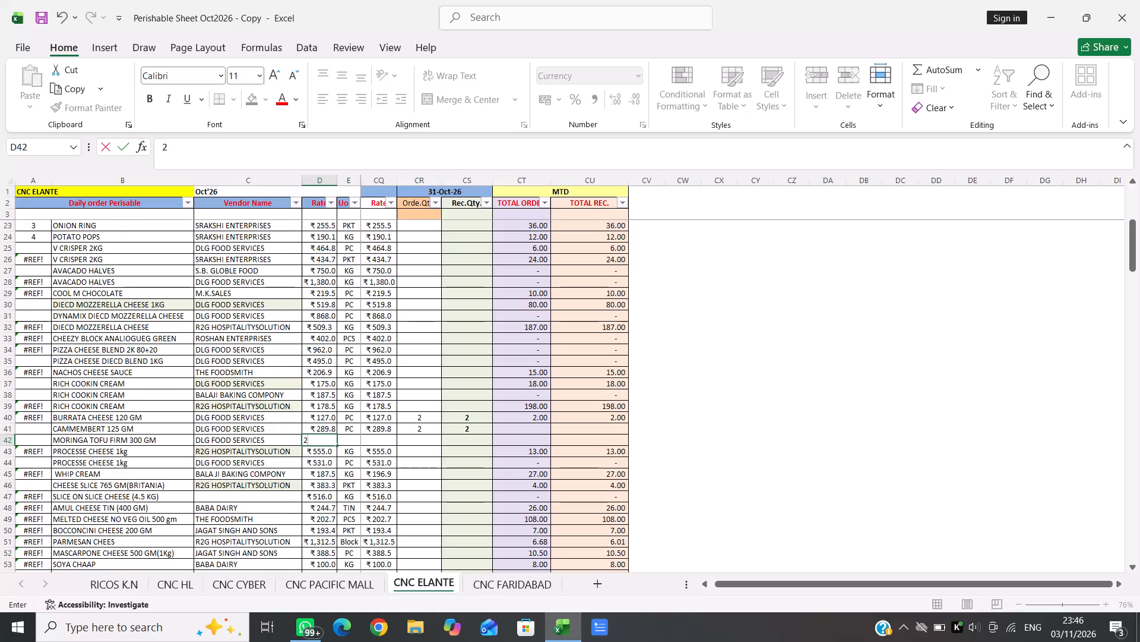
Enter the MORINGA TOFU FIRM 300 GM rate as =207*1.05 in column D and 217.4 in the Rate column beside the 31-Oct-26 quantities.
key("BackSpace")
type("=207")
type("*1.05")
key("Return")
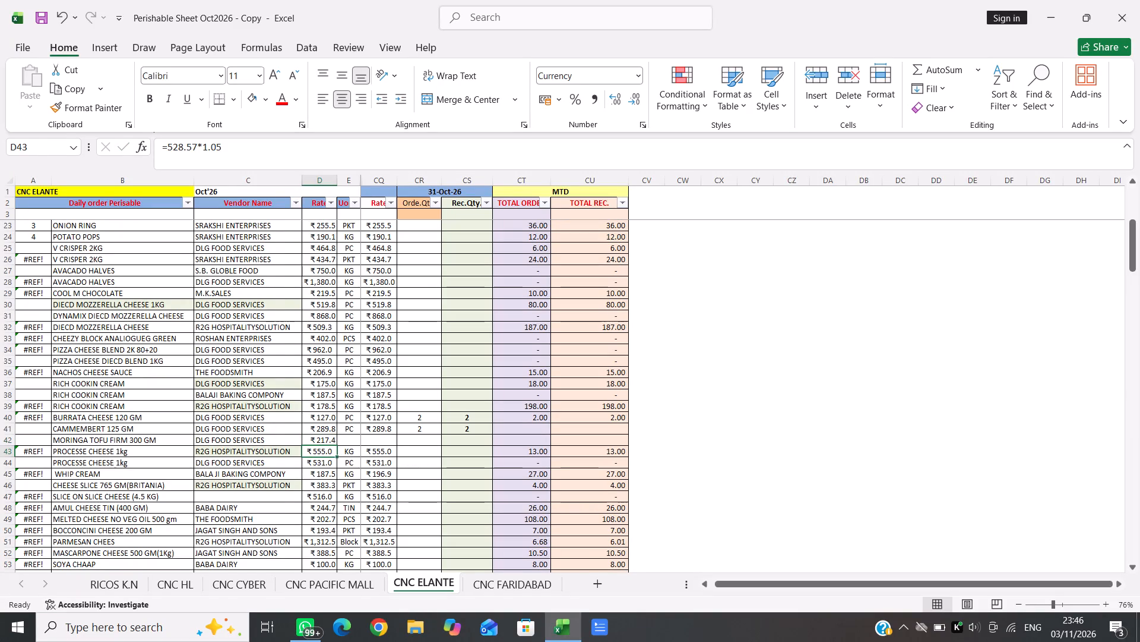
left_click(374, 439)
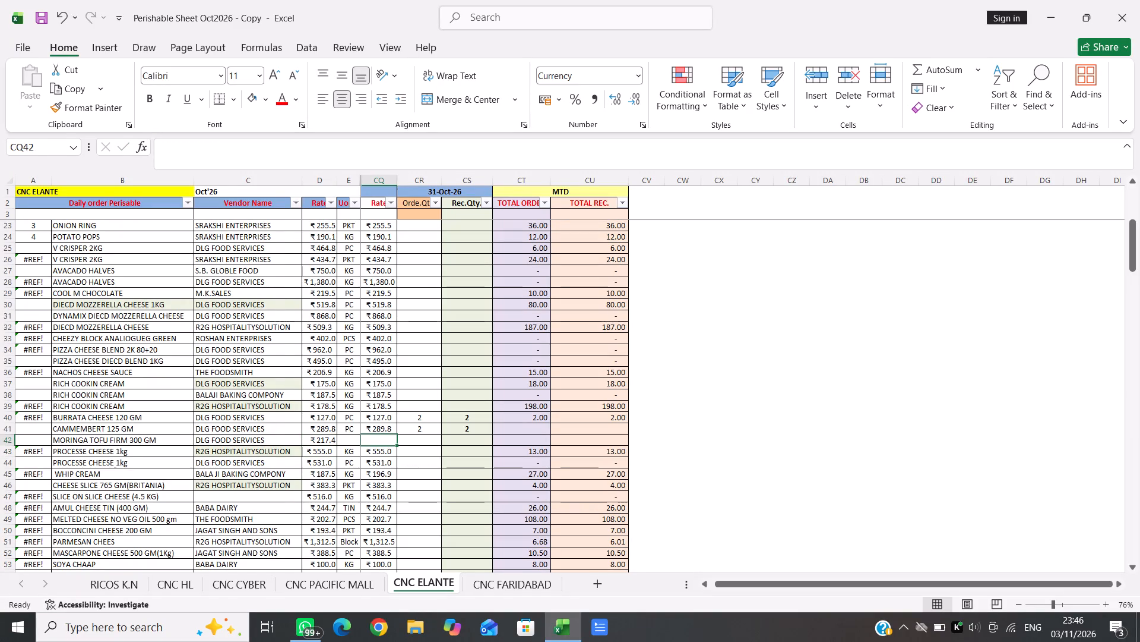
type("217")
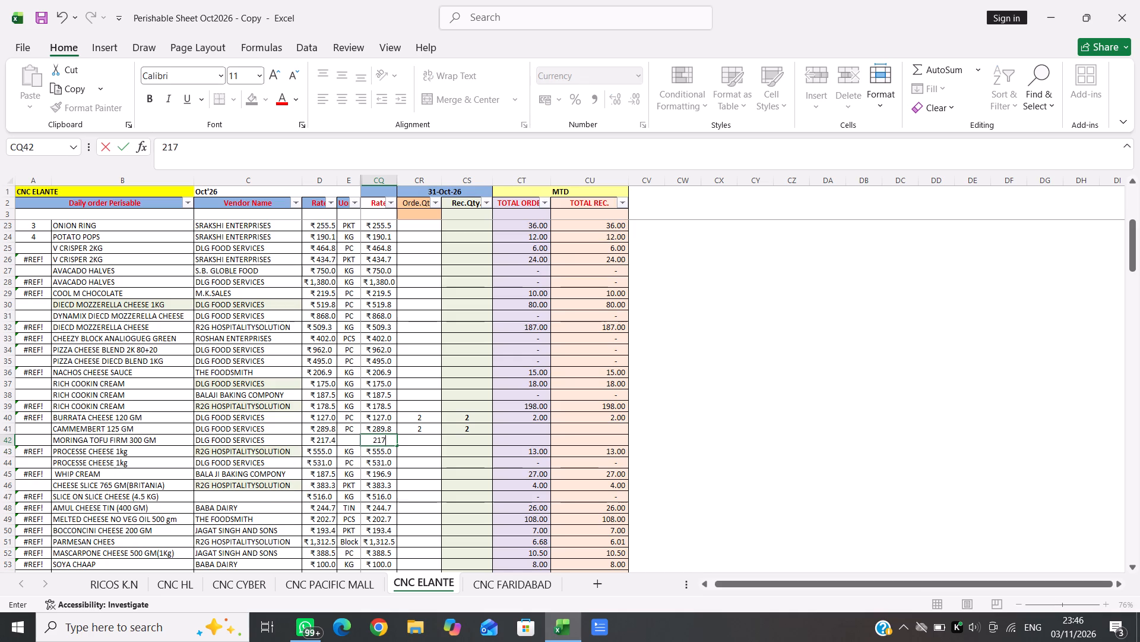
type(".4")
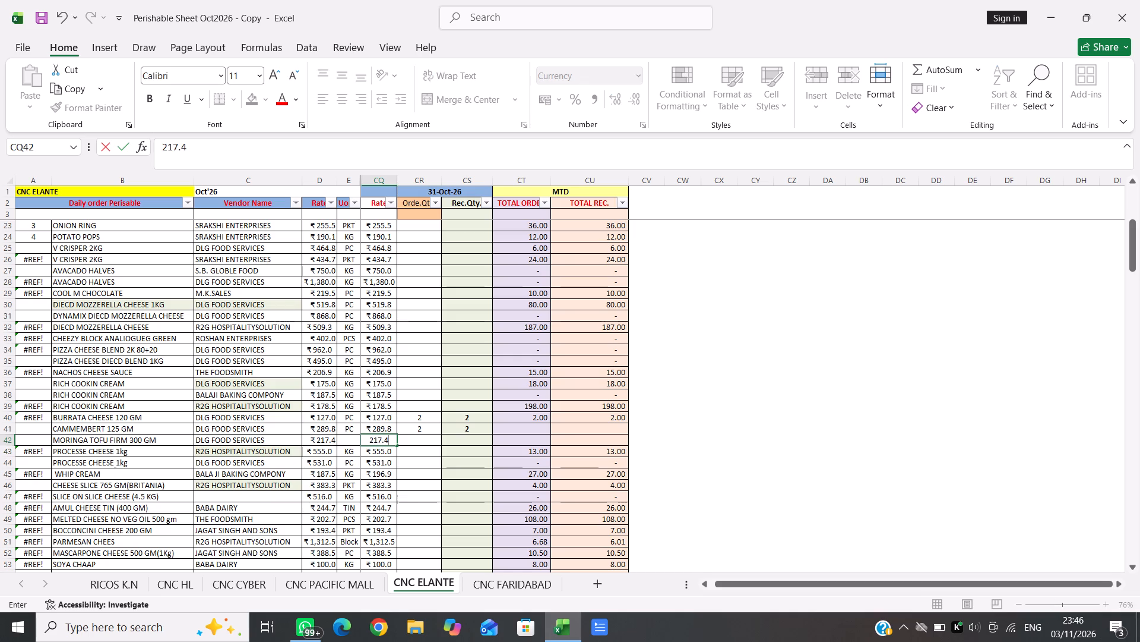
Set the unit of measure for MORINGA TOFU FIRM 300 GM to PC.
left_click(354, 439)
key("p")
key("c")
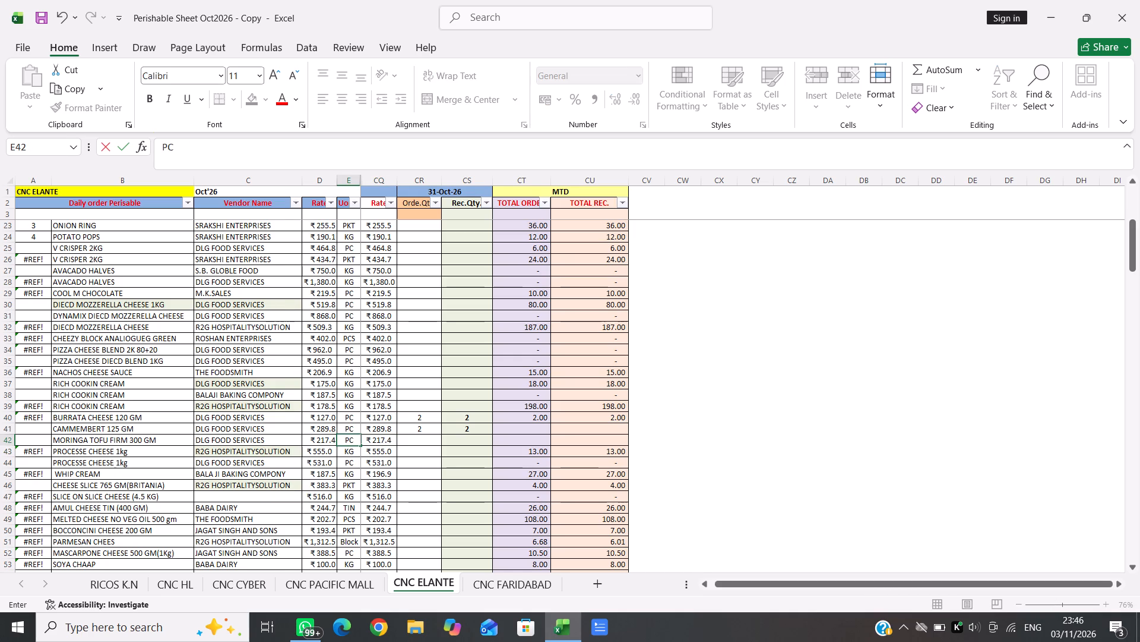
left_click(412, 440)
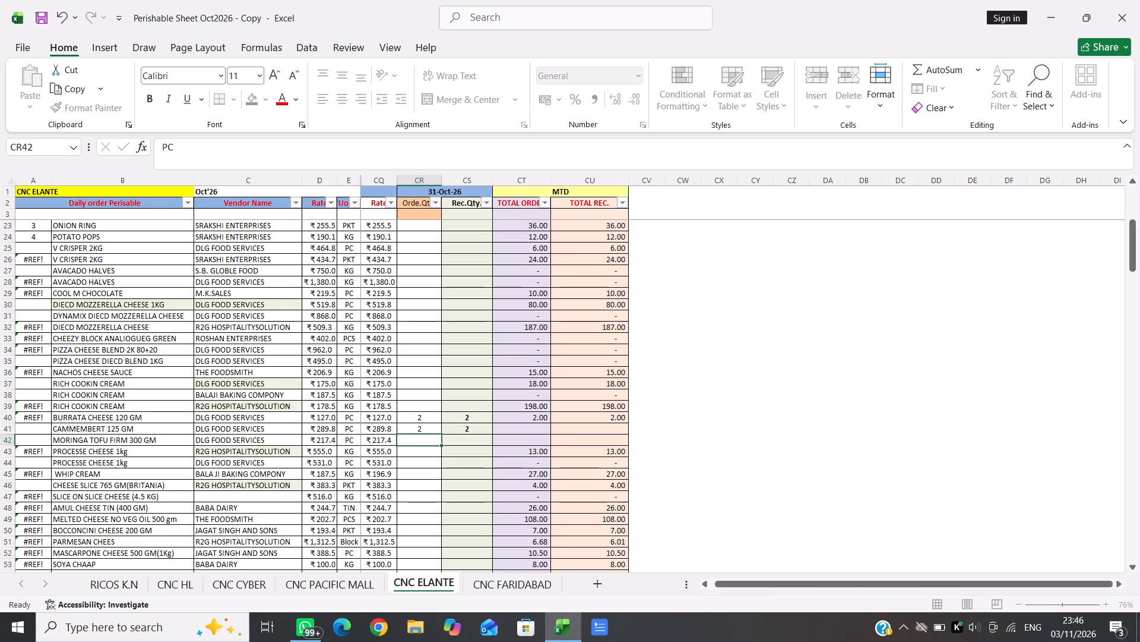
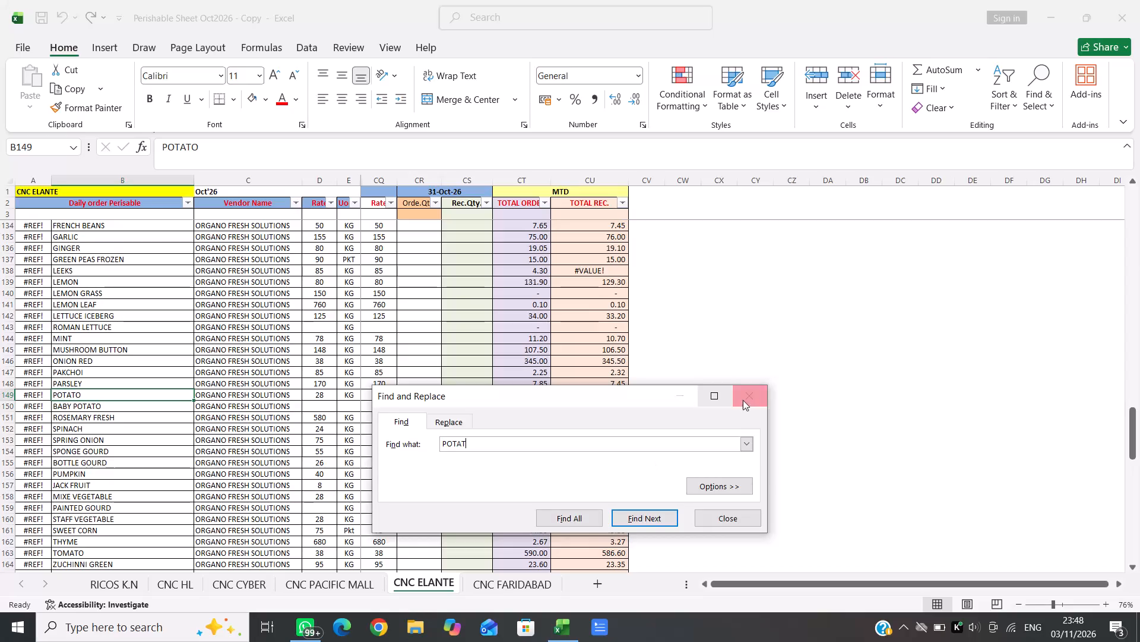
Close the search and select the 31-Oct-26 order quantity cell in the POTATO row.
left_click(750, 403)
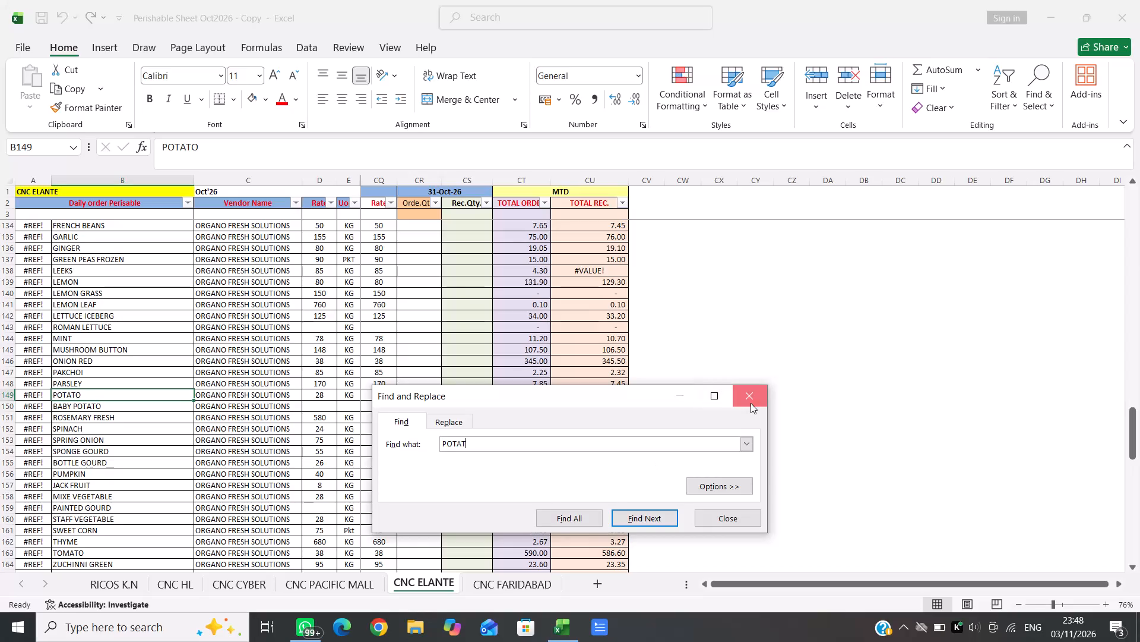
key("Right")
key("Right")
key("Right")
key("Right")
key("Right")
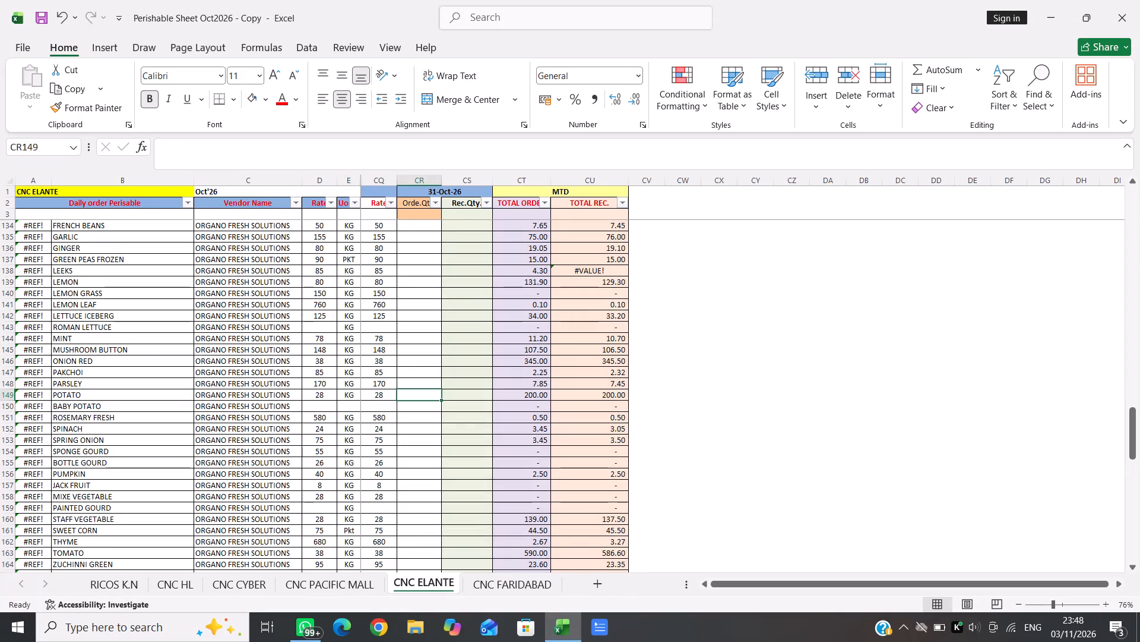
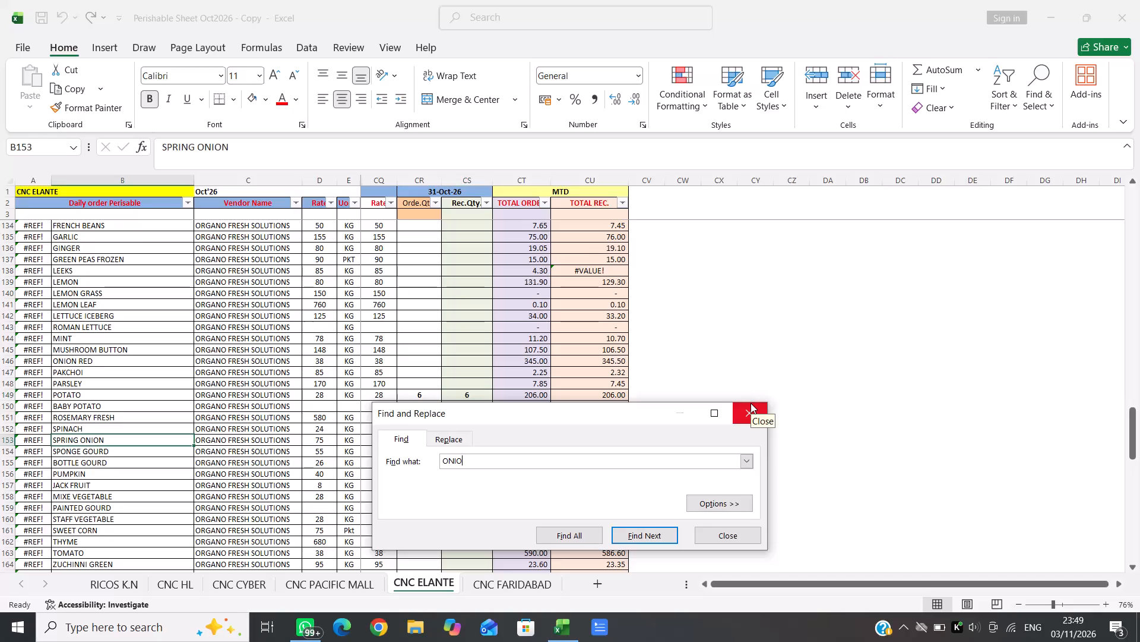
Search for ONIO to locate the ONION RED row and enter 12 as its 31-Oct-26 order quantity.
left_click(750, 403)
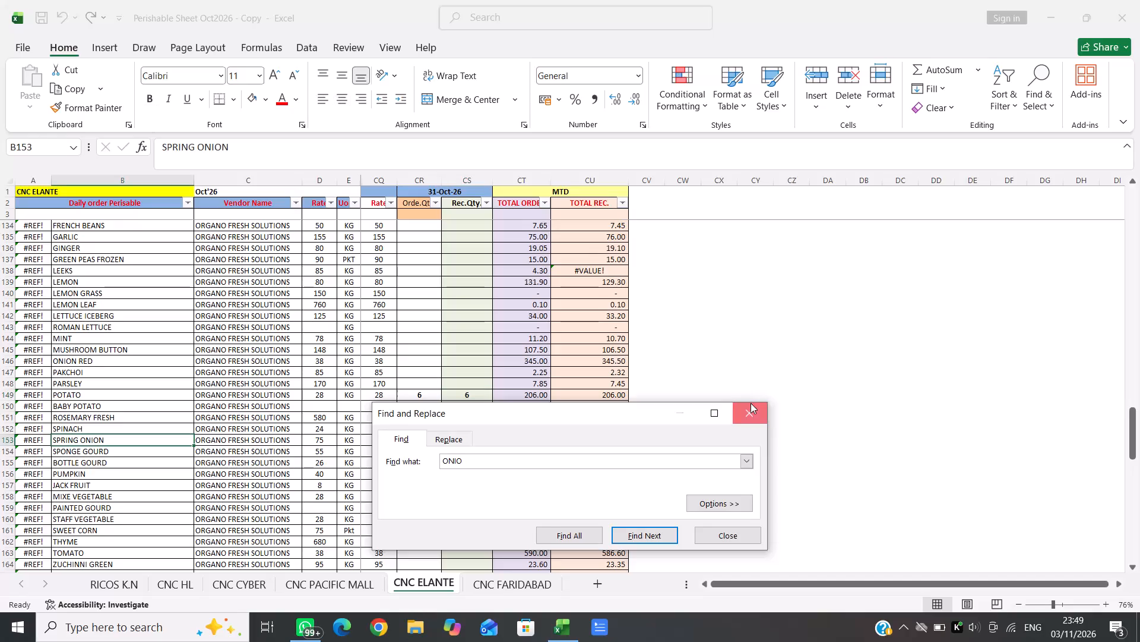
key("Right")
key("Right")
key("ctrl+f")
key("Return")
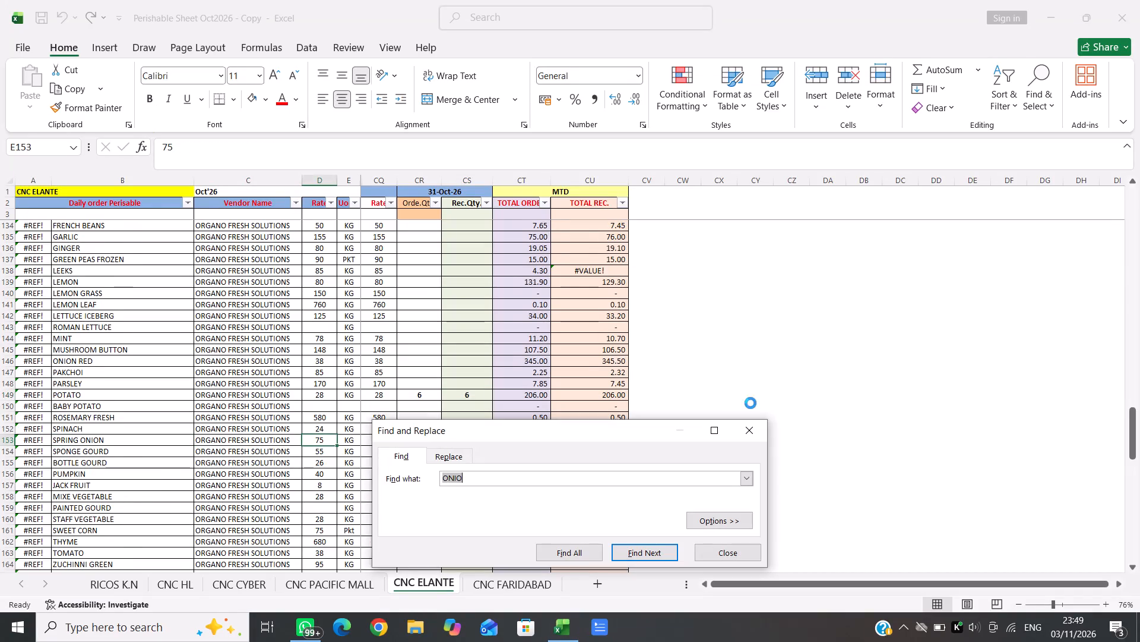
key("Return")
left_click(750, 403)
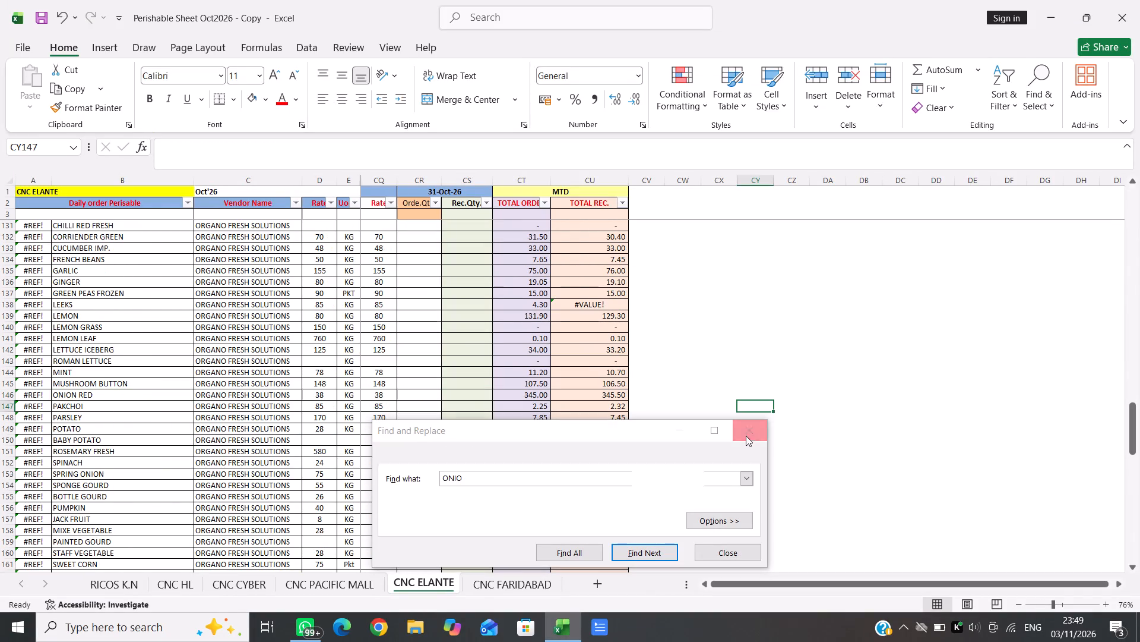
left_click(746, 433)
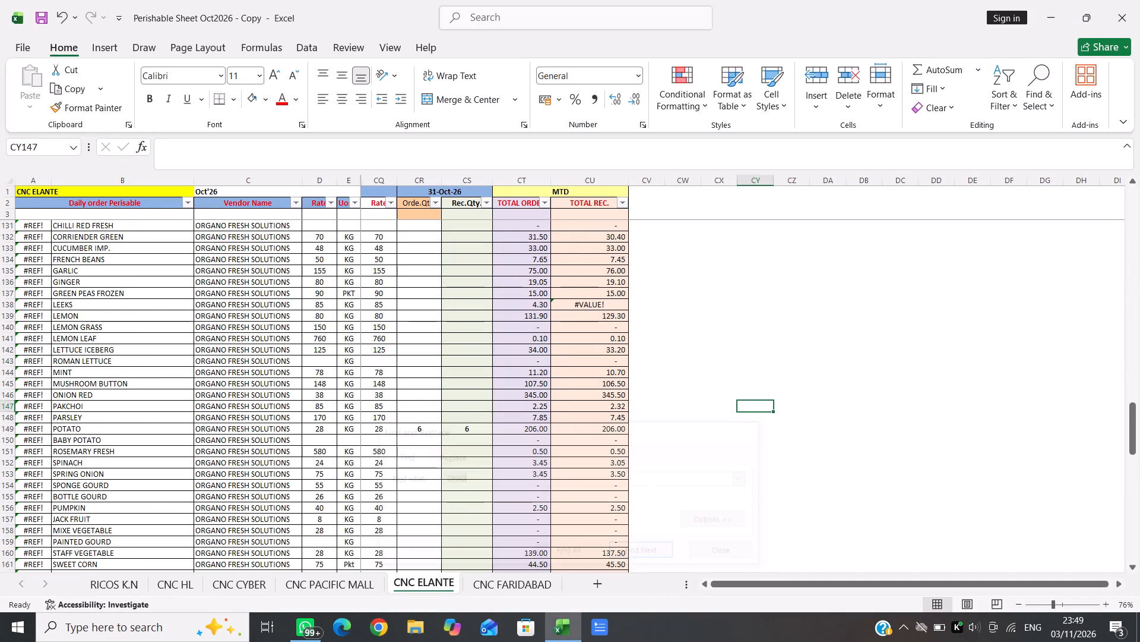
left_click(413, 397)
type("12")
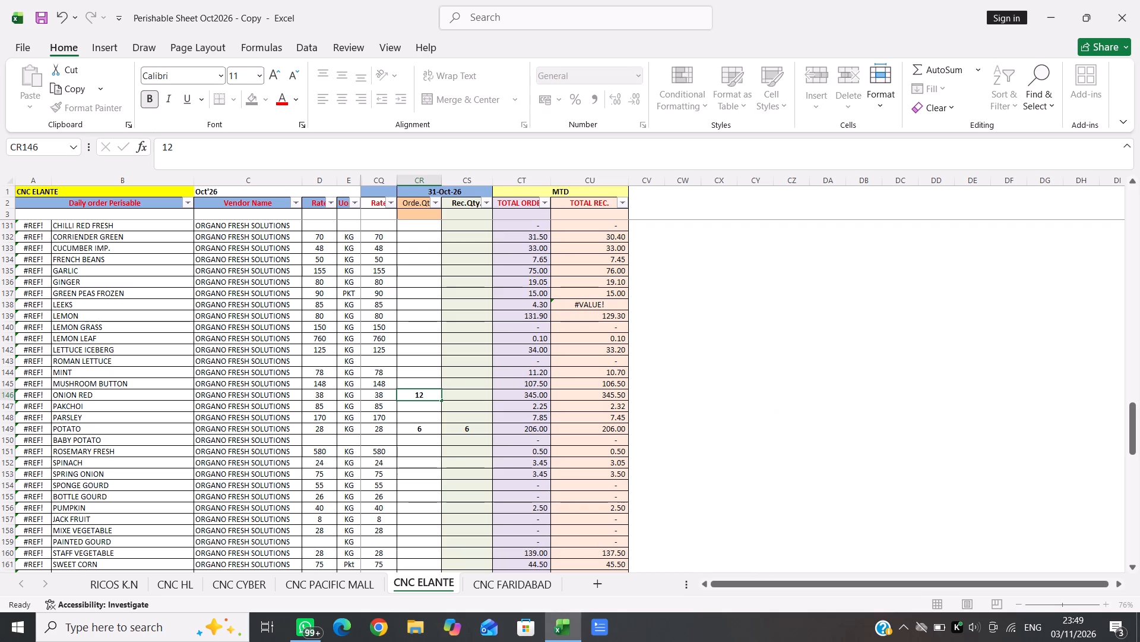
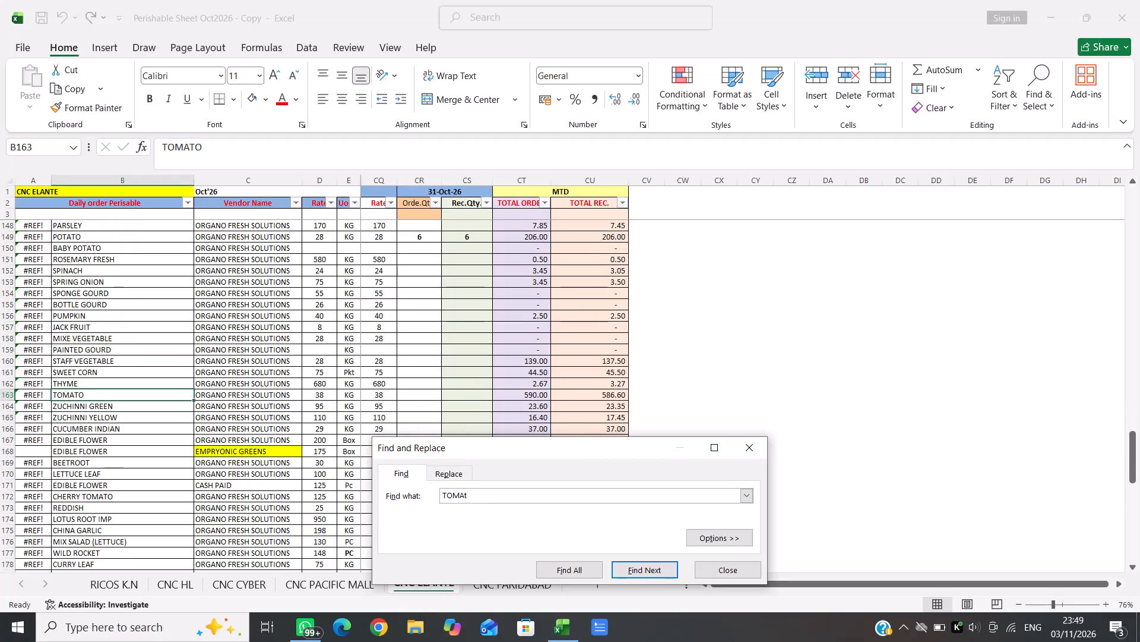
Finish the TOMATO search and go to that row's order quantity cell for 31-Oct-26.
left_click(749, 451)
key("Right")
key("Right")
key("Right")
key("Right")
key("Right")
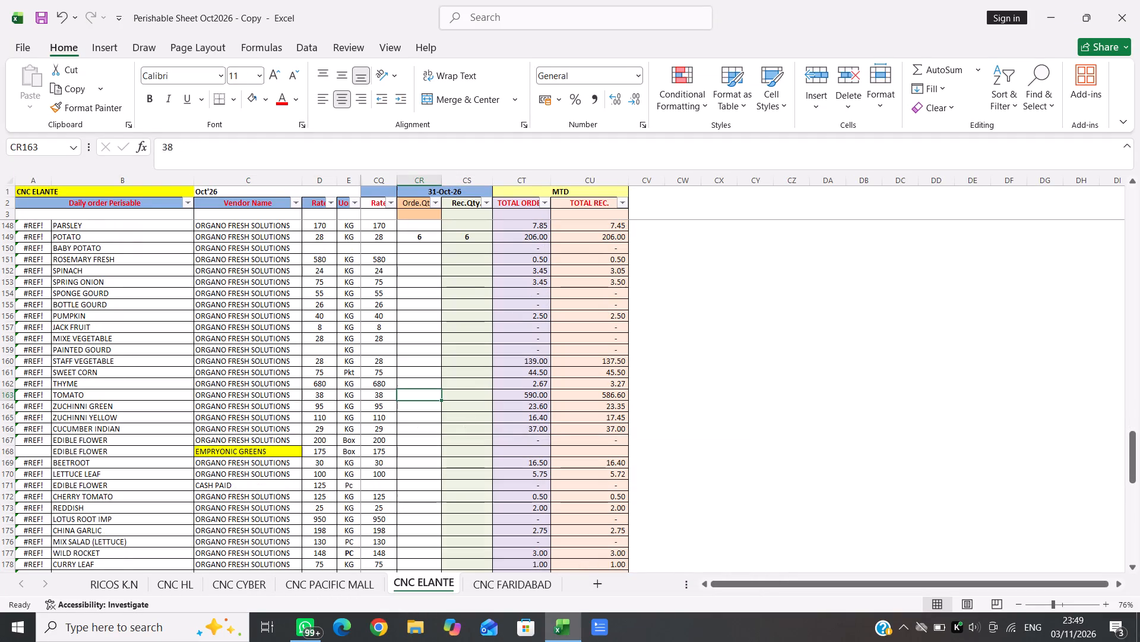
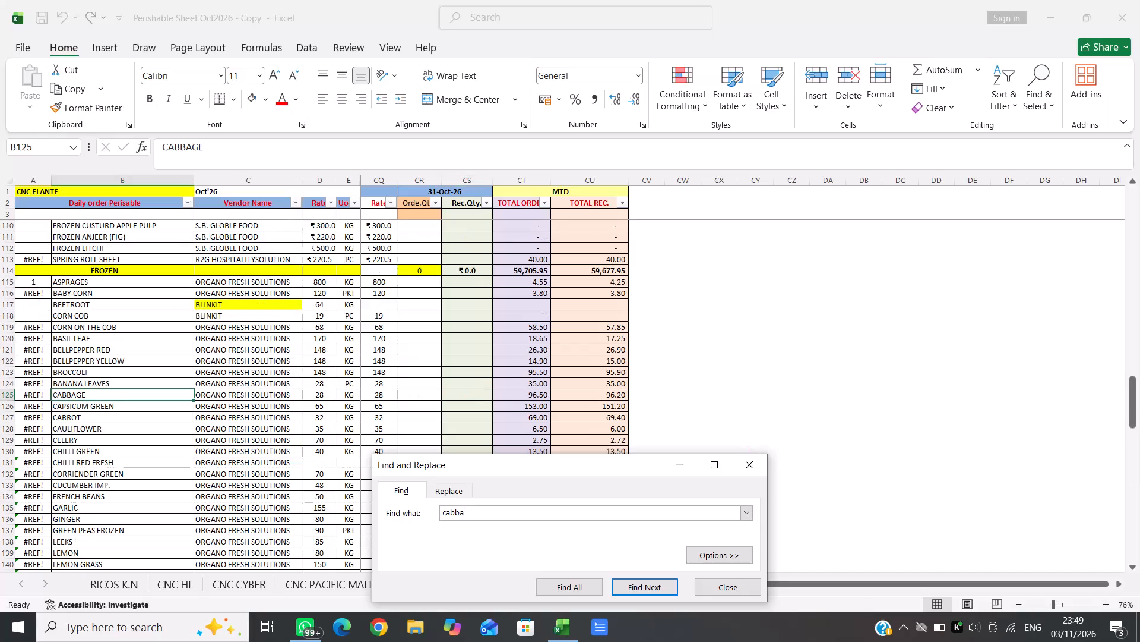
Close the search and enter 5 as the CABBAGE order quantity for 31-Oct-26.
left_click(750, 461)
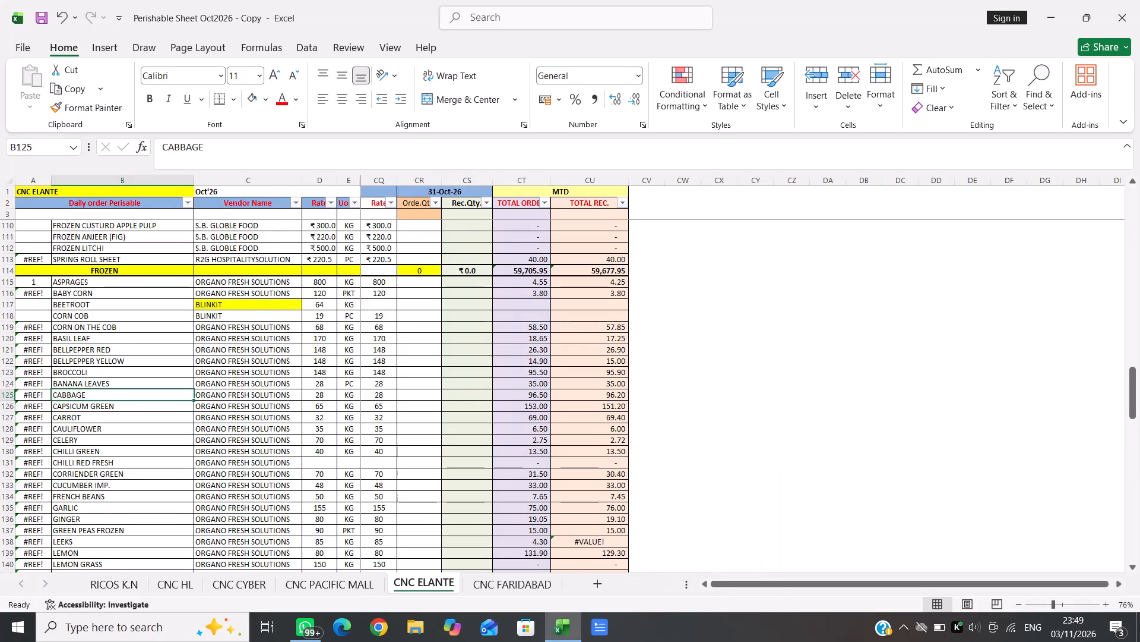
key("Right")
key("Right")
key("Right")
key("Right")
key("Right")
key("5")
key("Right")
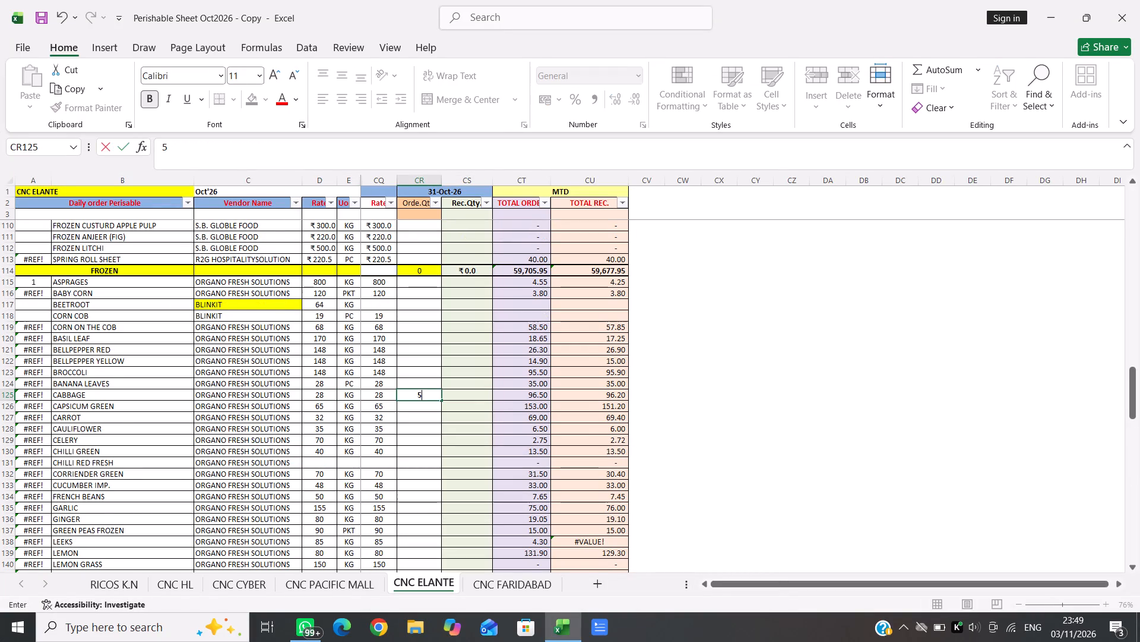
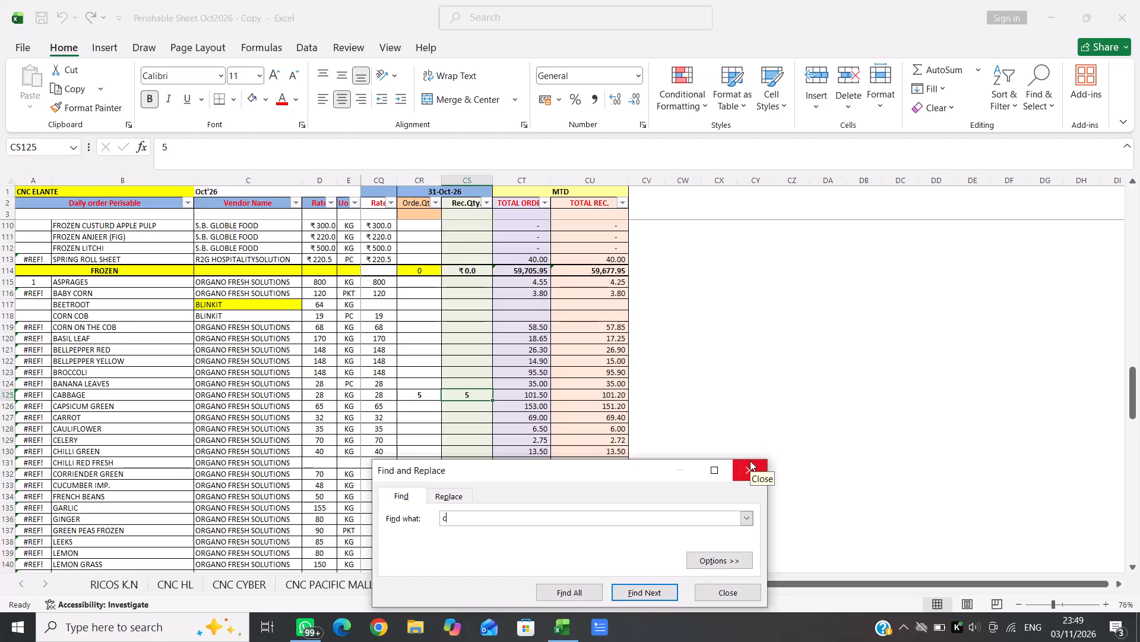
Find CAPSICUM GREEN by searching for "cap" and enter 5 as its order quantity for 31-Oct-26.
type("ap")
key("Return")
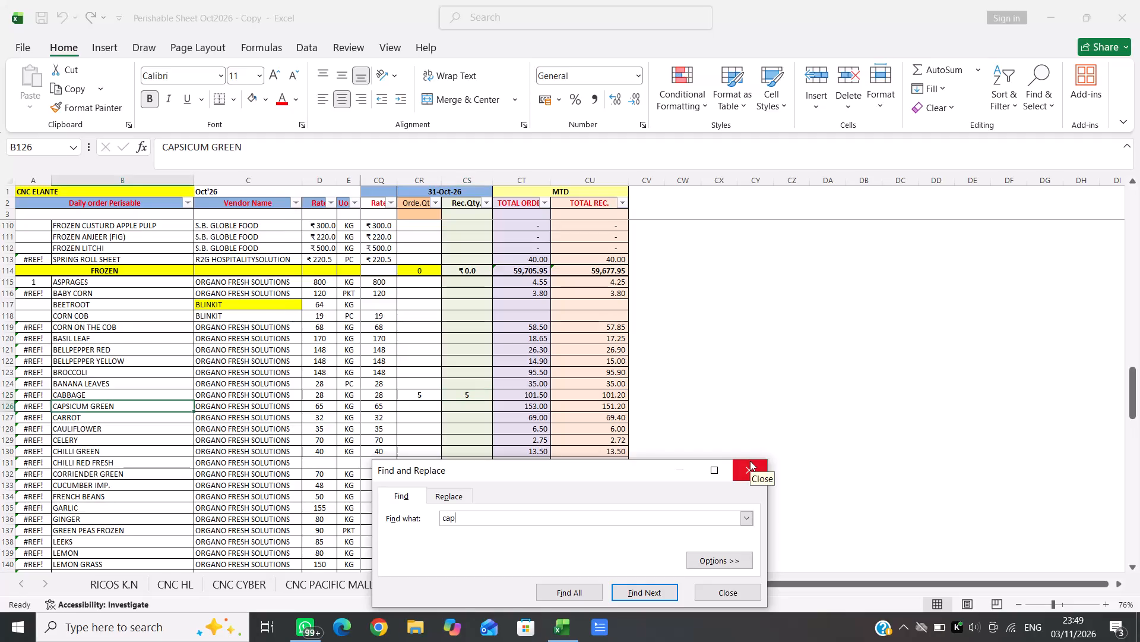
left_click(750, 461)
key("Right")
key("Right")
key("Right")
key("Right")
key("Right")
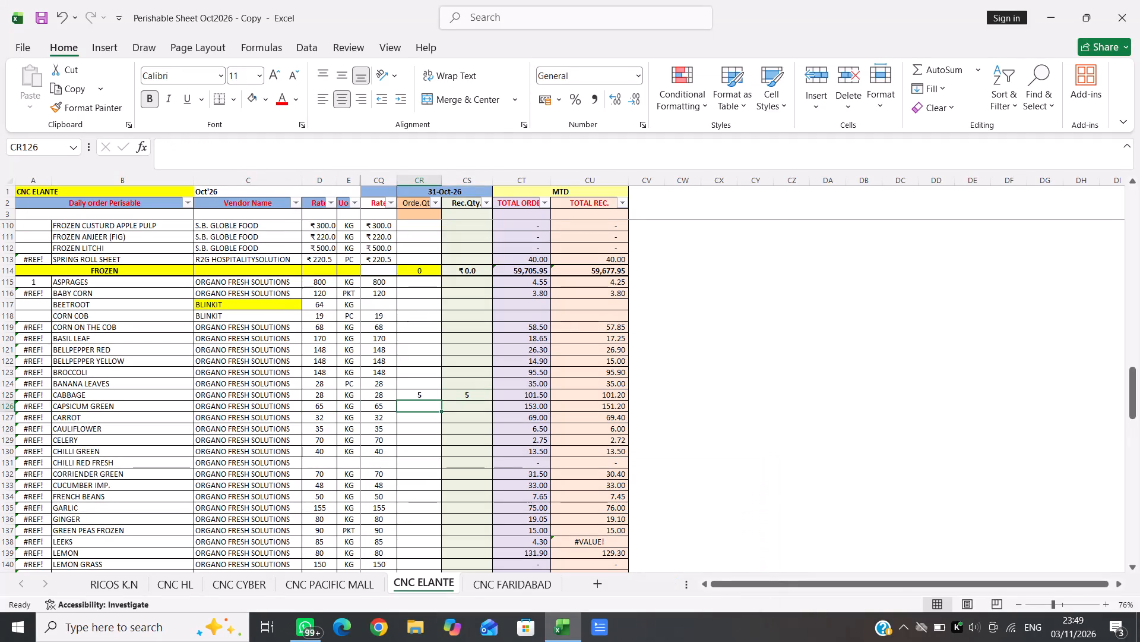
key("5")
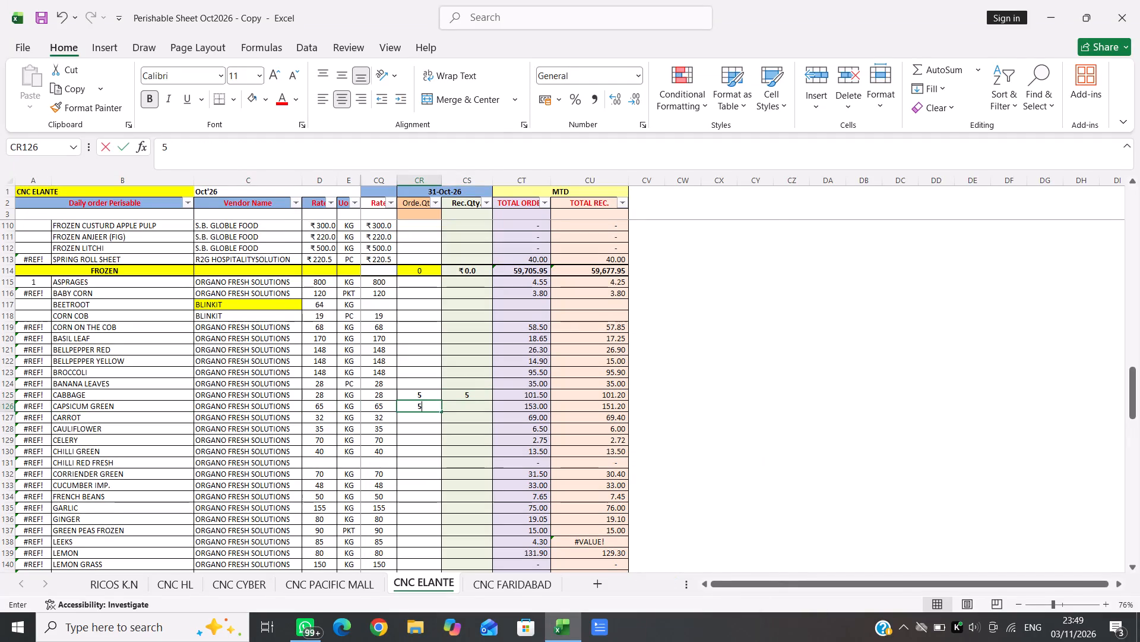
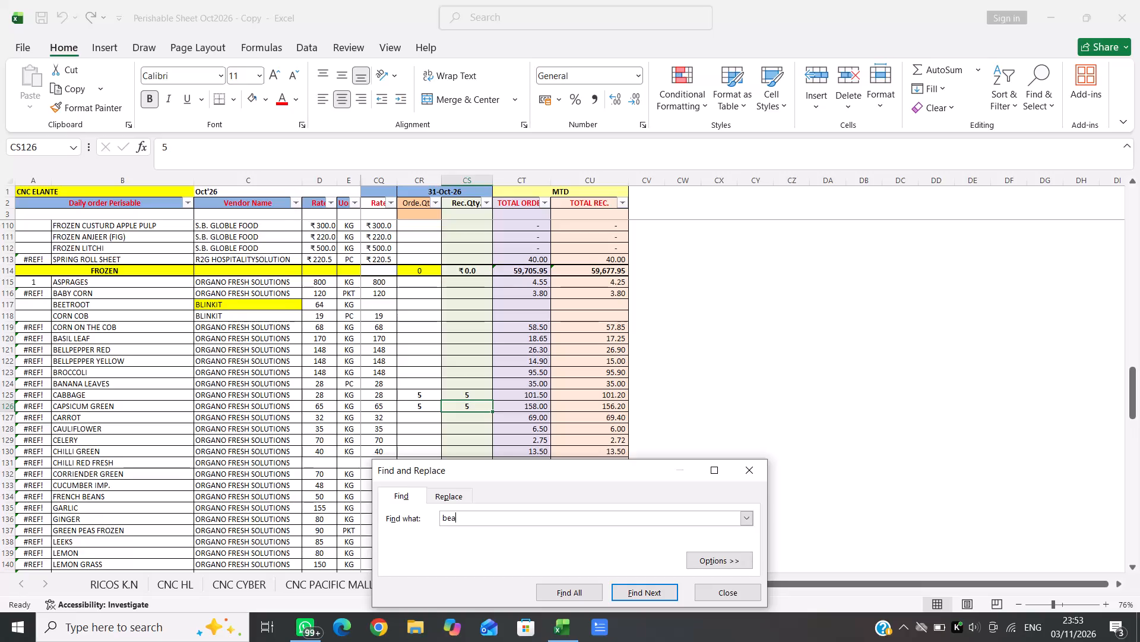
Find FRENCH BEANS by searching for "beans" and select its order quantity cell for 31-Oct-26.
key("Return")
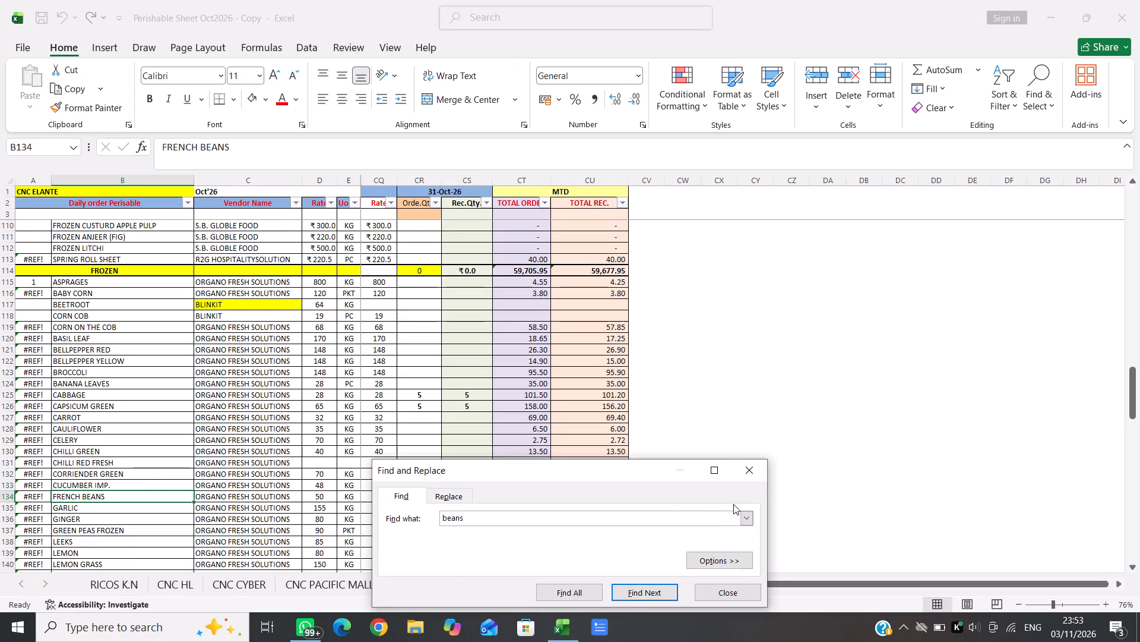
left_click(755, 467)
key("Right")
key("Right")
key("Right")
key("Right")
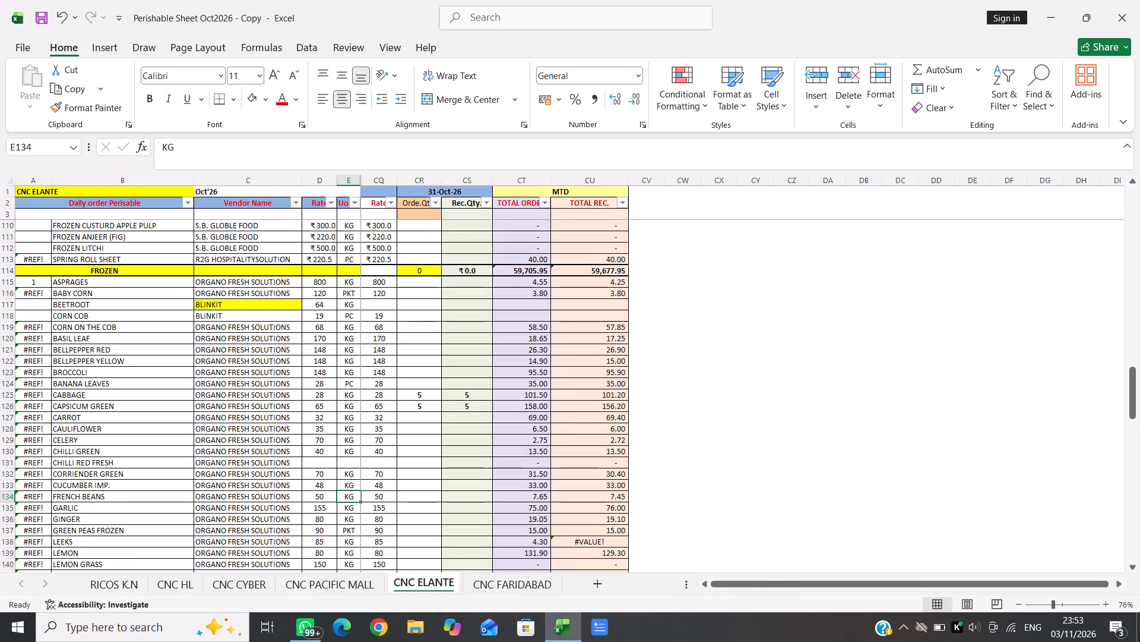
key("Right")
key("Right")
key("Right")
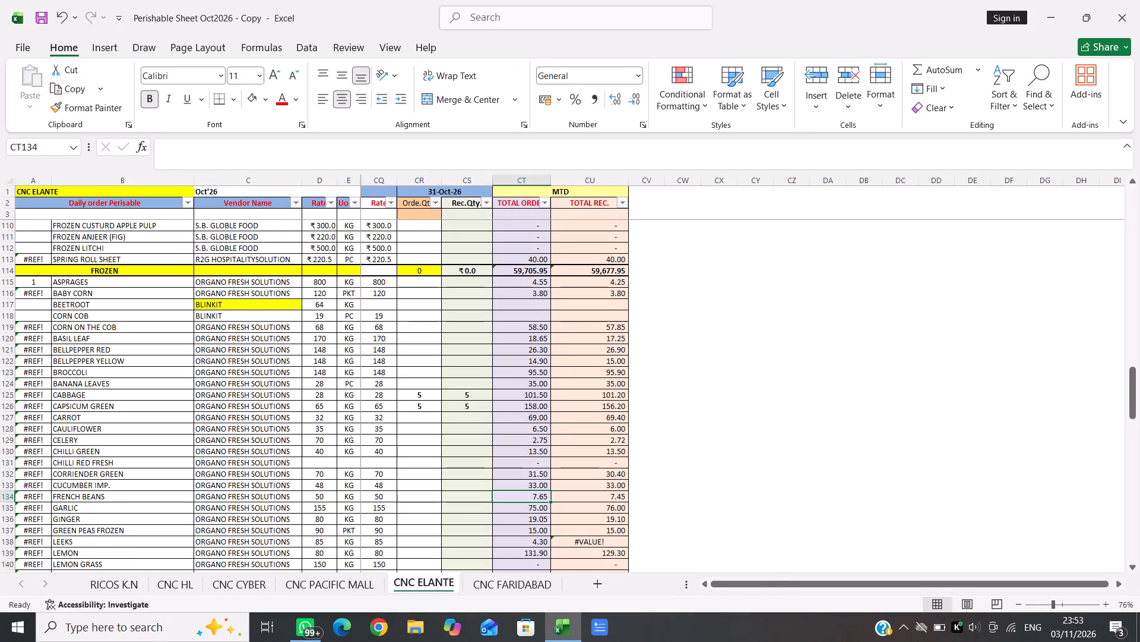
key("Right")
key("Left")
key("Left")
key("Left")
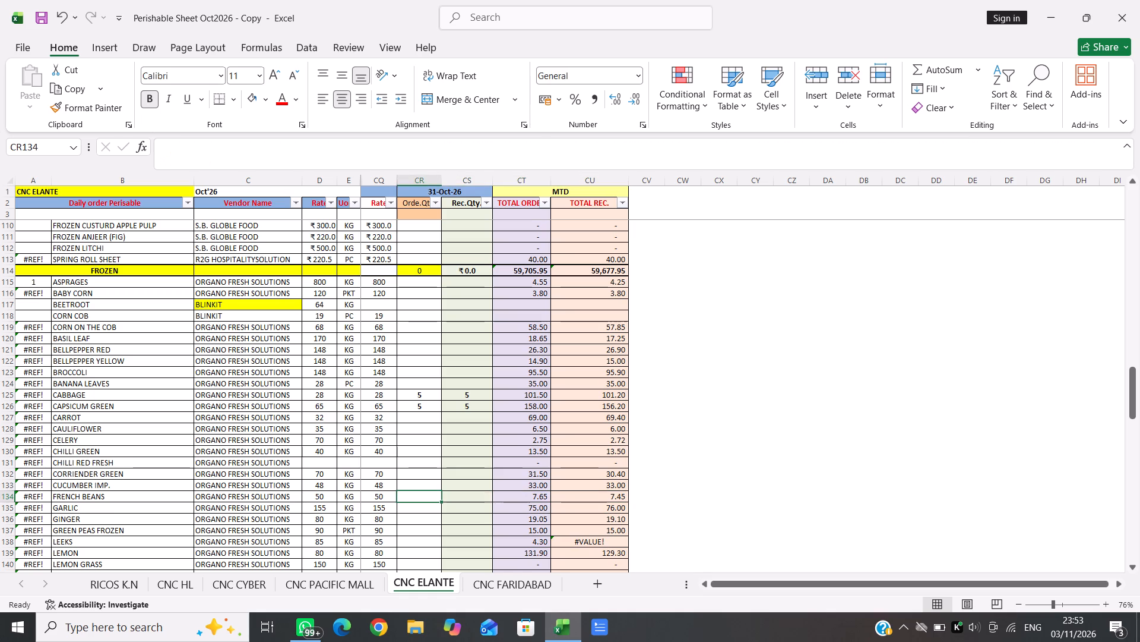
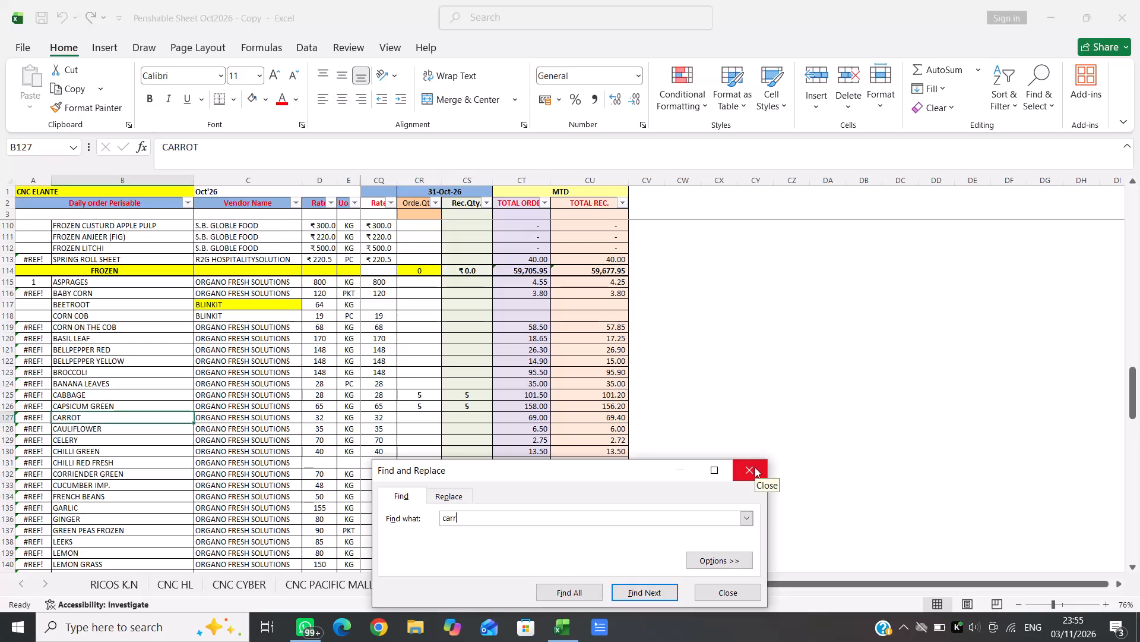
Close the search at CARROT and select its order quantity cell for 31-Oct-26.
left_click(755, 467)
key("Right")
key("Right")
key("Right")
key("Right")
key("Right")
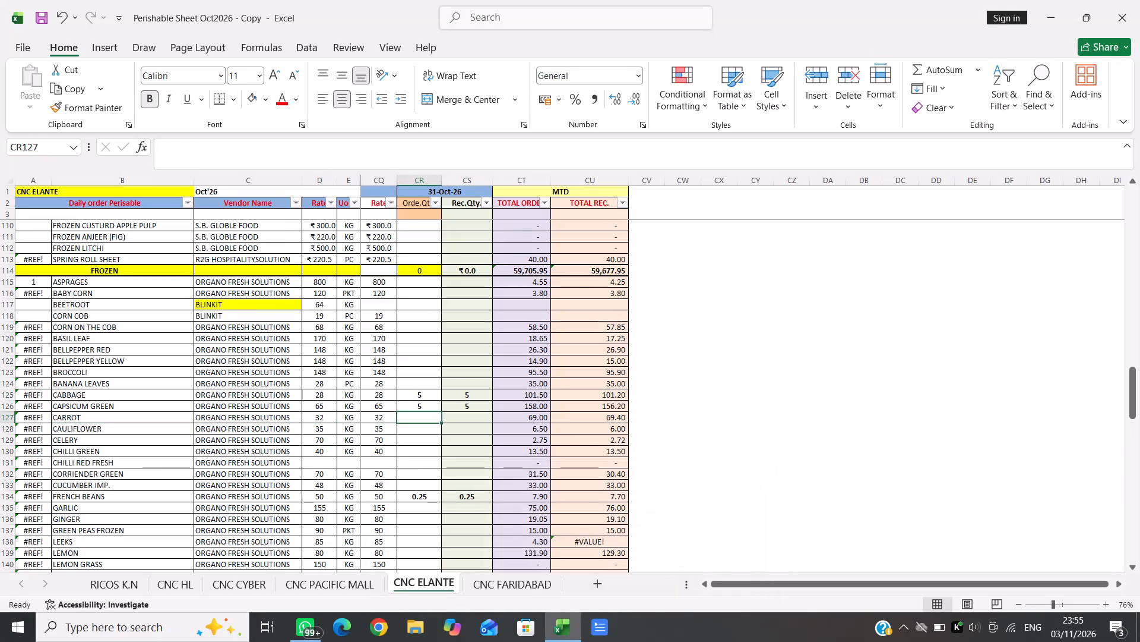
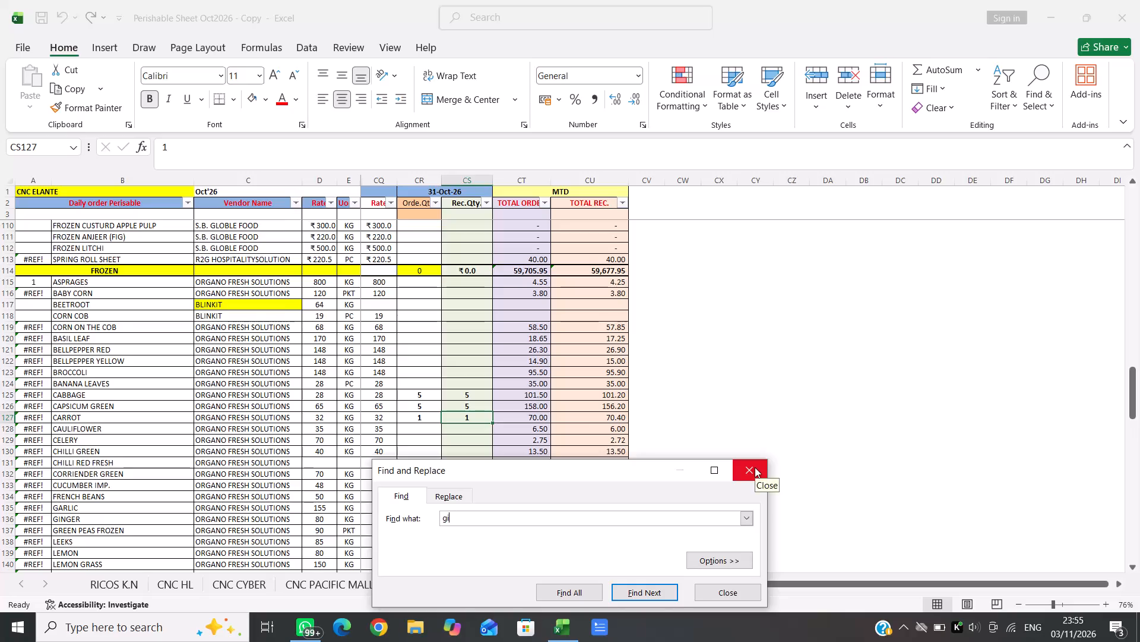
Find the GINGER row in the vegetable list and select its order quantity cell for 31-Oct-26.
key("Return")
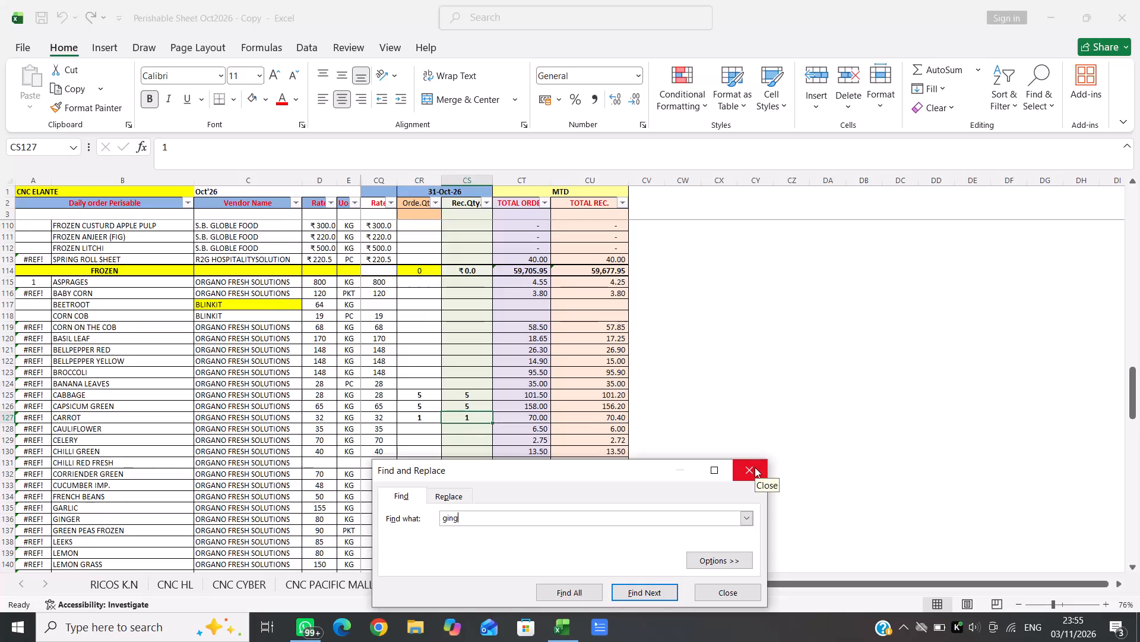
left_click(755, 467)
key("Right")
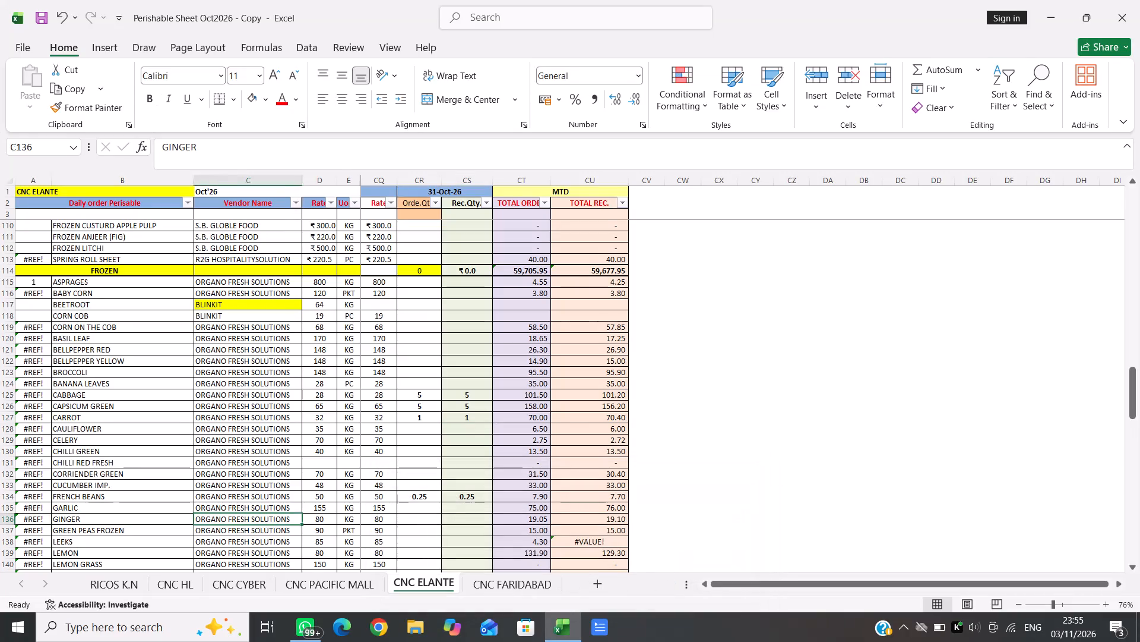
key("Right")
key("Right")
key("Right")
key("Right")
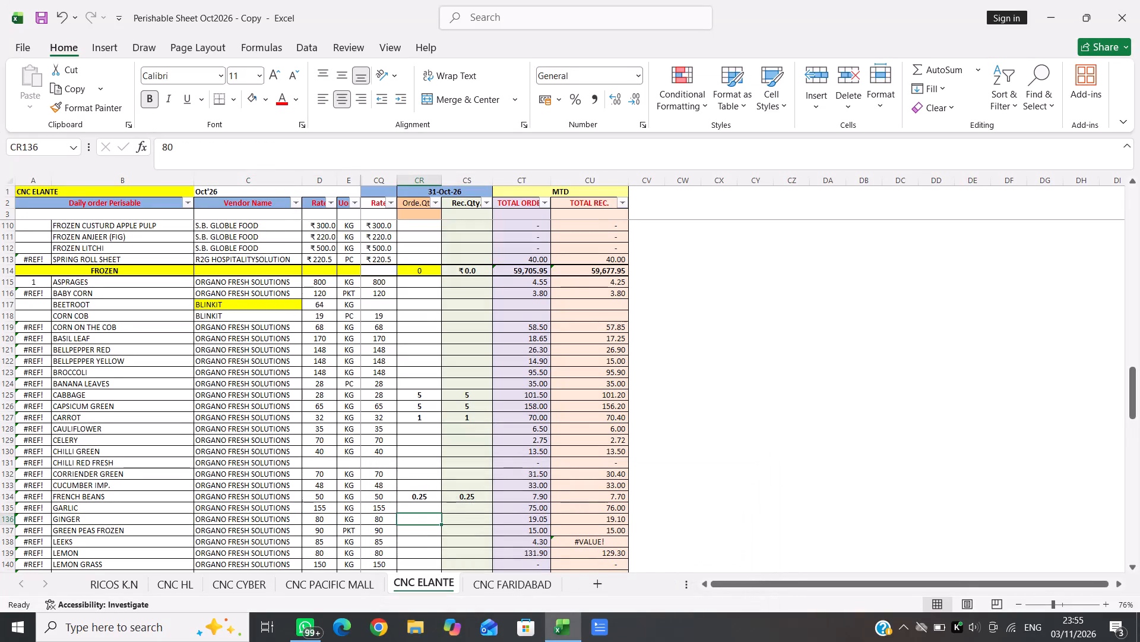
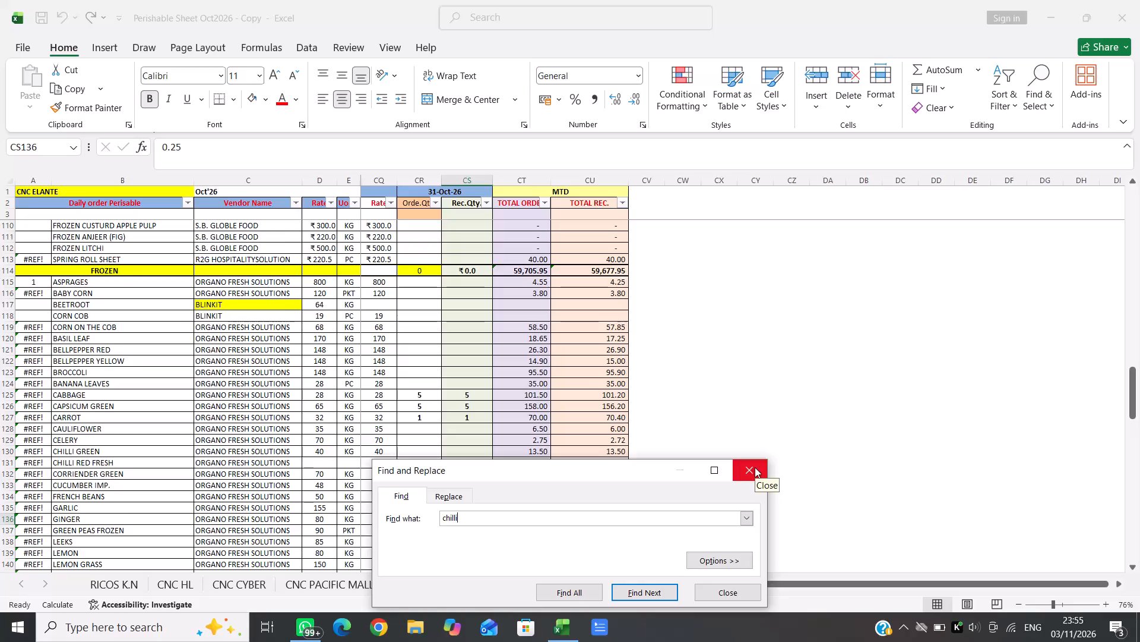
Search the sheet for chilli and go along the CHILLI GREEN row to its 31-Oct-26 order entry.
key("Return")
key("Right")
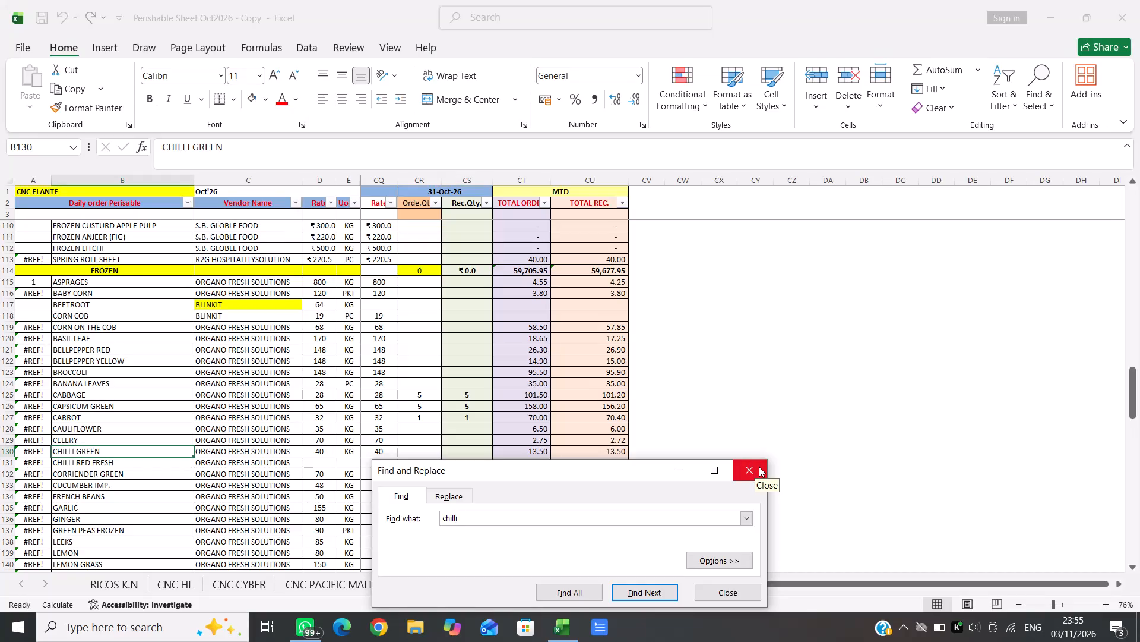
key("Right")
key("Right")
key("Right")
left_click(759, 467)
key("Right")
key("Right")
key("Right")
key("Right")
key("Right")
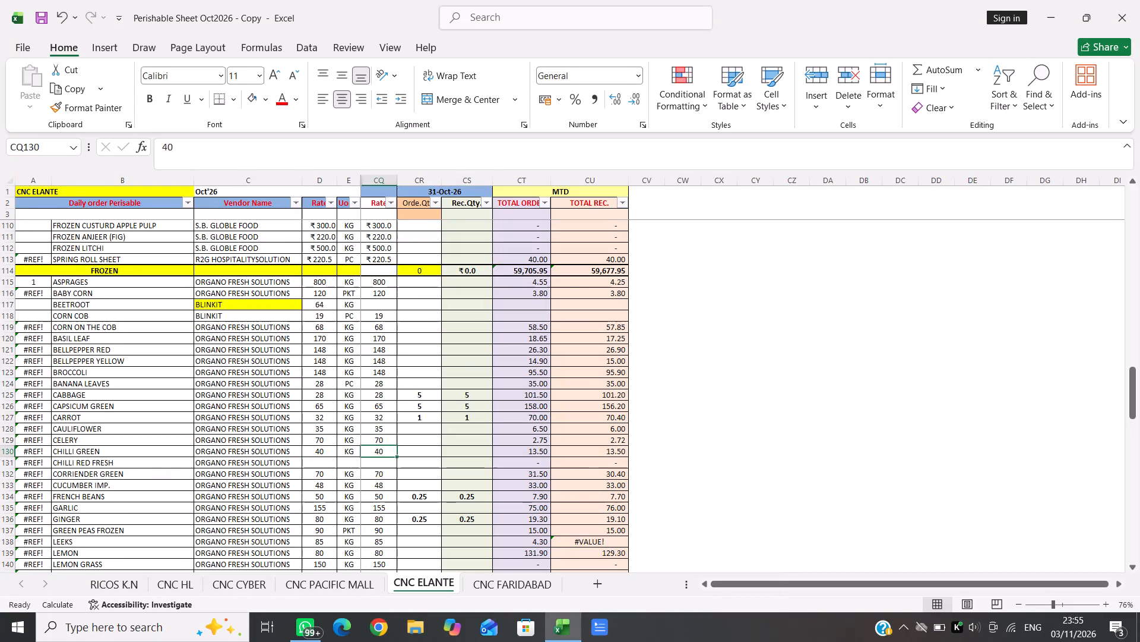
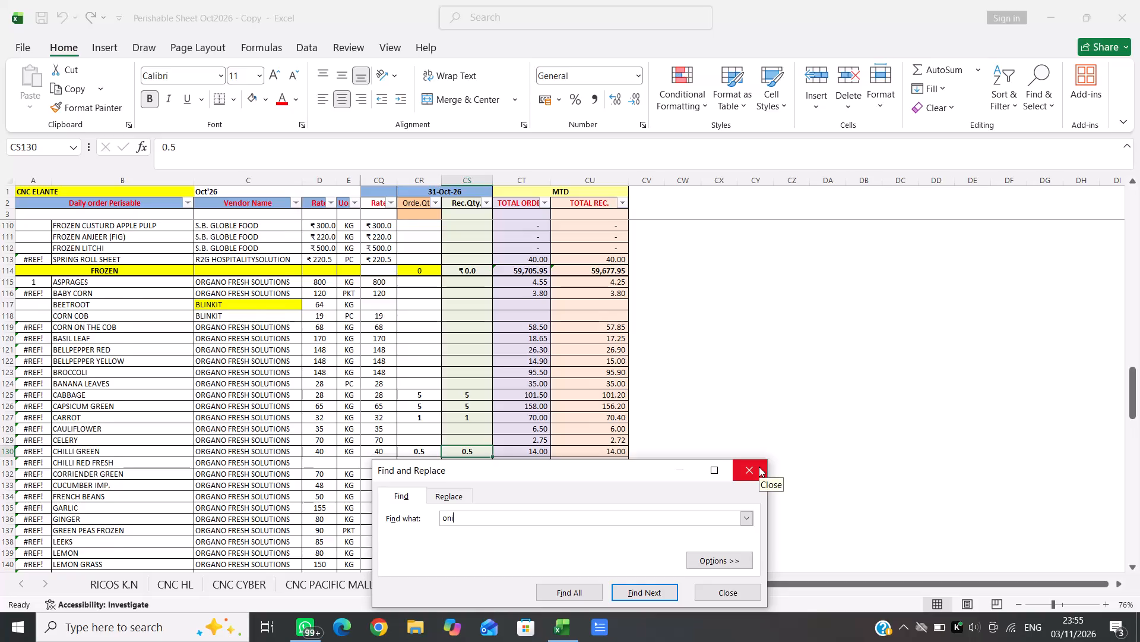
Search the sheet for "onio" up to SPRING ONION and go along that row to its 31-Oct-26 columns.
key("Return")
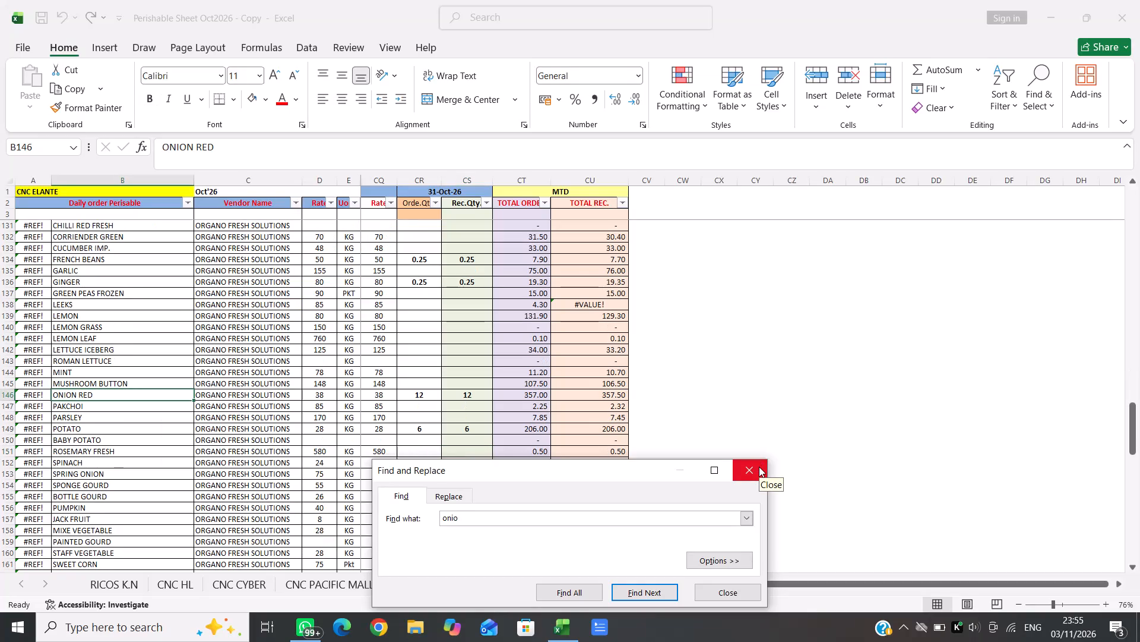
key("Return")
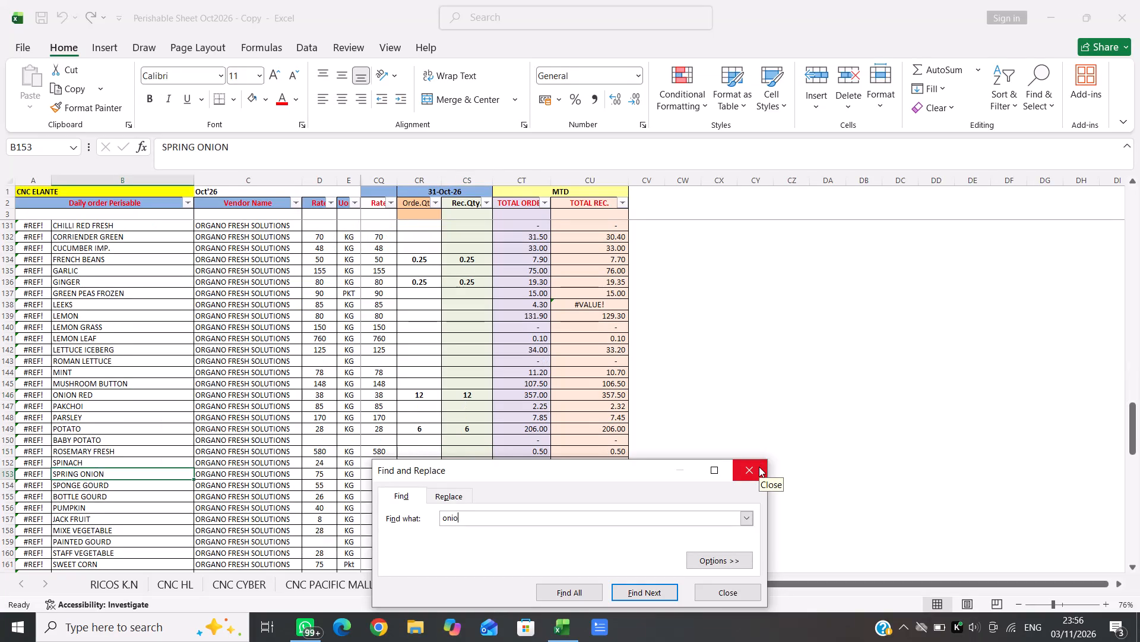
left_click(759, 467)
key("Right")
key("Right")
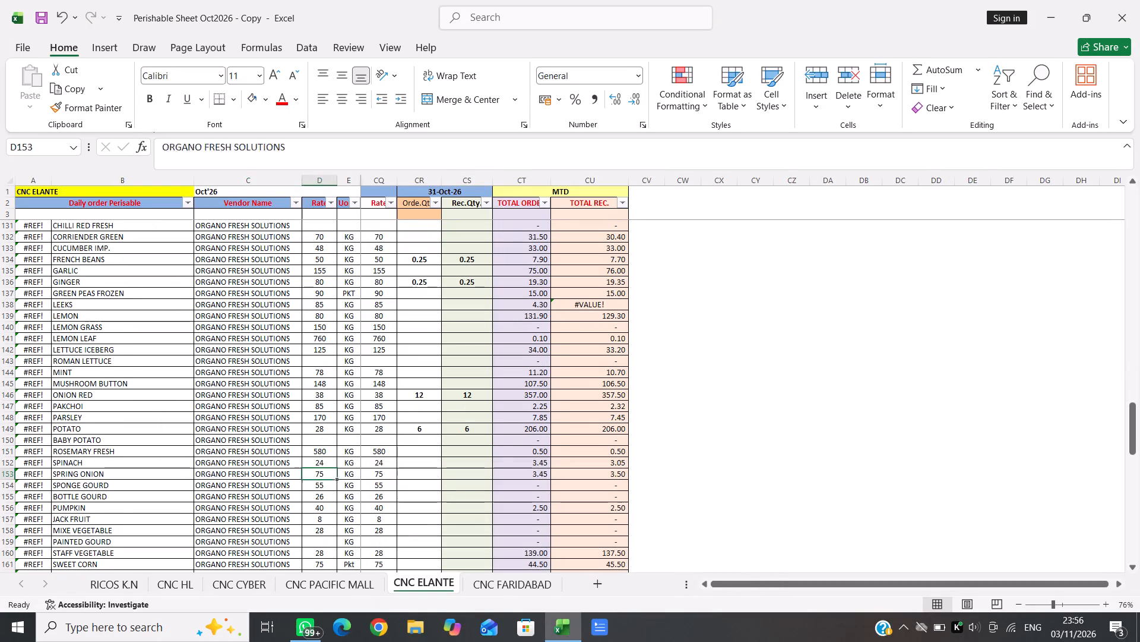
key("Right")
key("Right")
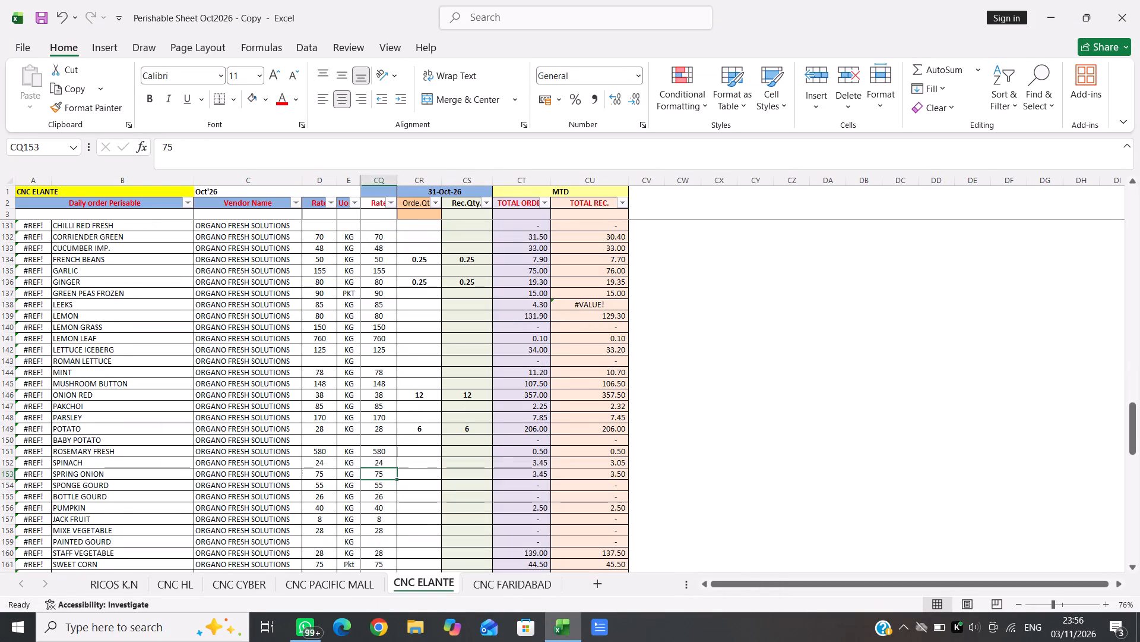
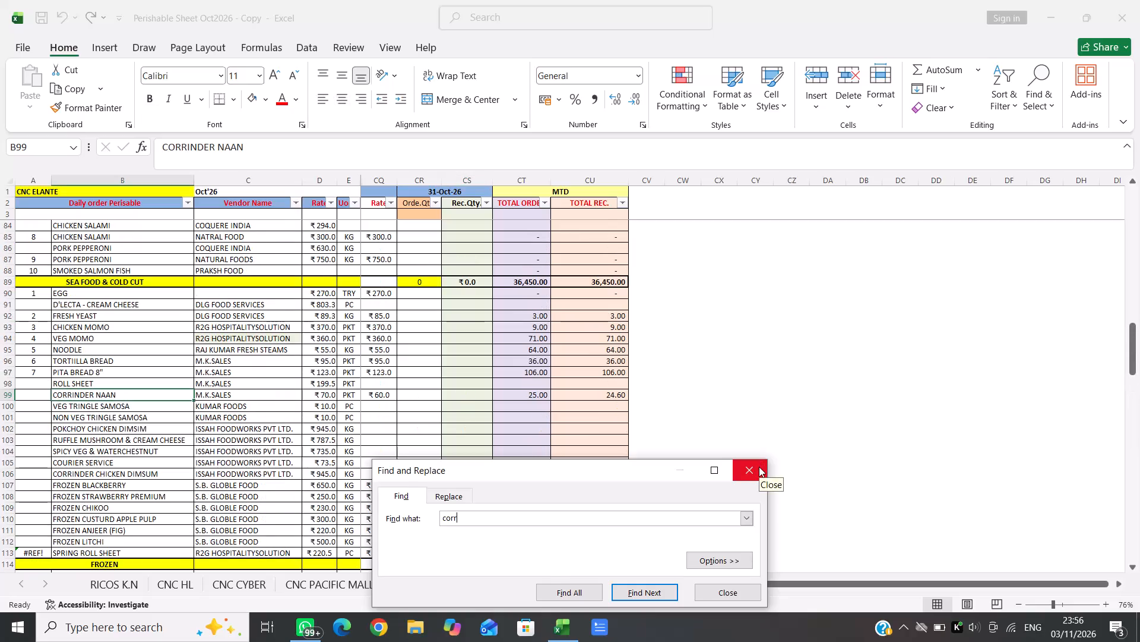
Find the CORRIENDER GREEN row using the search text "corr" and enter 1 as its order quantity for 31-Oct-26.
left_click(759, 467)
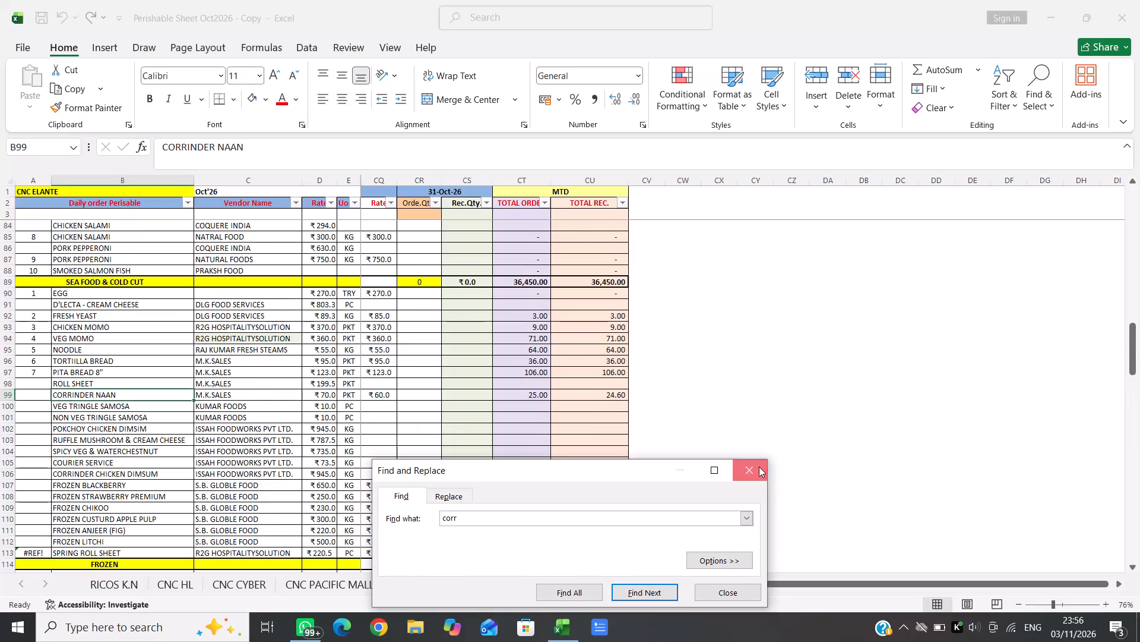
key("ctrl+f")
key("Return")
key("Return")
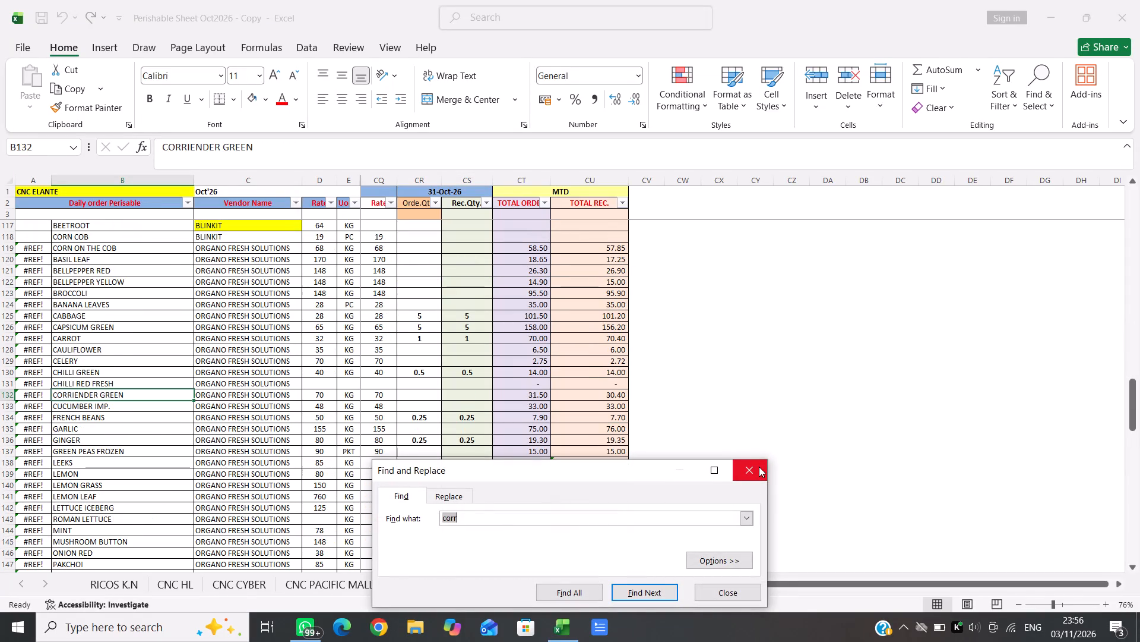
left_click(759, 467)
key("Right")
key("Right")
key("Right")
key("Right")
key("Right")
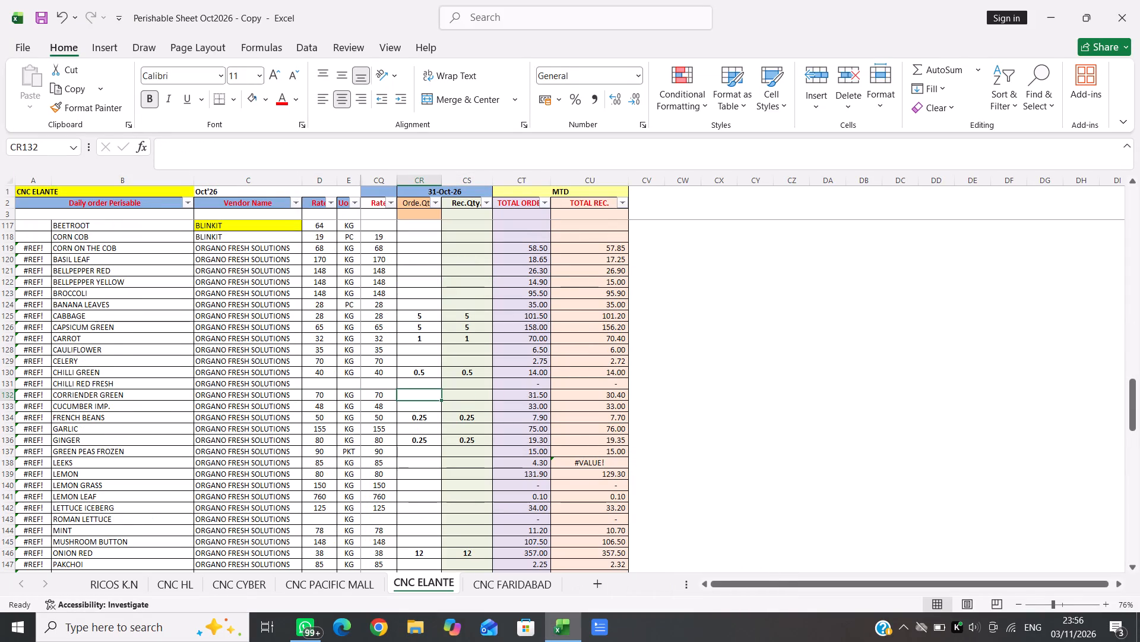
key("1")
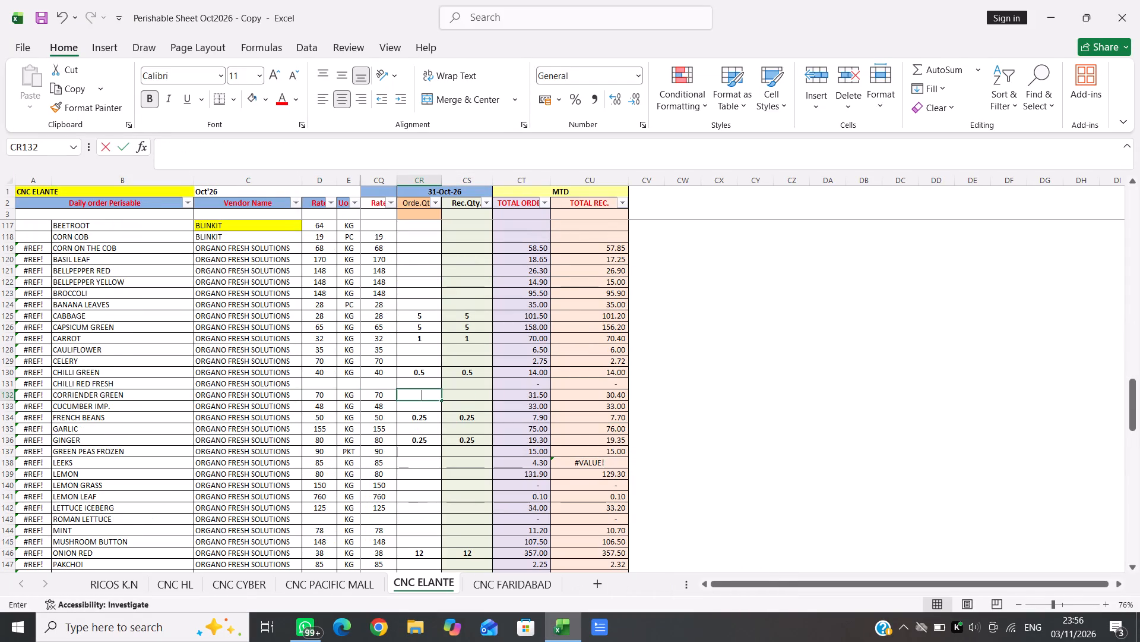
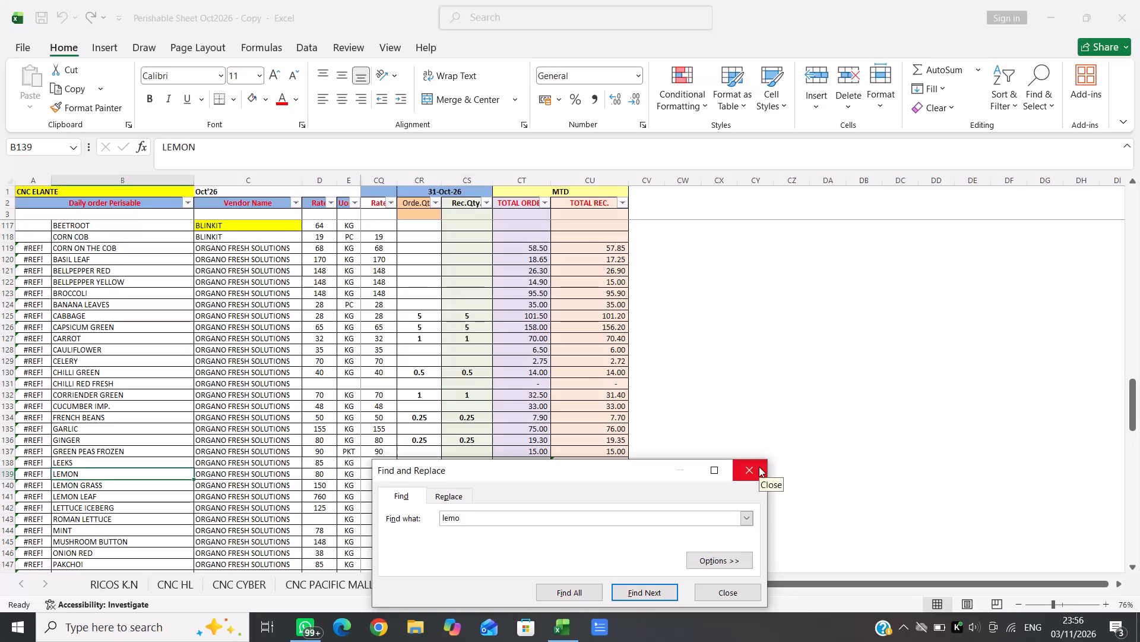
Enter 1 as the order quantity for 31-Oct-26 in the LEMON row.
left_click(759, 467)
key("Right")
key("Right")
key("Right")
key("Right")
key("Right")
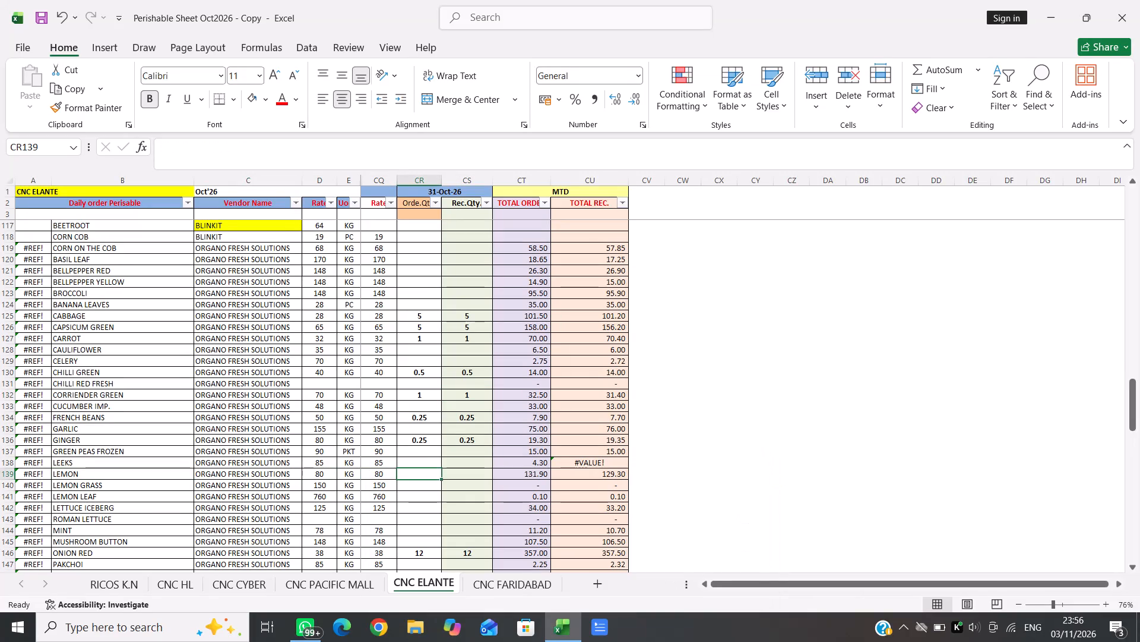
key("1")
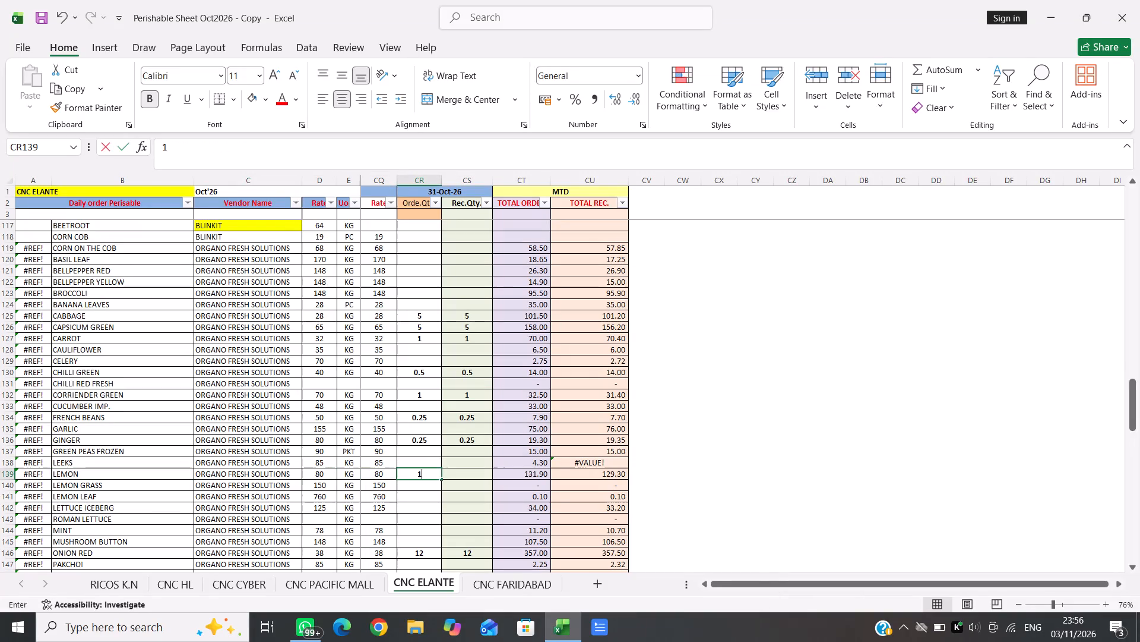
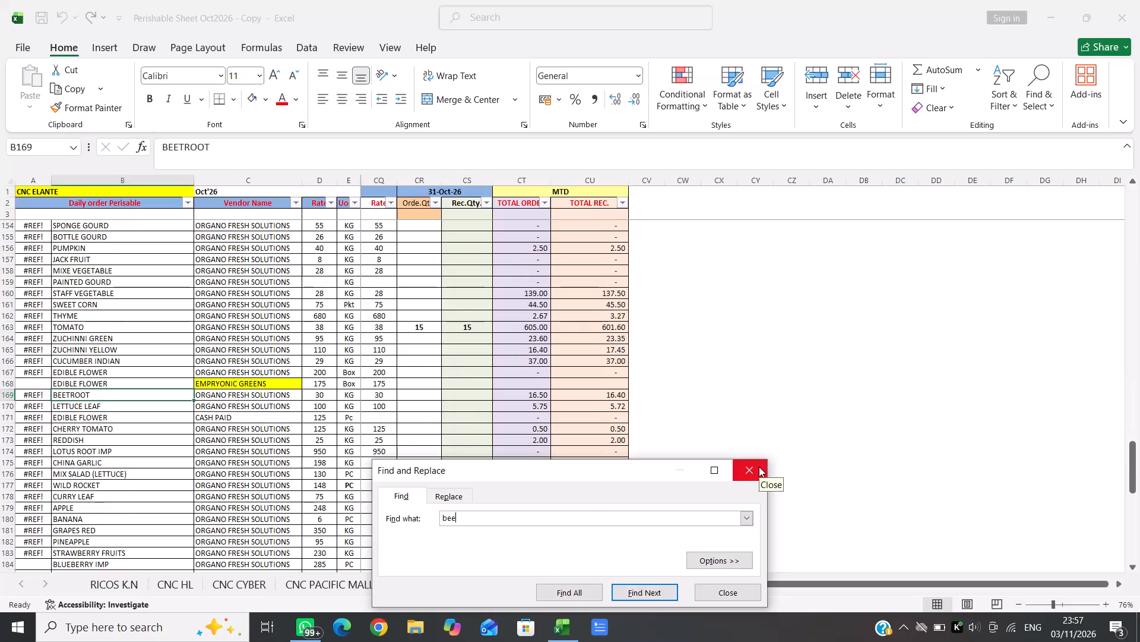
Enter 0.5 as the order quantity for 31-Oct-26 in the BEETROOT row.
left_click(759, 467)
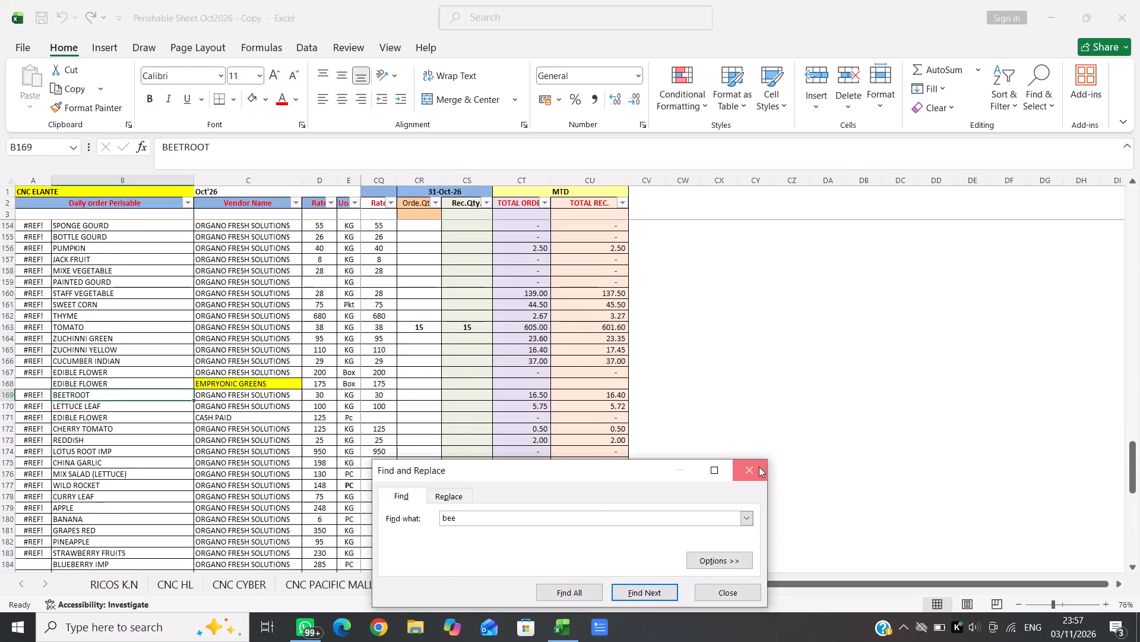
key("Right")
key("Right")
key("Right")
key("Right")
key("Right")
type("0.5")
key("Right")
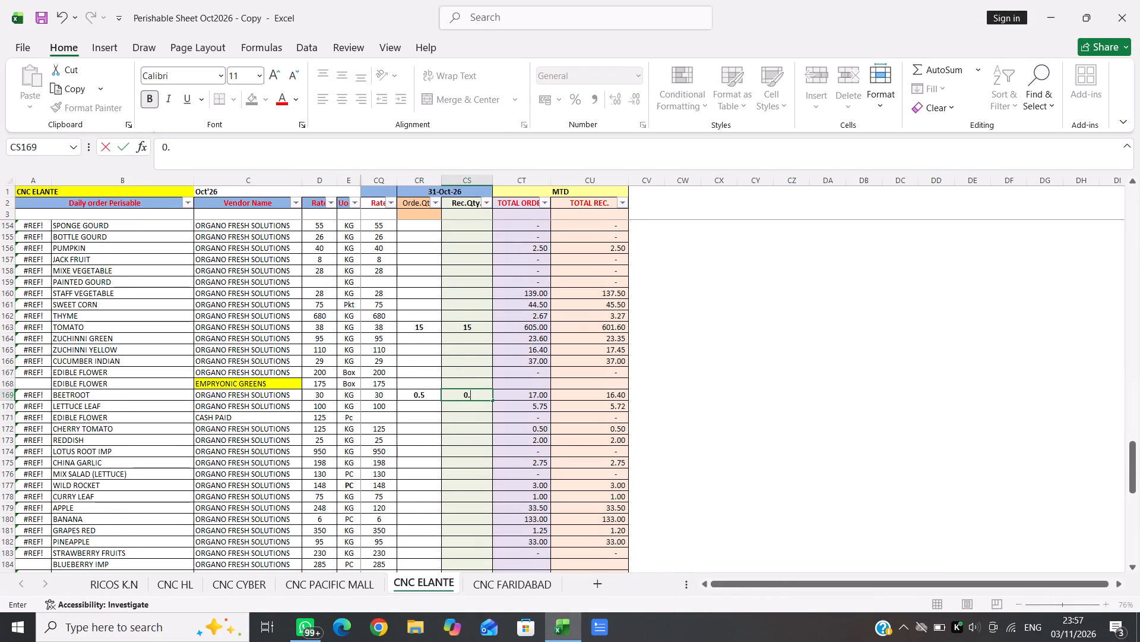
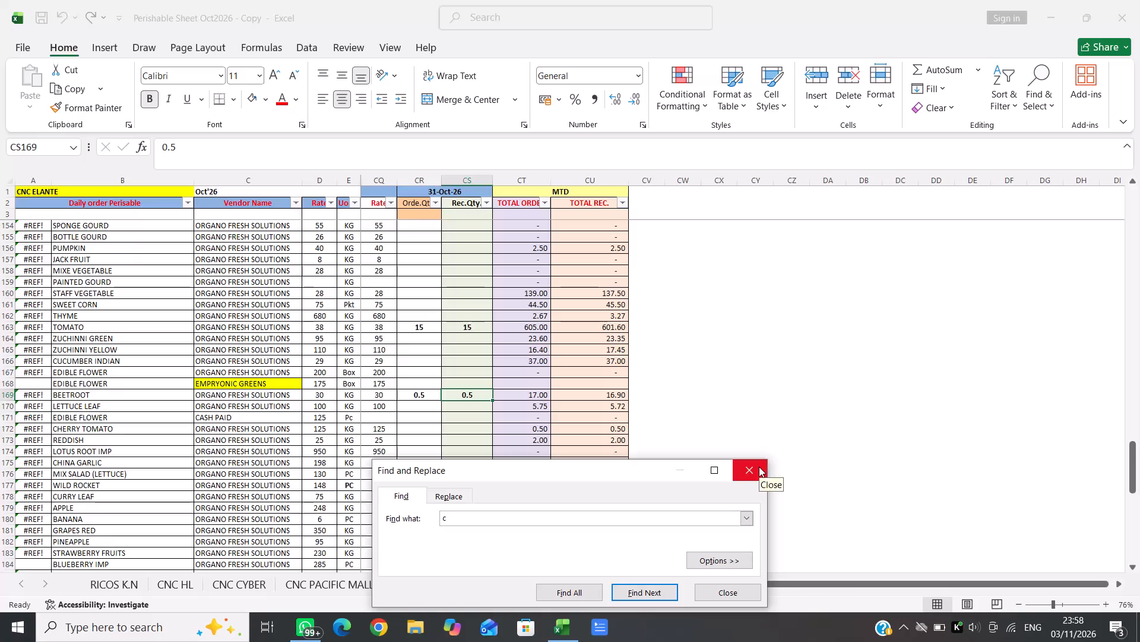
Search the sheet for "cucu" and move along the CUCUMBER IMP. row toward its 31-Oct-26 order quantity.
type("ucu")
key("Return")
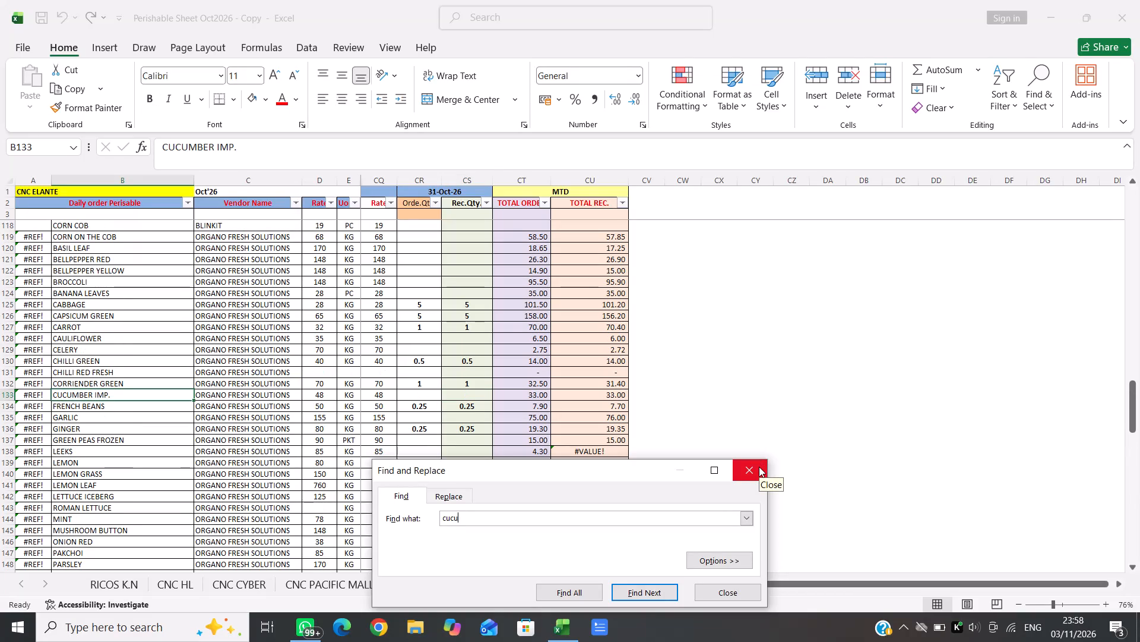
left_click(759, 467)
key("Right")
key("Right")
key("Right")
key("Right")
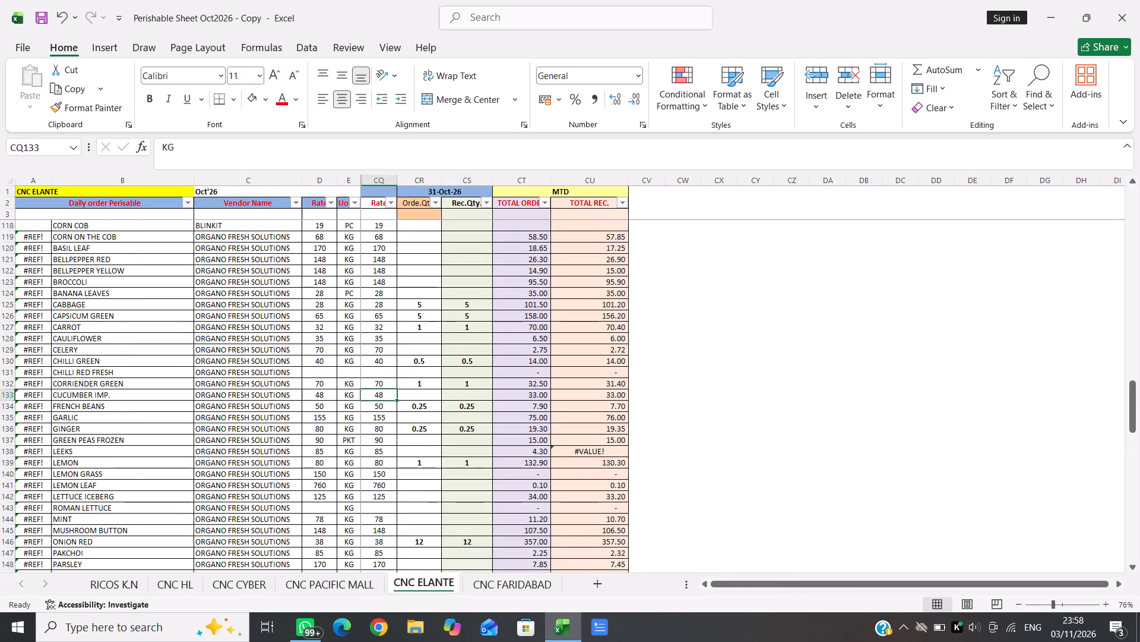
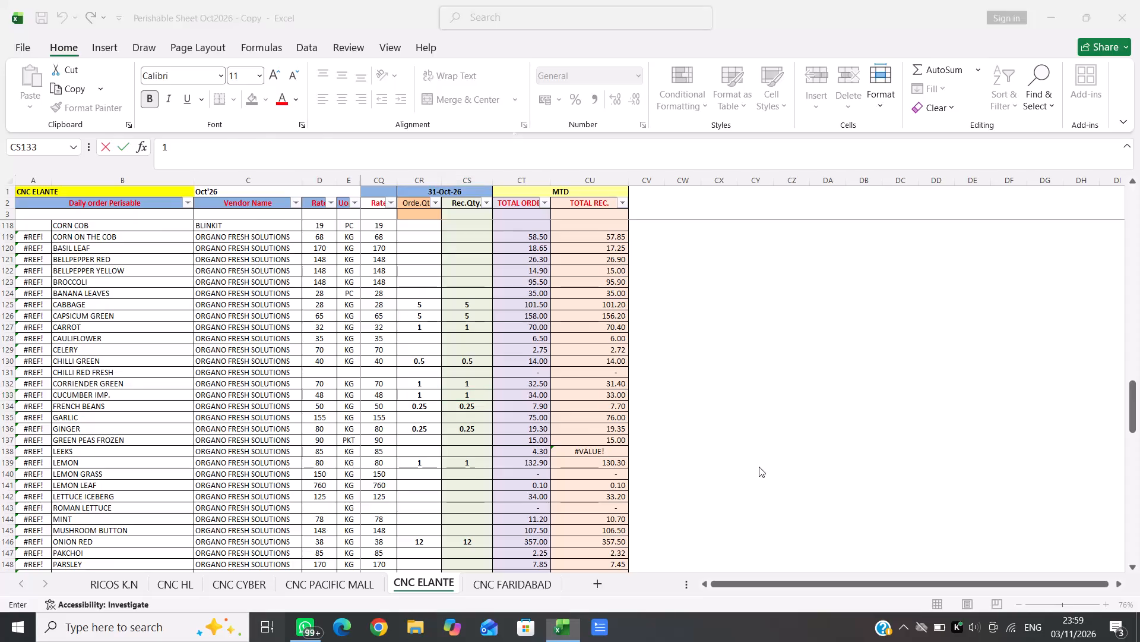
Switch back to the Perishable Sheet Oct2026 workbook in Excel, at the CUCUMBER IMP. received quantity for 31-Oct-26.
key("alt+Tab")
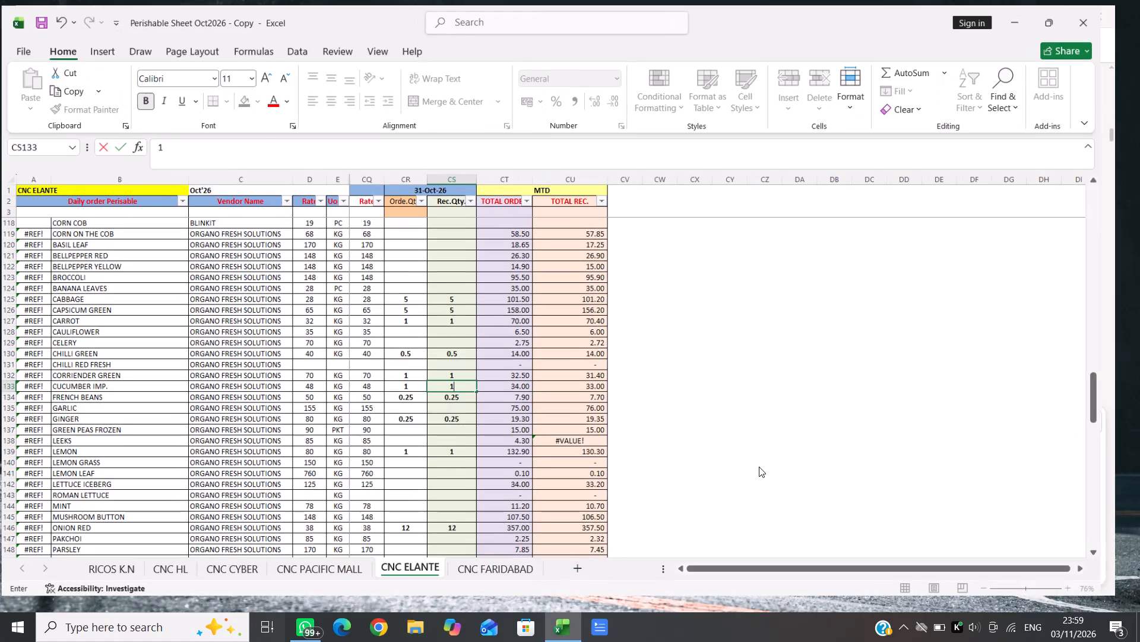
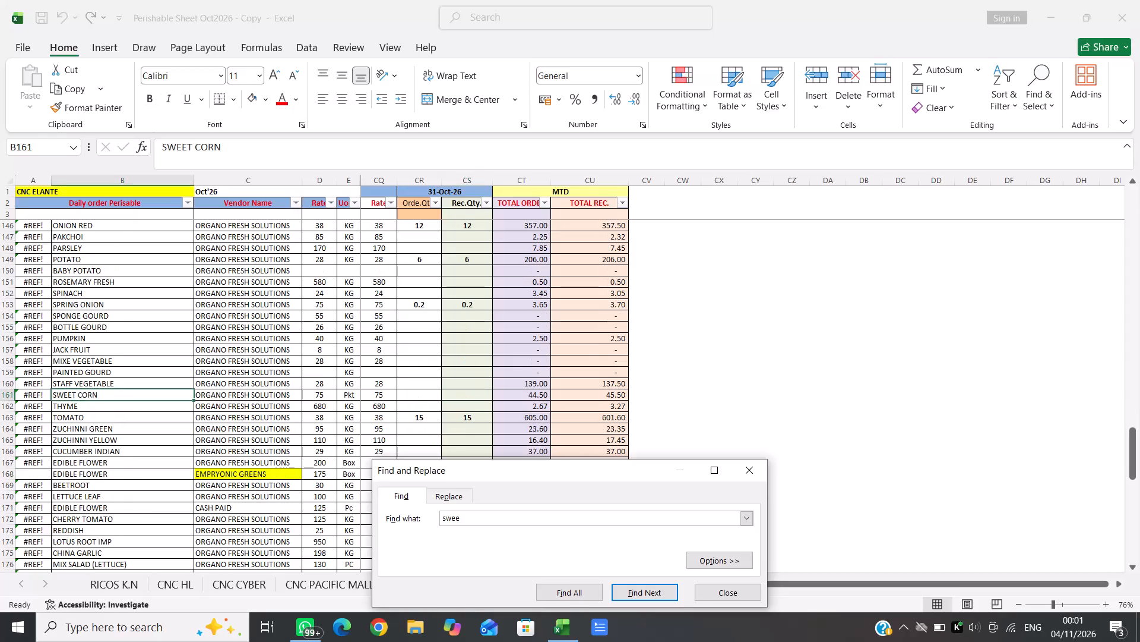
Close the item search and move along the SWEET CORN row toward its 31-Oct-26 quantities.
left_click(756, 473)
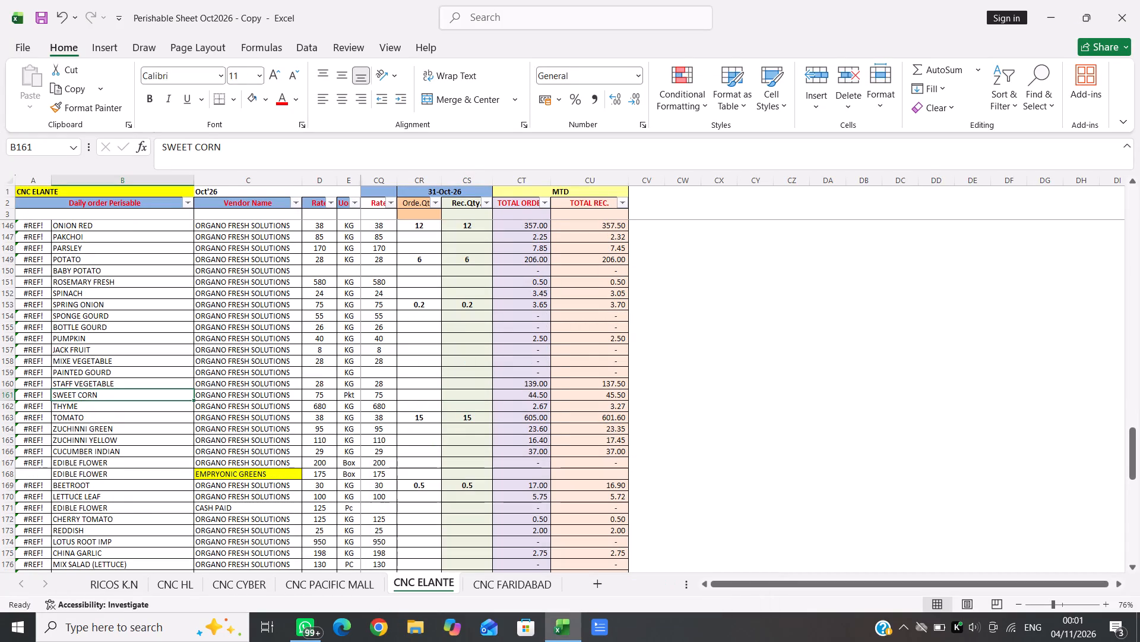
key("Right")
key("Right")
key("Right")
key("Right")
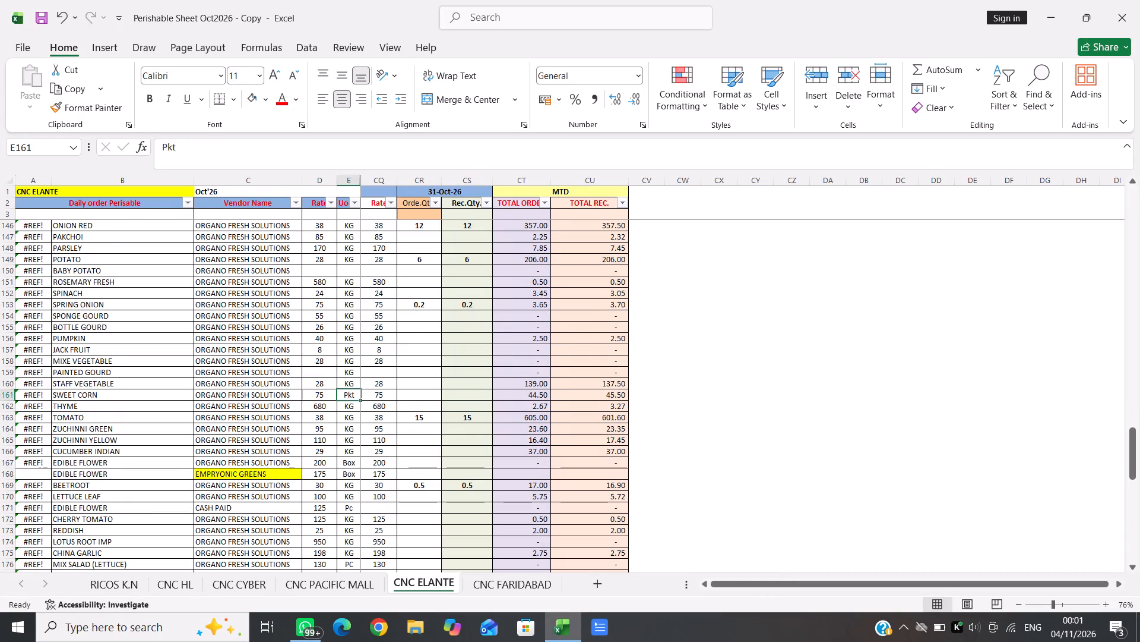
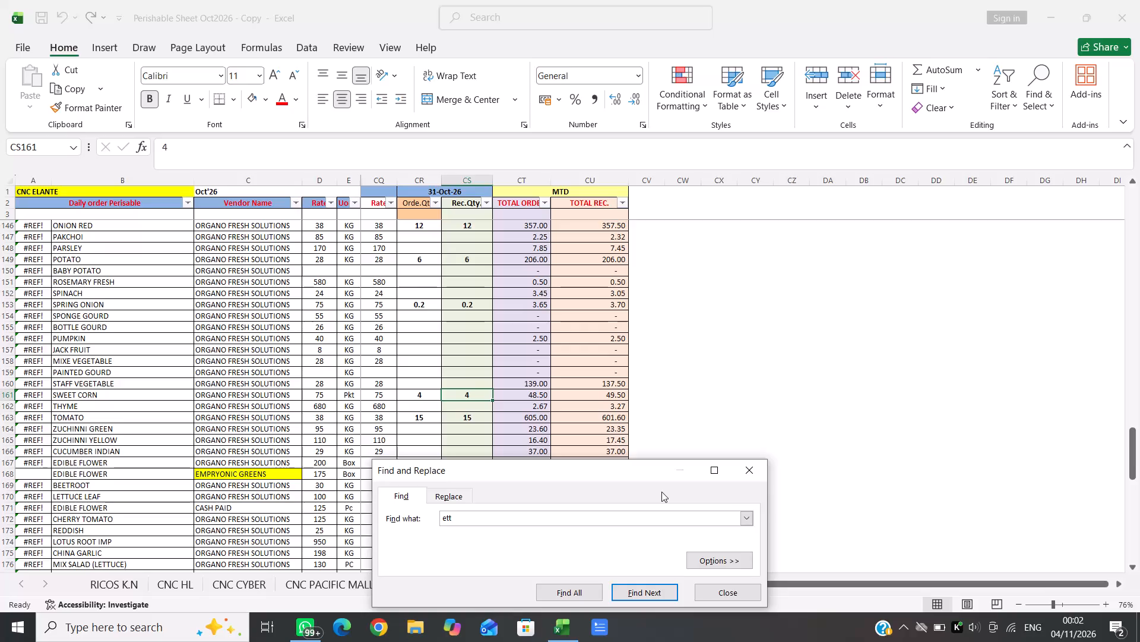
Find the LETTUCE LEAF item by searching for "ett", close the search, and go to its 31-Oct-26 received quantity.
key("Return")
key("Return")
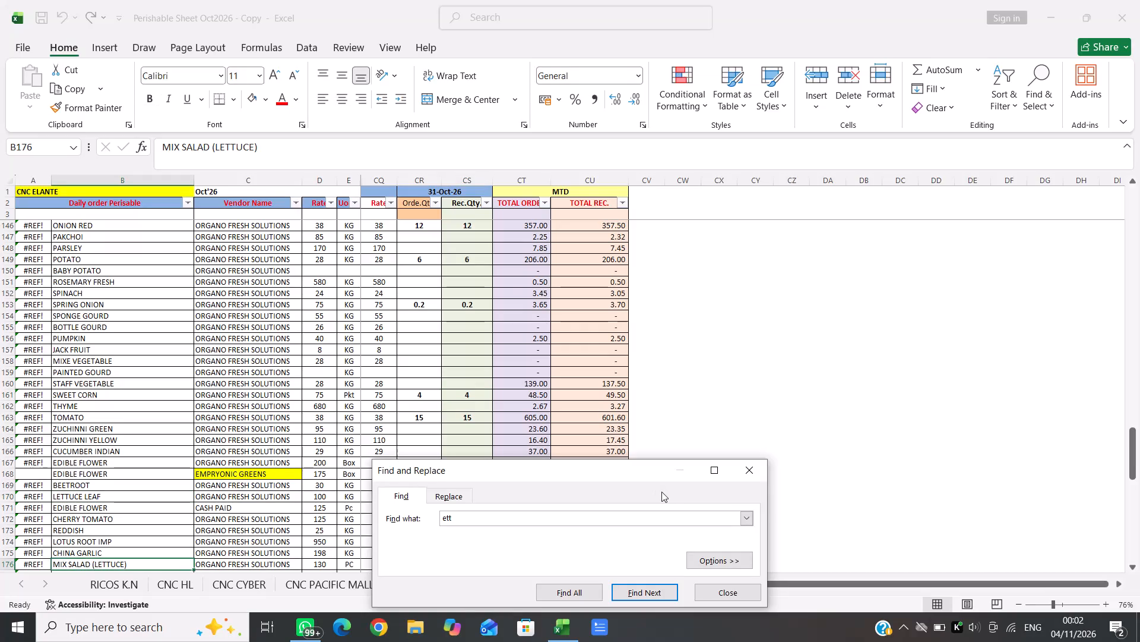
key("Return")
key("Return")
key("Return")
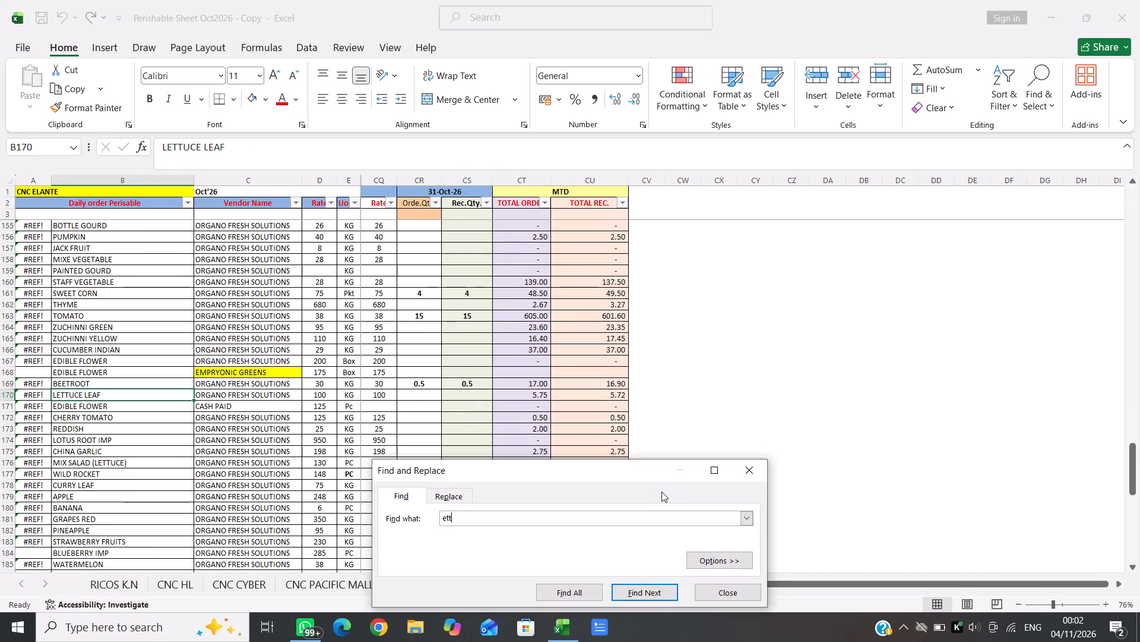
left_click(760, 467)
key("Right")
key("Right")
key("Right")
key("Right")
key("Right")
key("Right")
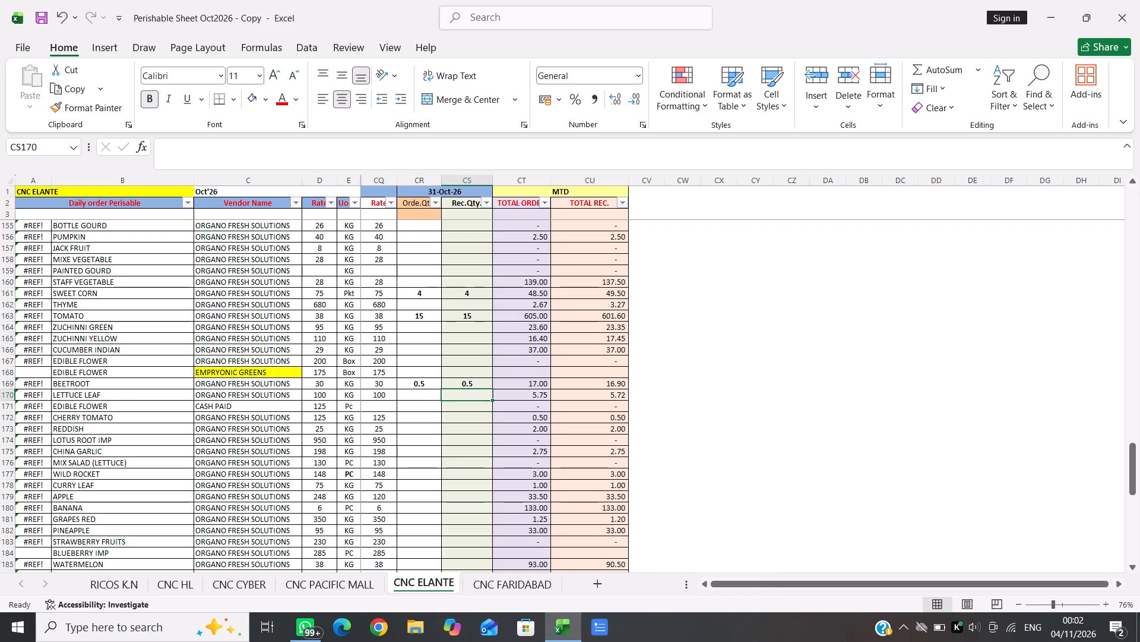
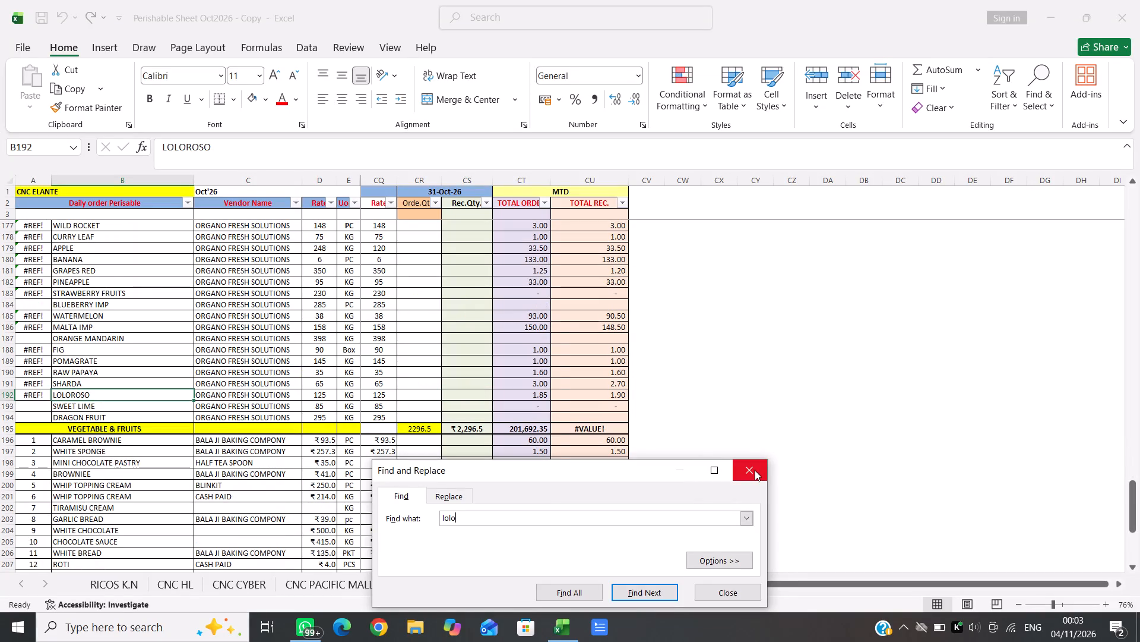
Close the search and enter 0.2 as both the 31-Oct-26 order and received quantity for LOLOROSO.
left_click(755, 470)
key("Right")
key("Right")
key("Right")
key("Right")
key("Right")
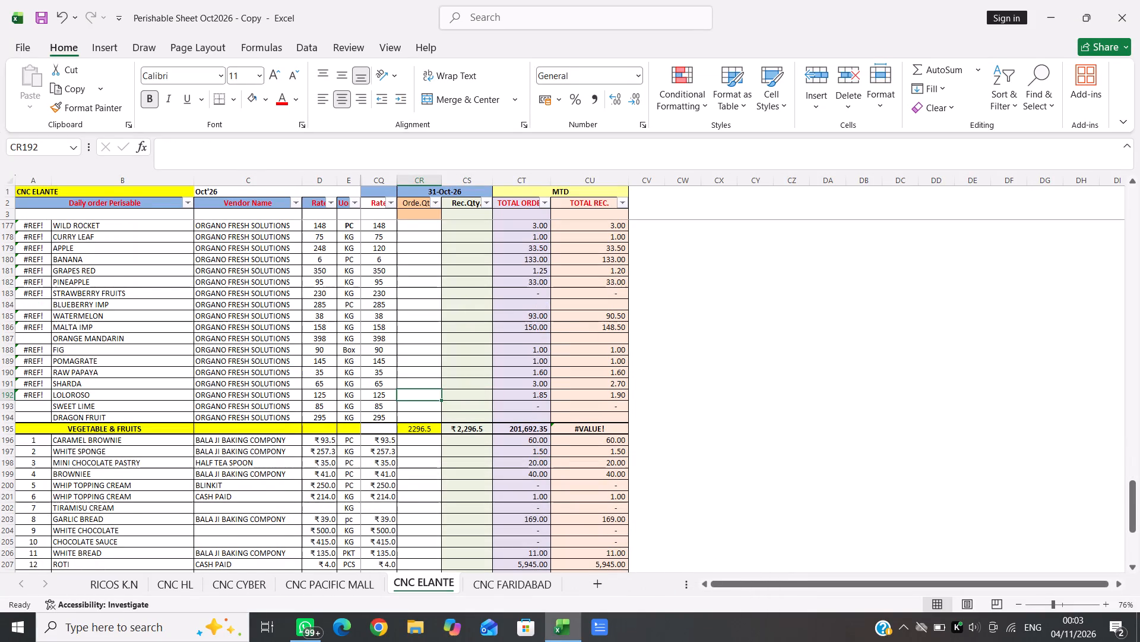
type("0.2")
key("Right")
type("0.2")
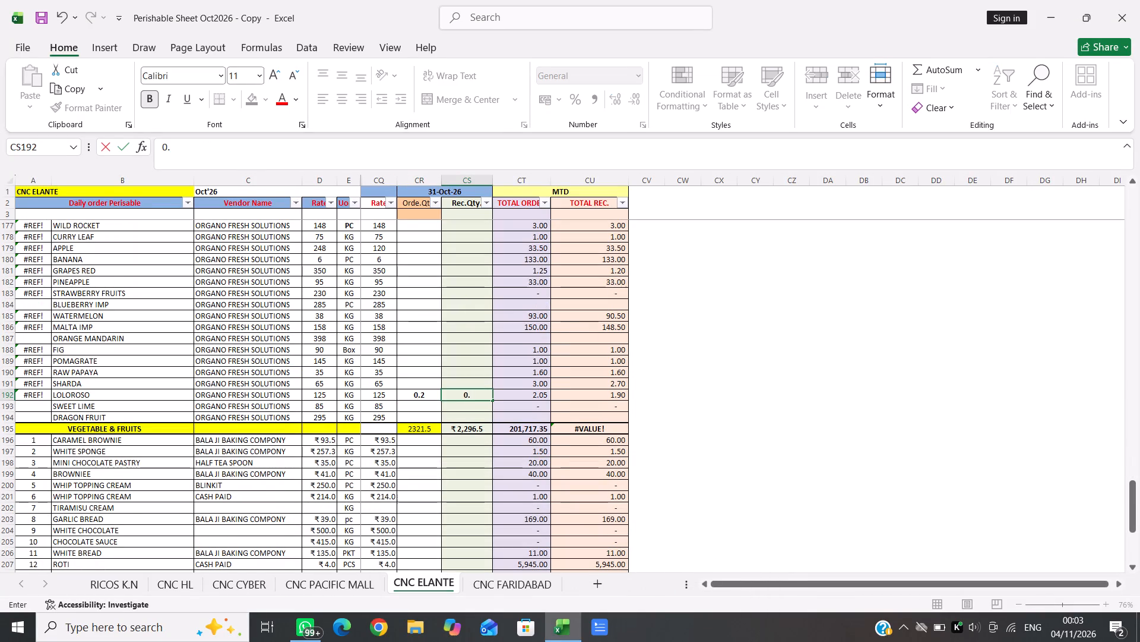
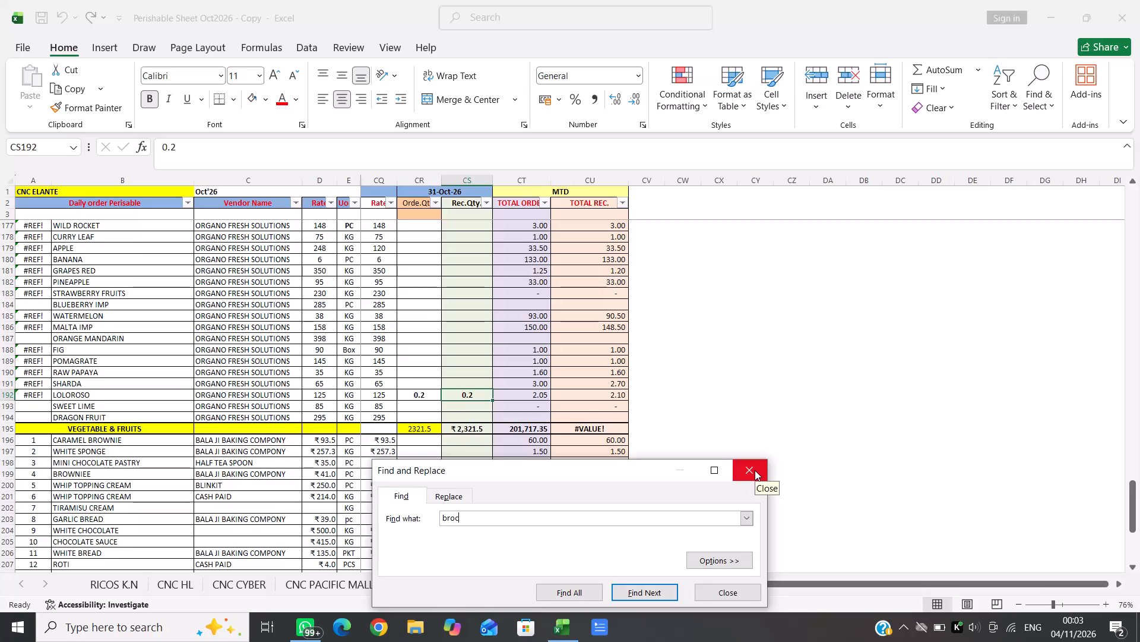
Find BROCCOLI in the CNC ELANTE sheet and enter 4 as both its 31-Oct-26 order and received quantity.
key("Return")
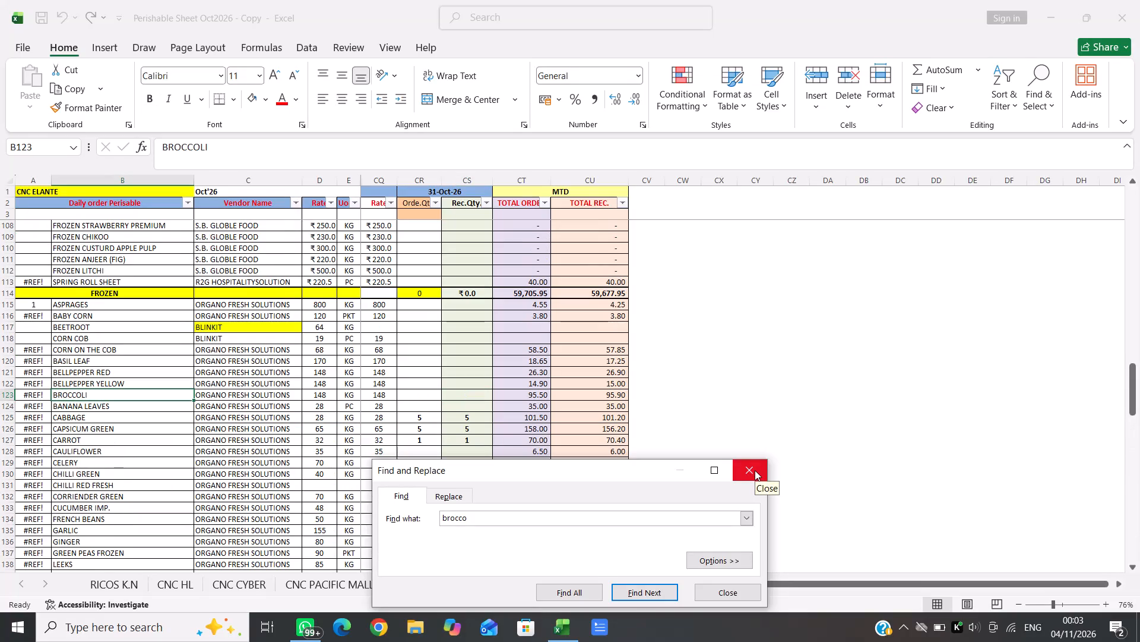
left_click(755, 470)
key("Right")
key("Right")
key("Right")
key("Right")
key("Right")
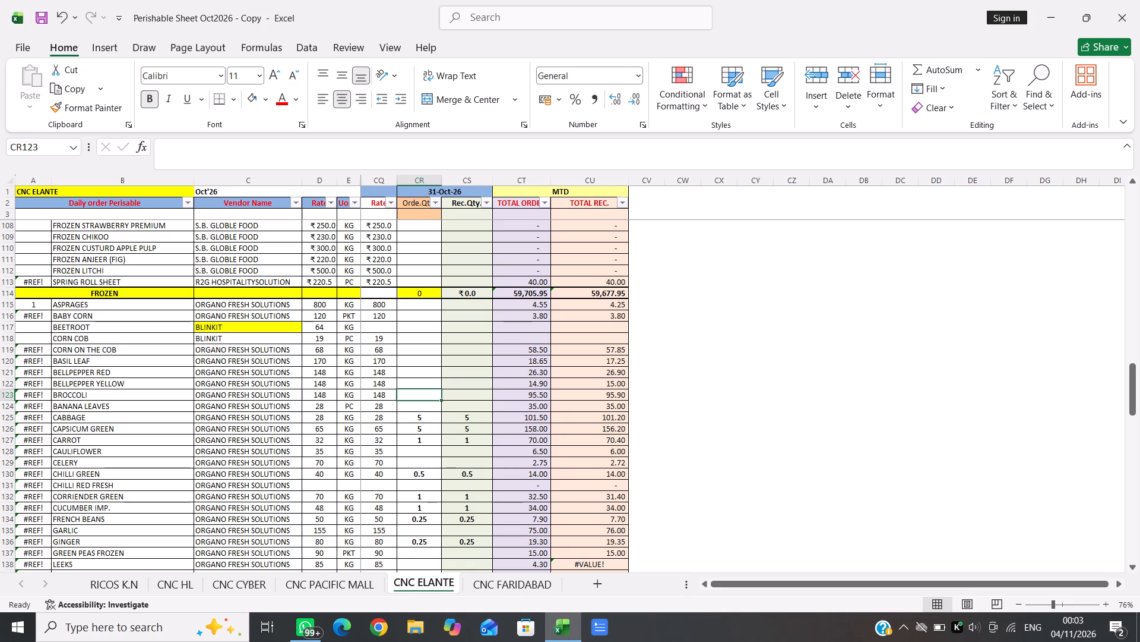
key("4")
key("Right")
key("4")
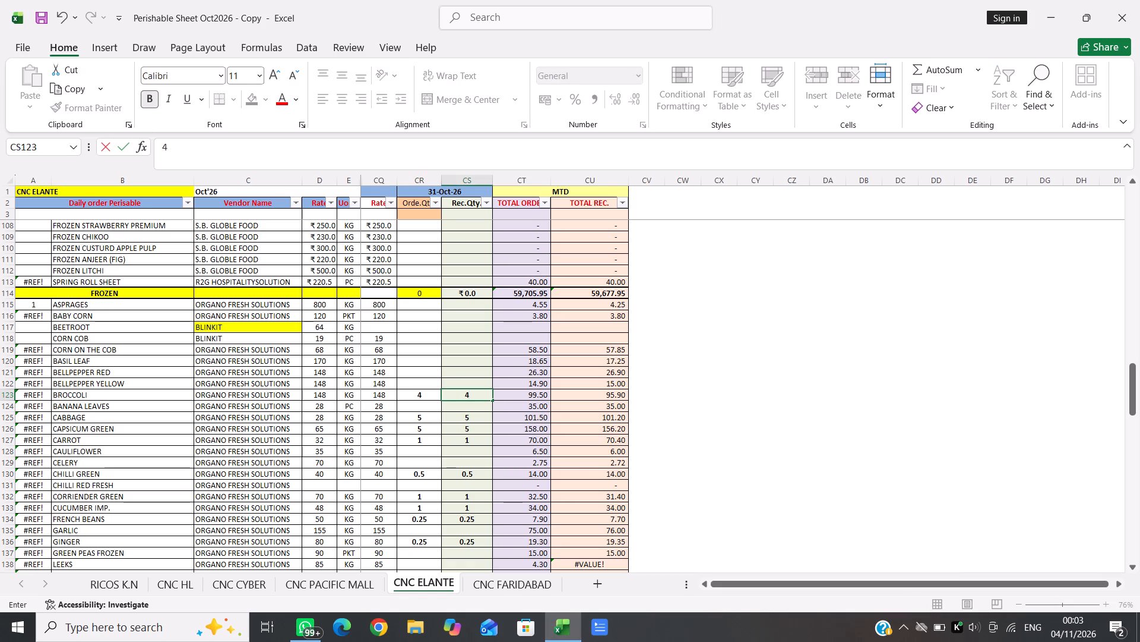
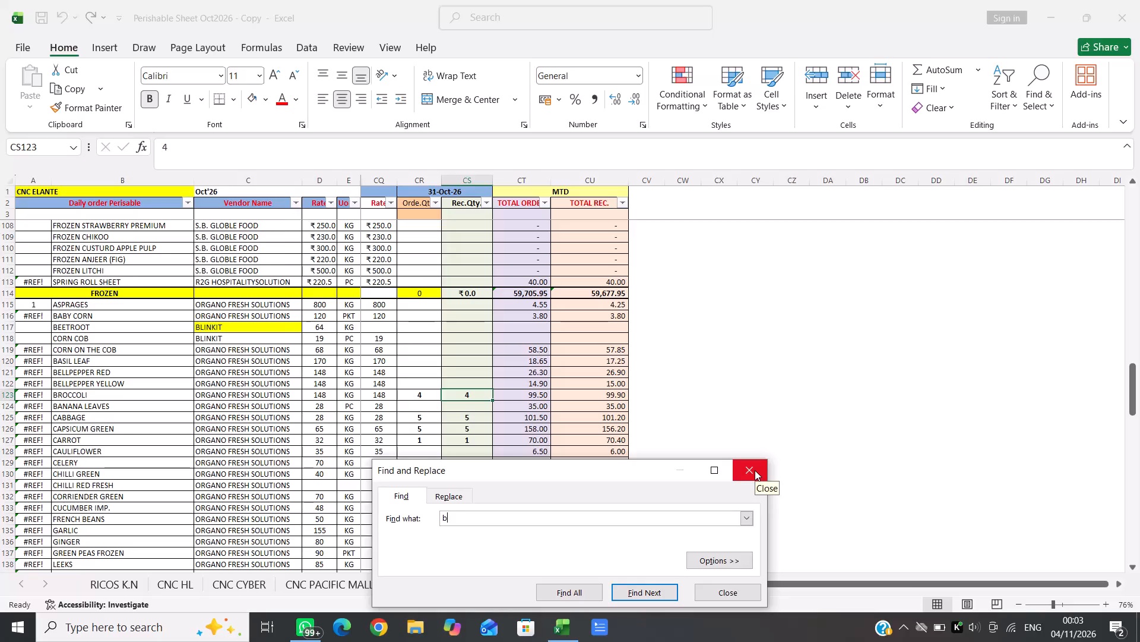
Search the CNC ELANTE sheet for "bell" to find BELLPEPPER RED and go to that item's 31-Oct-26 entry cells.
key("Return")
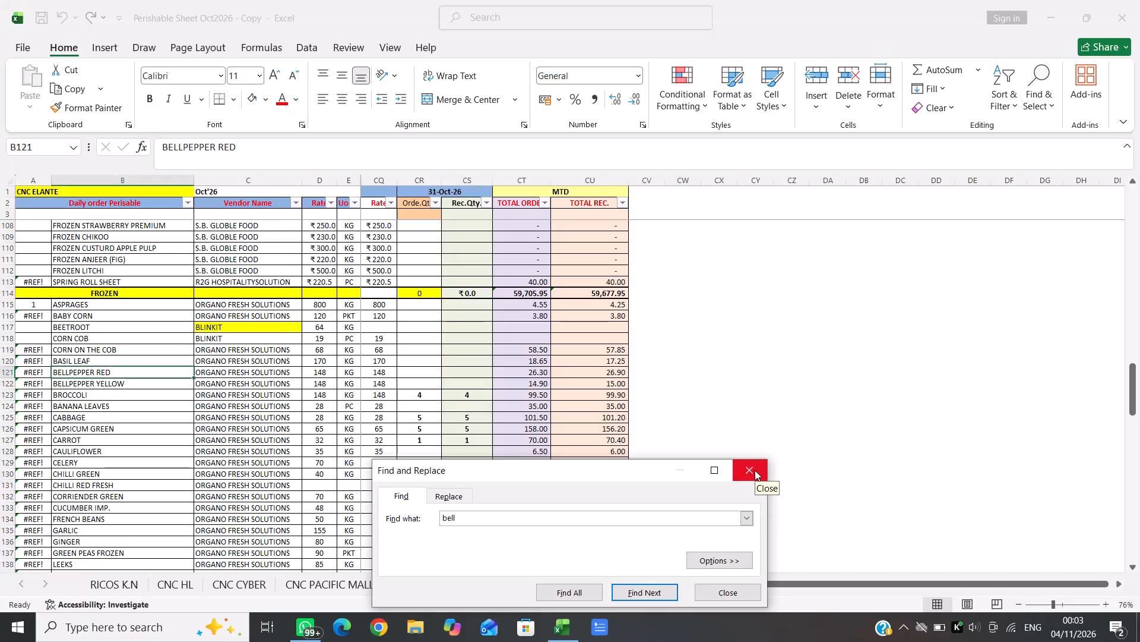
left_click(755, 470)
key("Right")
key("Right")
key("Right")
key("Right")
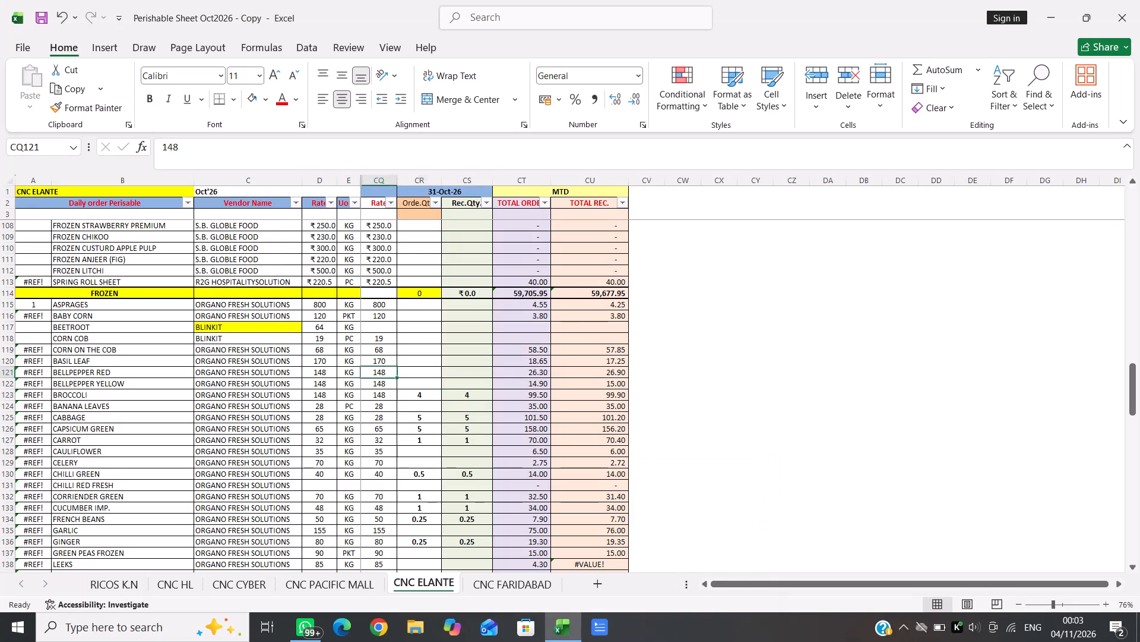
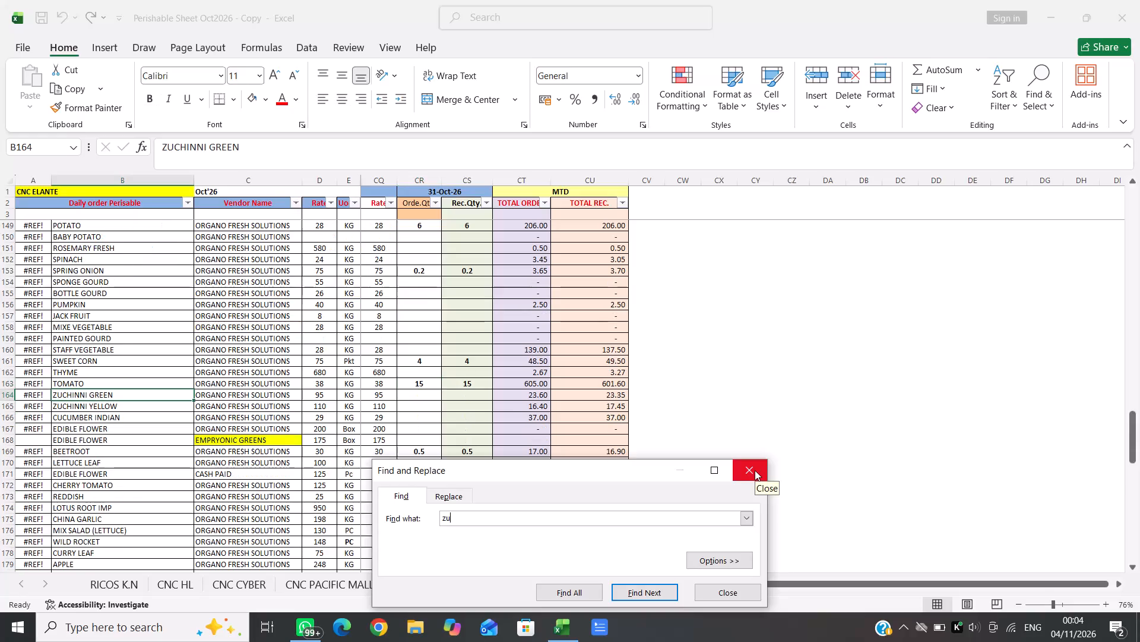
Enter 0.5 as the 31-Oct-26 order quantity for ZUCHINNI GREEN and go to its received quantity.
left_click(755, 470)
key("Right")
key("Right")
key("Right")
key("Right")
key("Right")
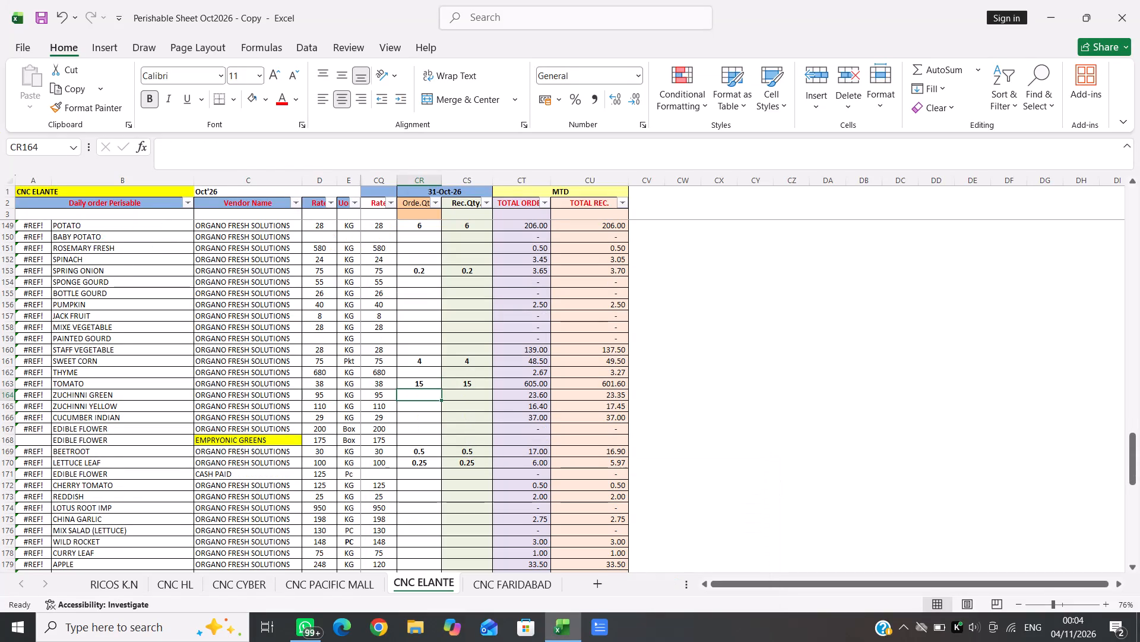
type("0.5")
key("Right")
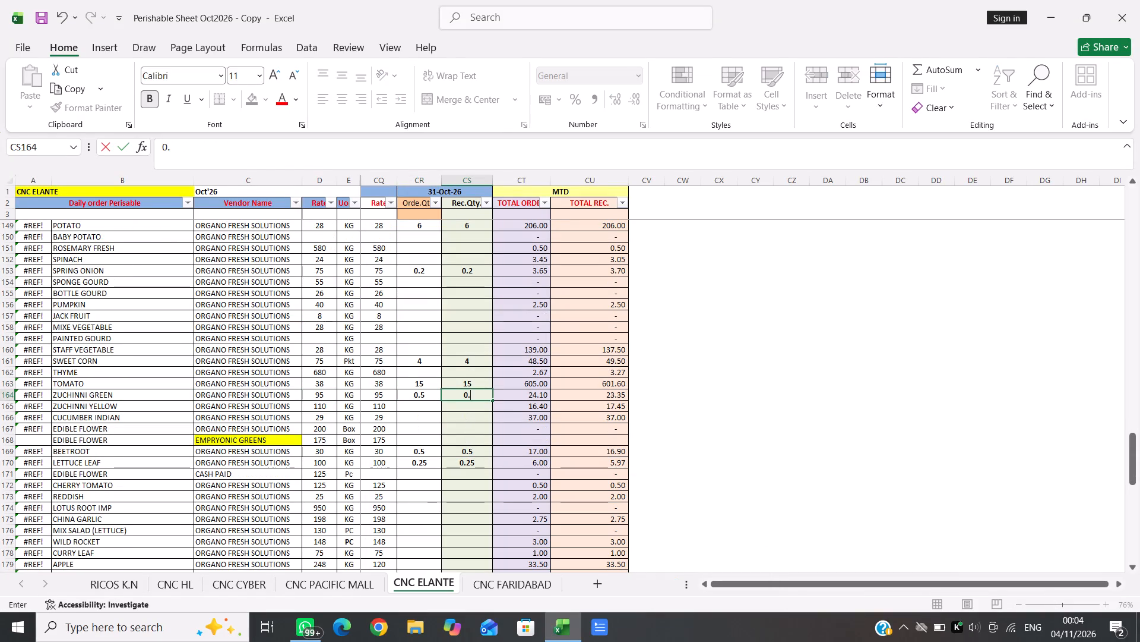
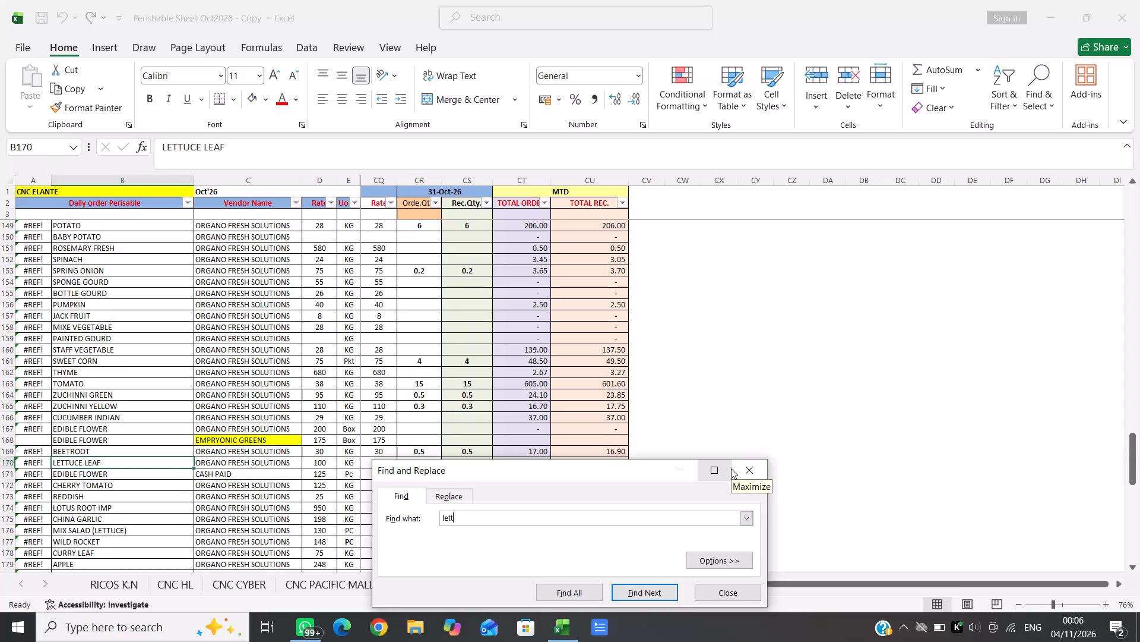
Find LETTUCE ICEBERG and enter 1.5 as both its order quantity and received quantity for 31-Oct-26.
key("Return")
key("Return")
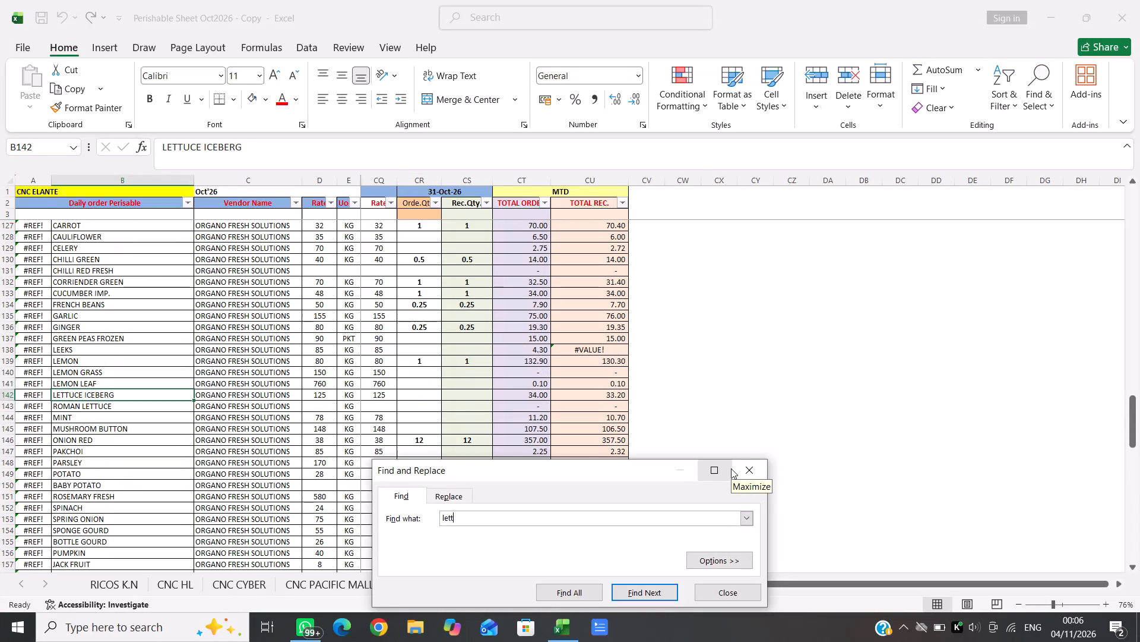
left_click(746, 467)
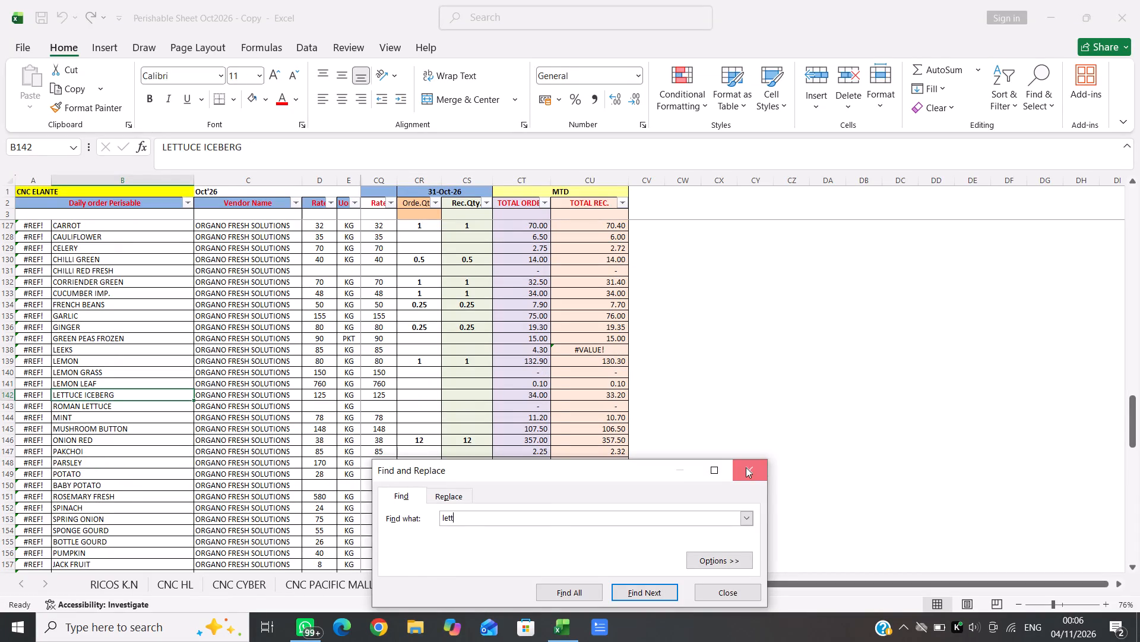
key("Right")
key("Right")
key("Right")
key("Right")
key("Right")
key("Right")
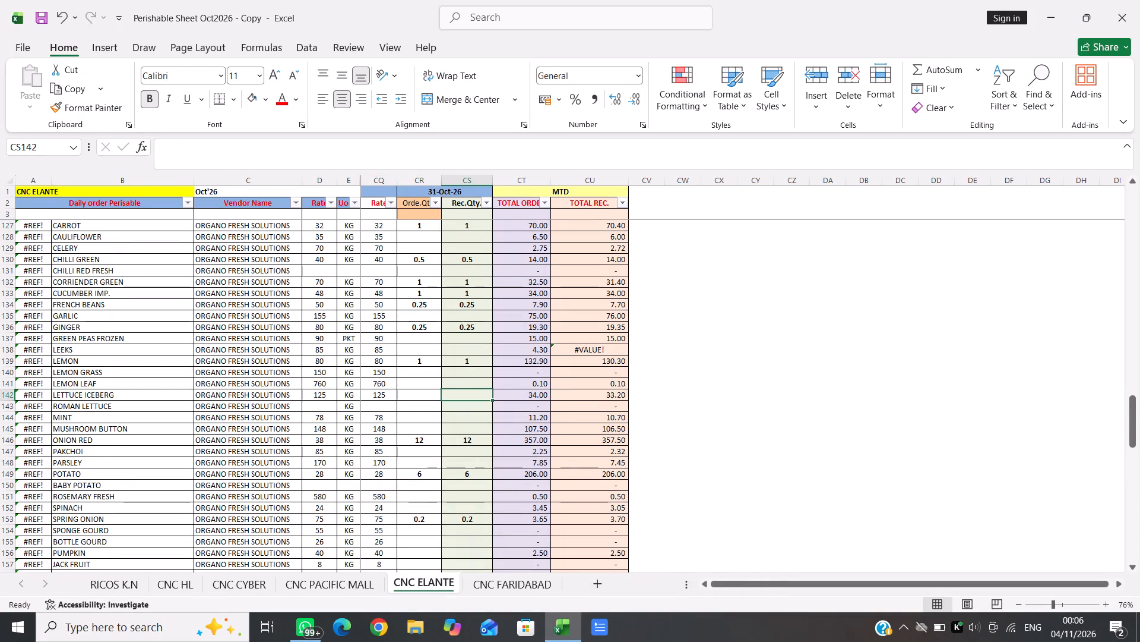
key("Left")
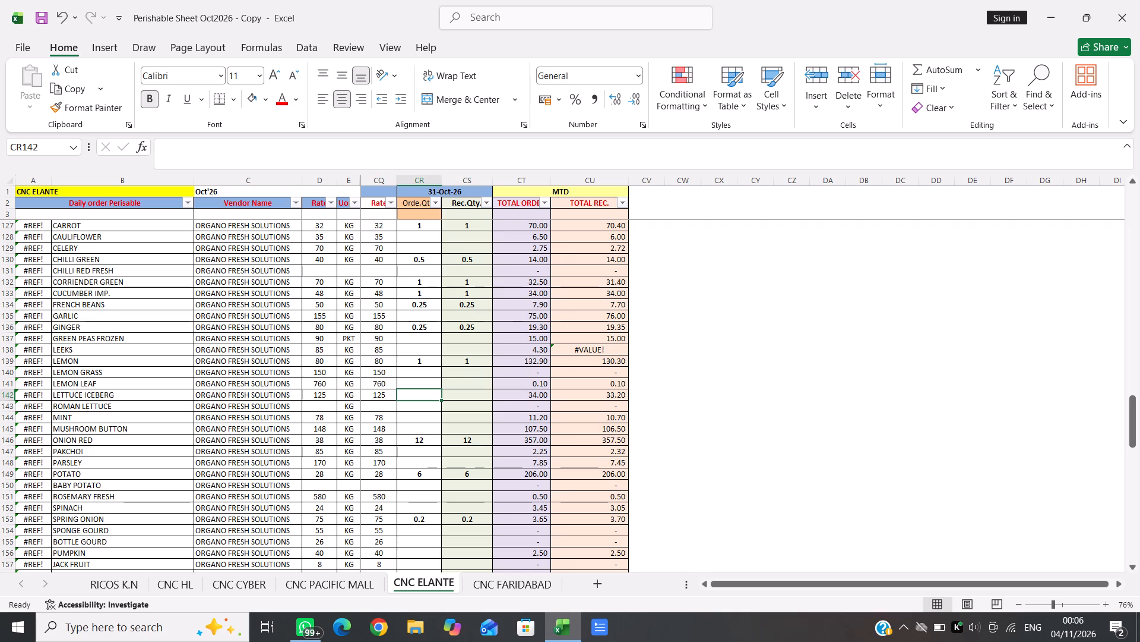
type("1.5")
key("Right")
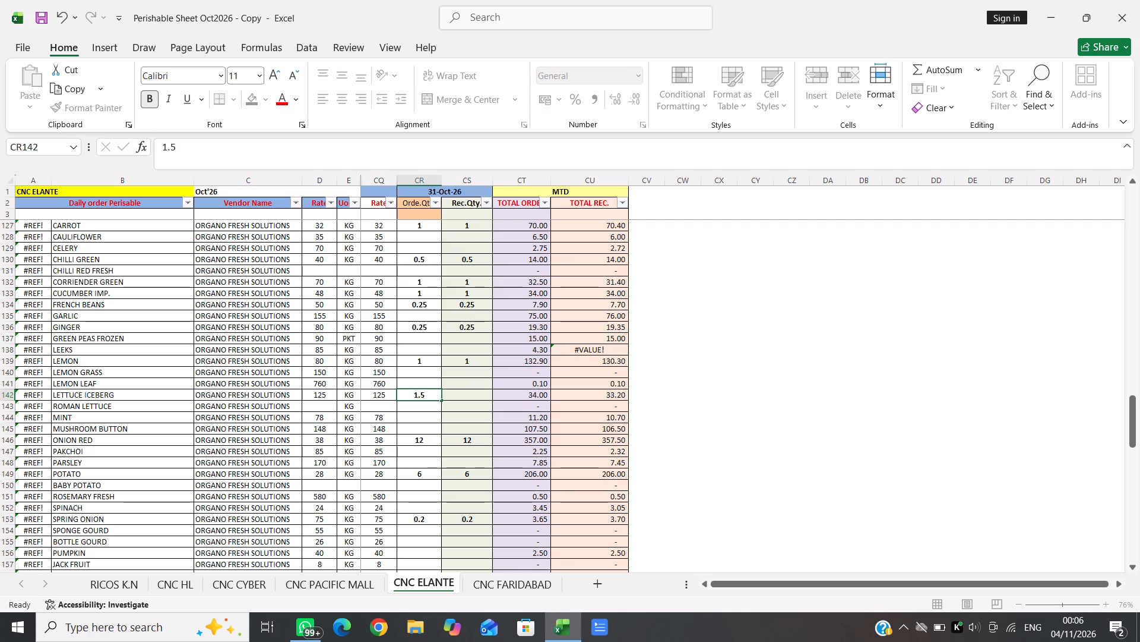
key("1")
type(".5")
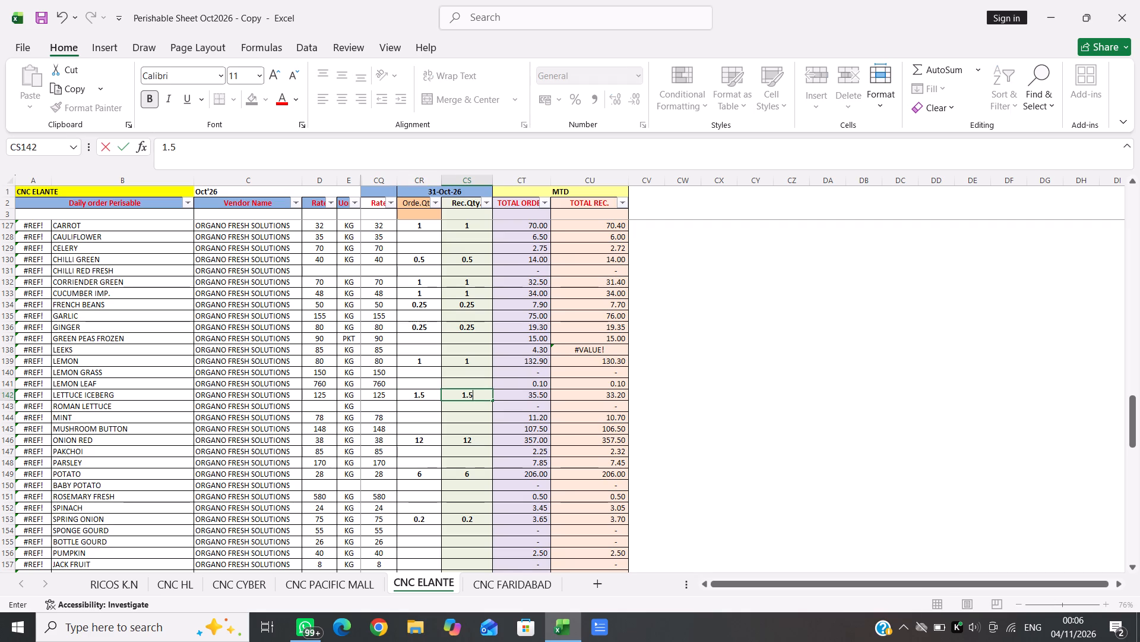
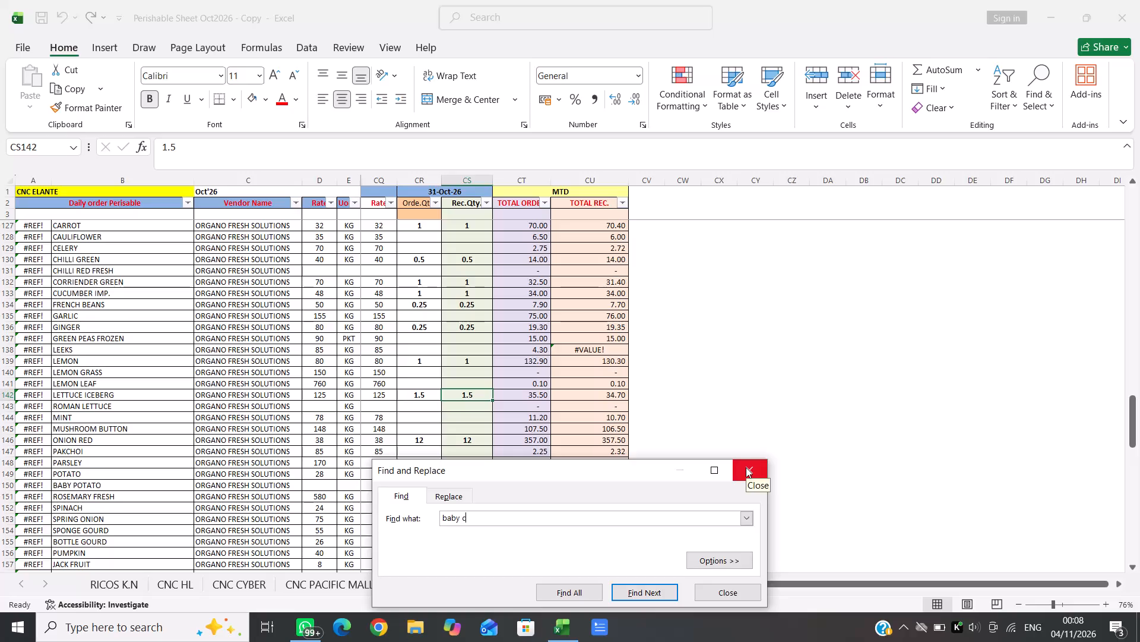
Find BABY CORN and fill in its 31-Oct-26 order and received quantities, with 0.2 as the order quantity.
key("Return")
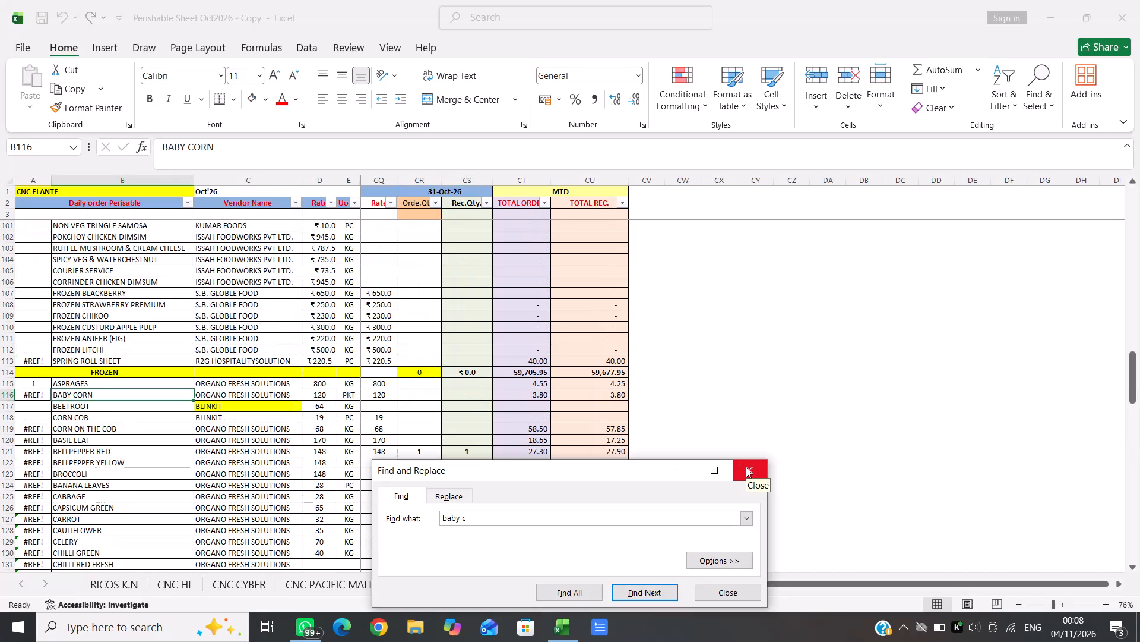
left_click(746, 467)
key("Right")
key("Right")
key("Right")
key("Right")
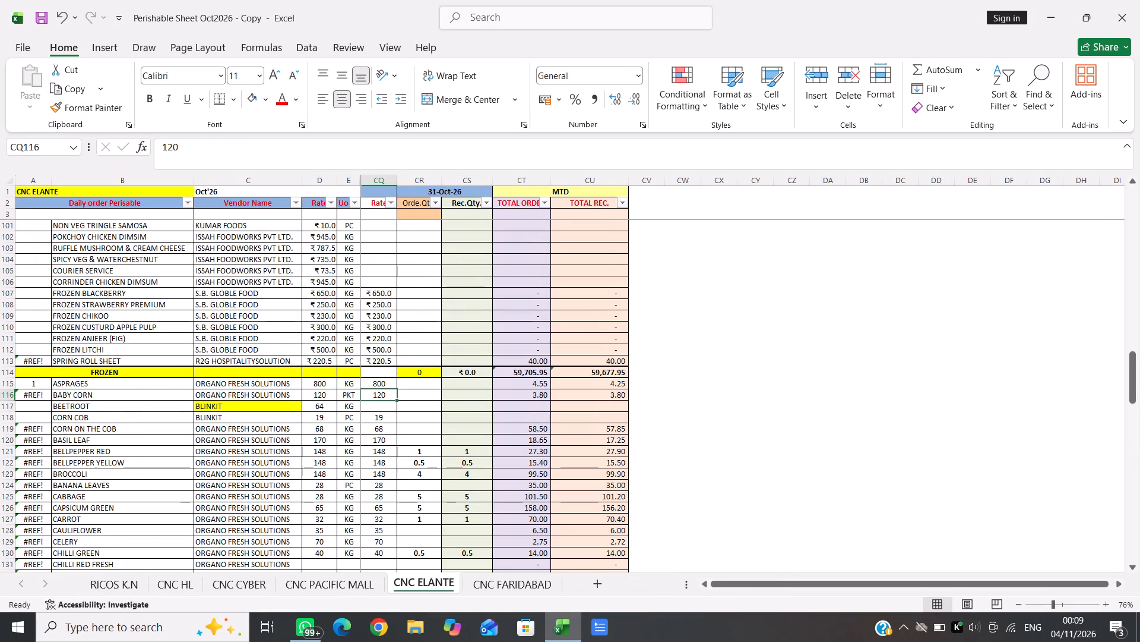
key("Right")
type("0.2")
key("Right")
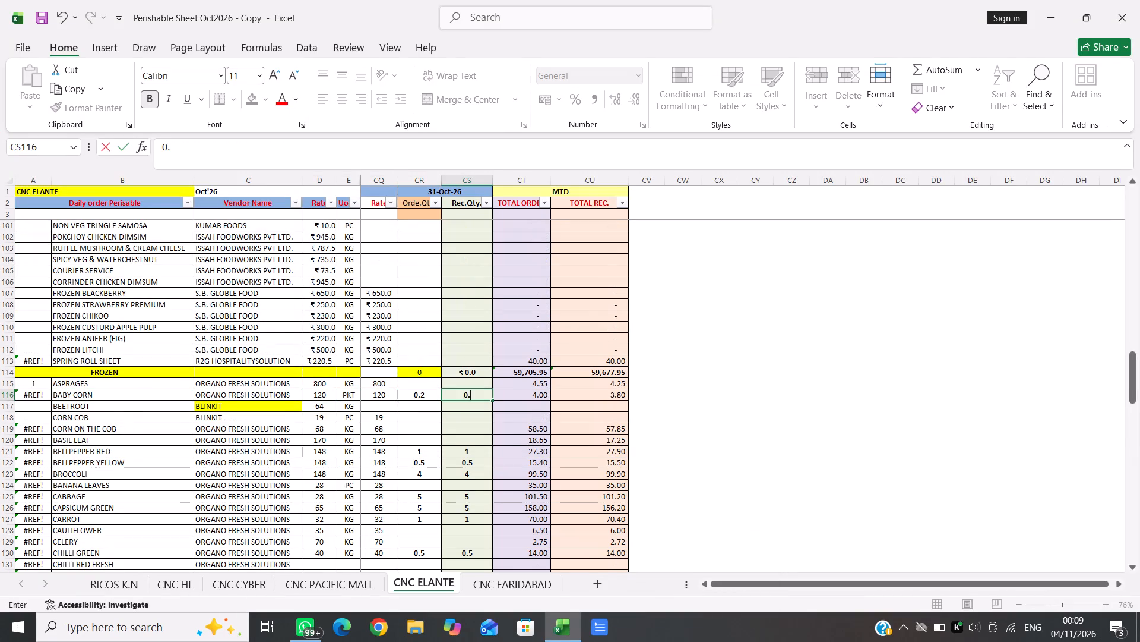
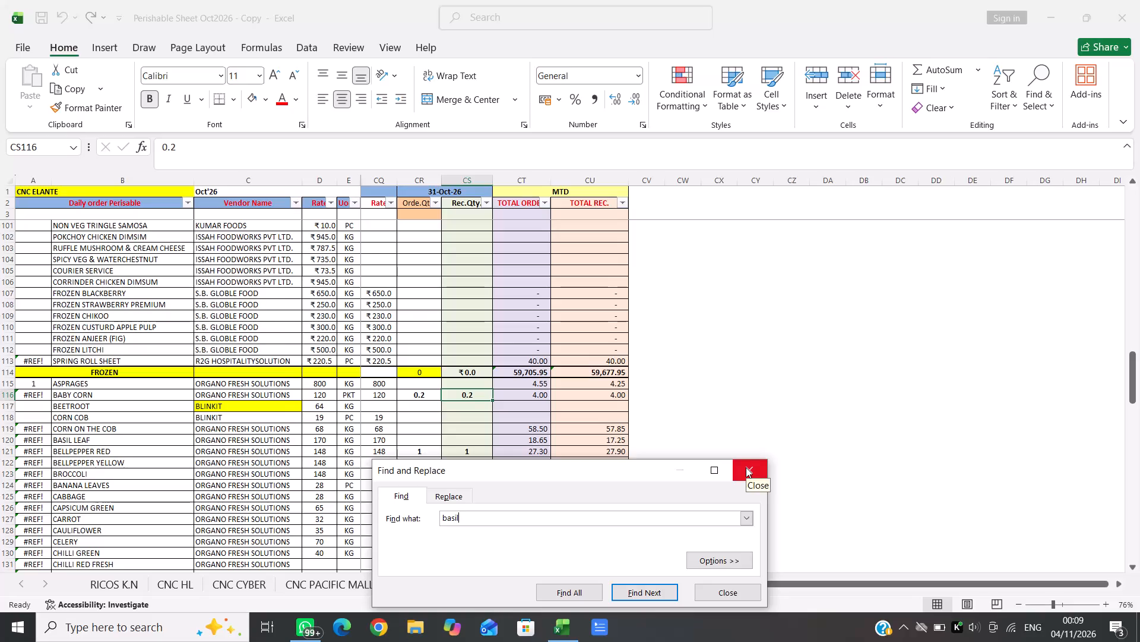
Find BASIL LEAF and fill in its 31-Oct-26 order and received quantities, with 0.4 as the order quantity.
key("Return")
left_click(746, 467)
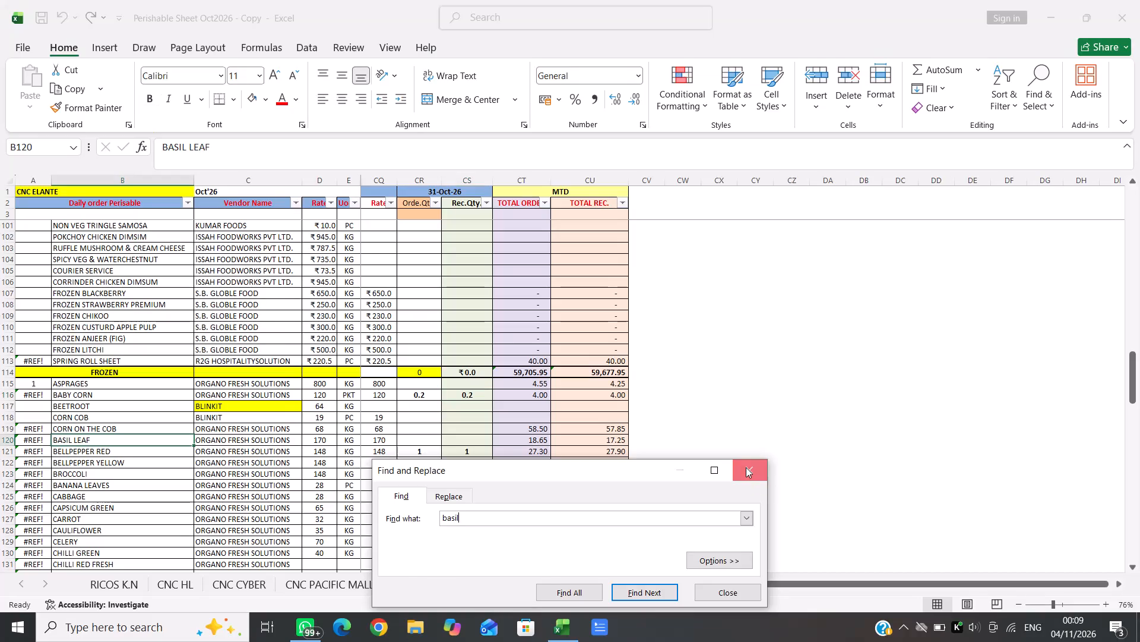
key("Right")
key("Right")
key("Right")
key("Right")
key("Right")
type("0.")
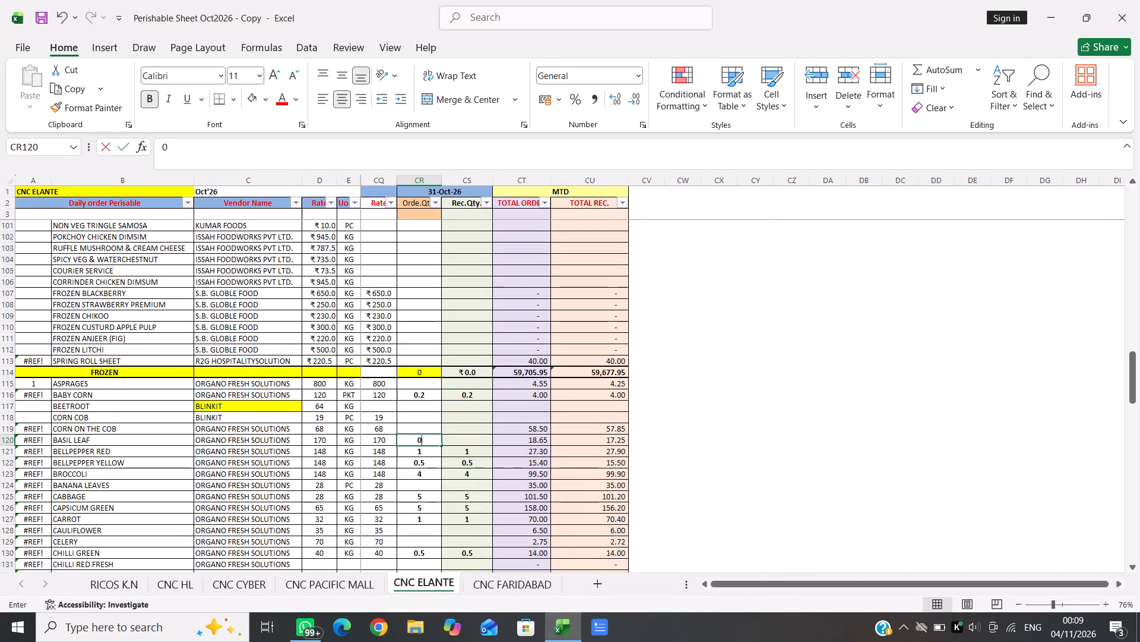
key("4")
key("Right")
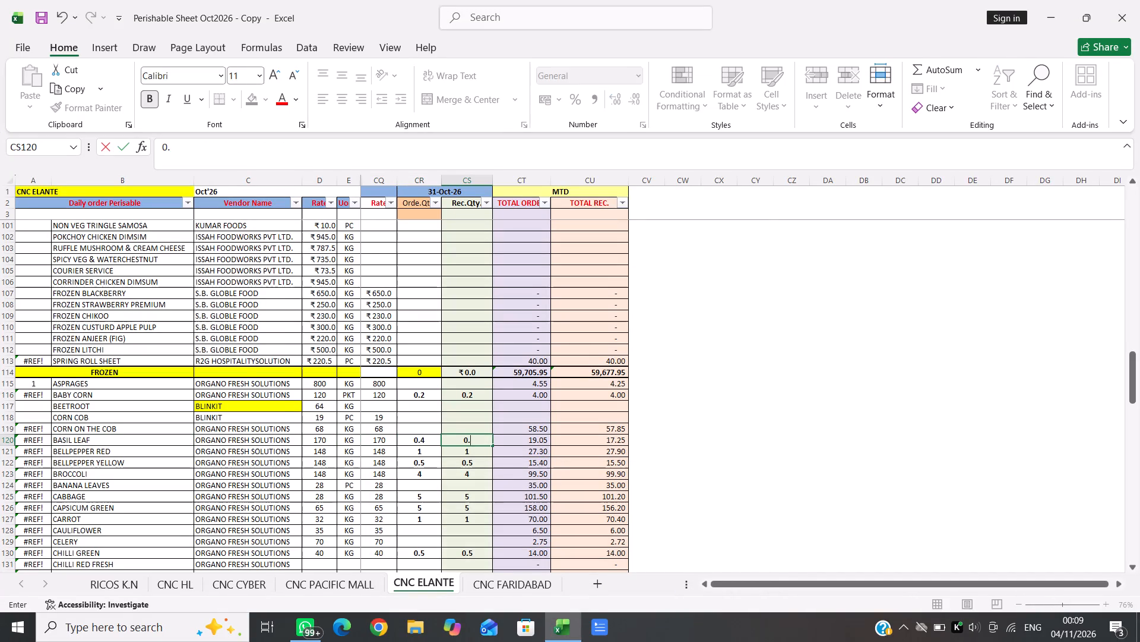
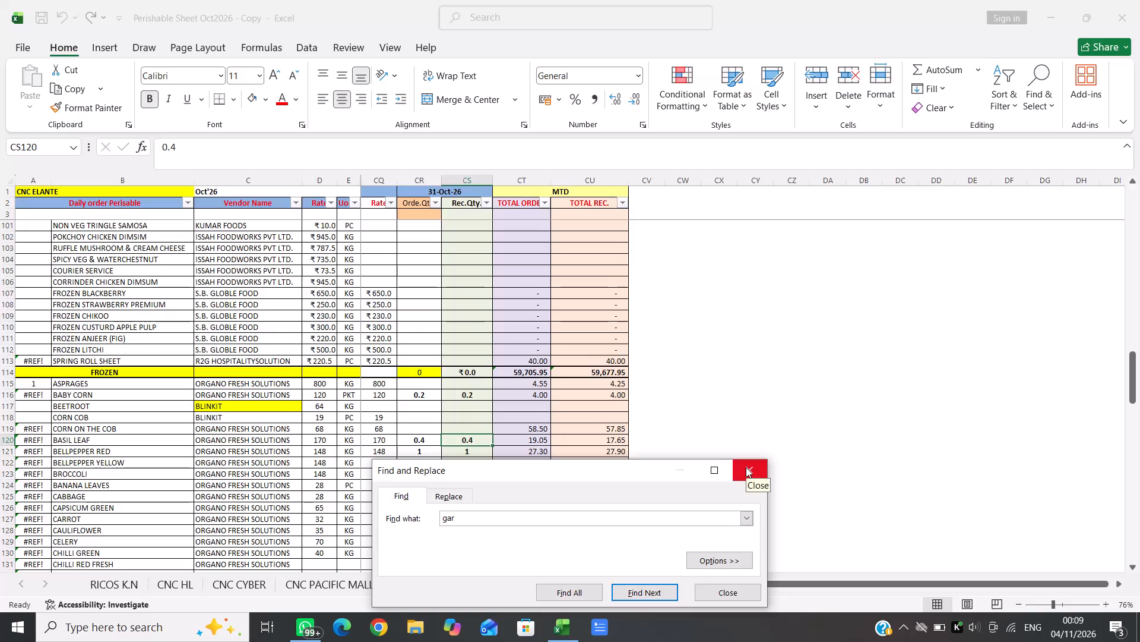
Find GARLIC and enter 3 as both its order quantity and received quantity for 31-Oct-26.
key("l")
key("Return")
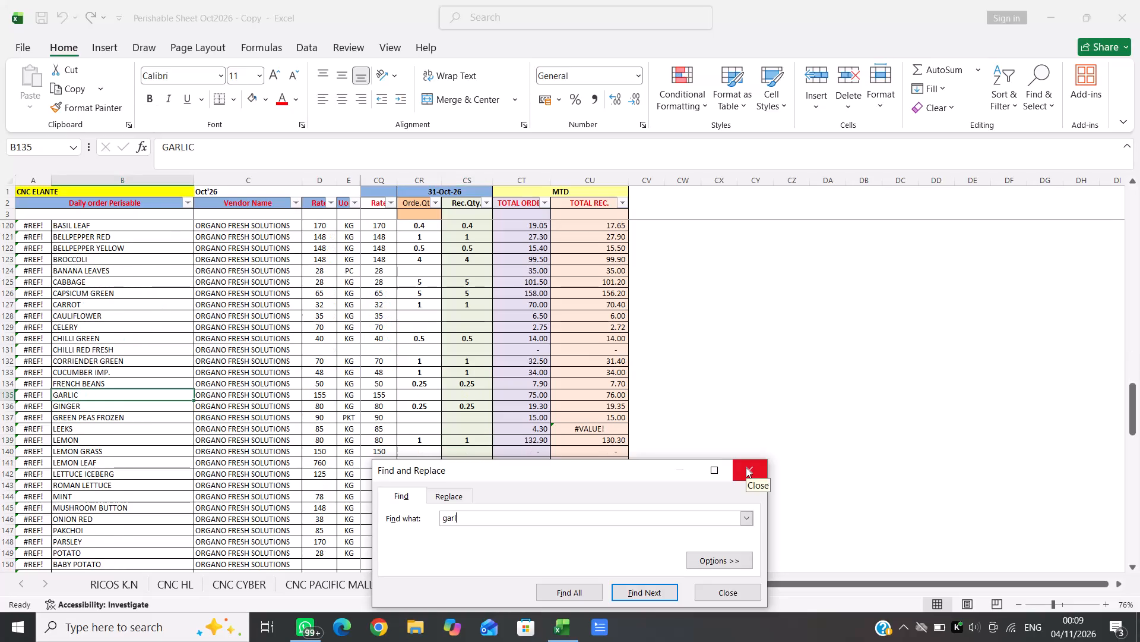
key("Return")
key("Return")
key("Return")
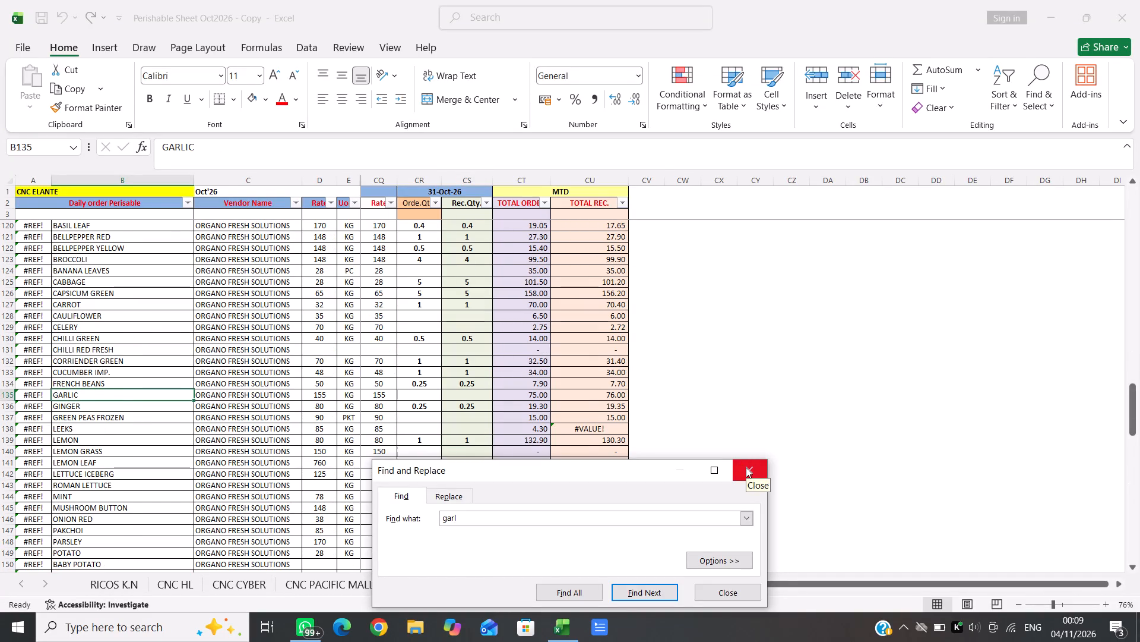
left_click(746, 467)
key("Right")
key("Right")
key("Right")
key("Right")
key("Right")
key("3")
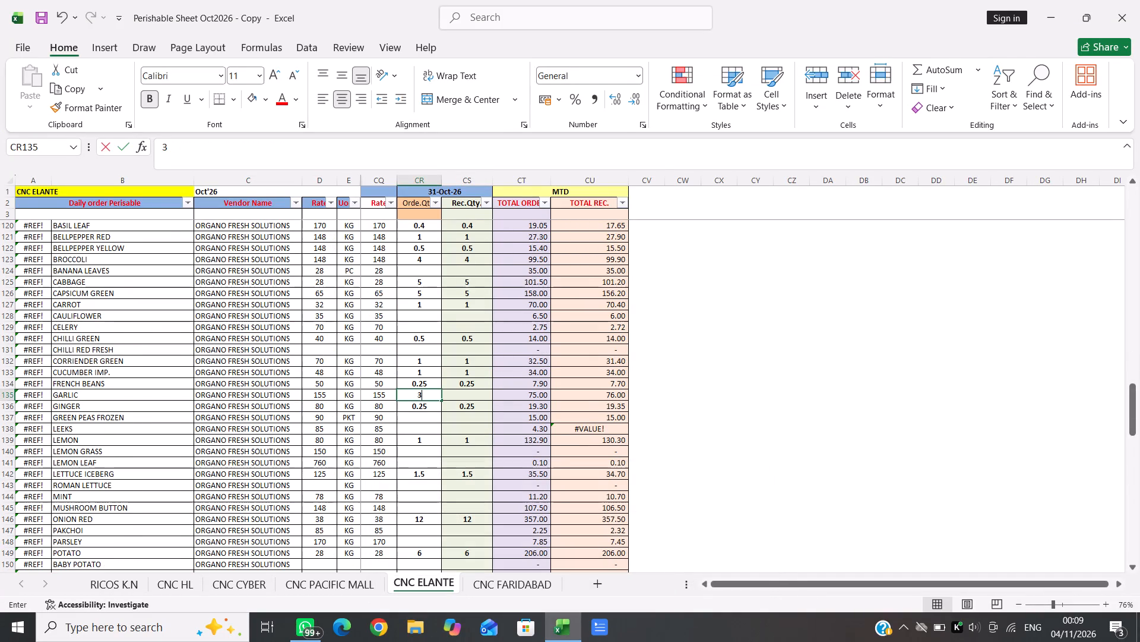
key("Right")
key("3")
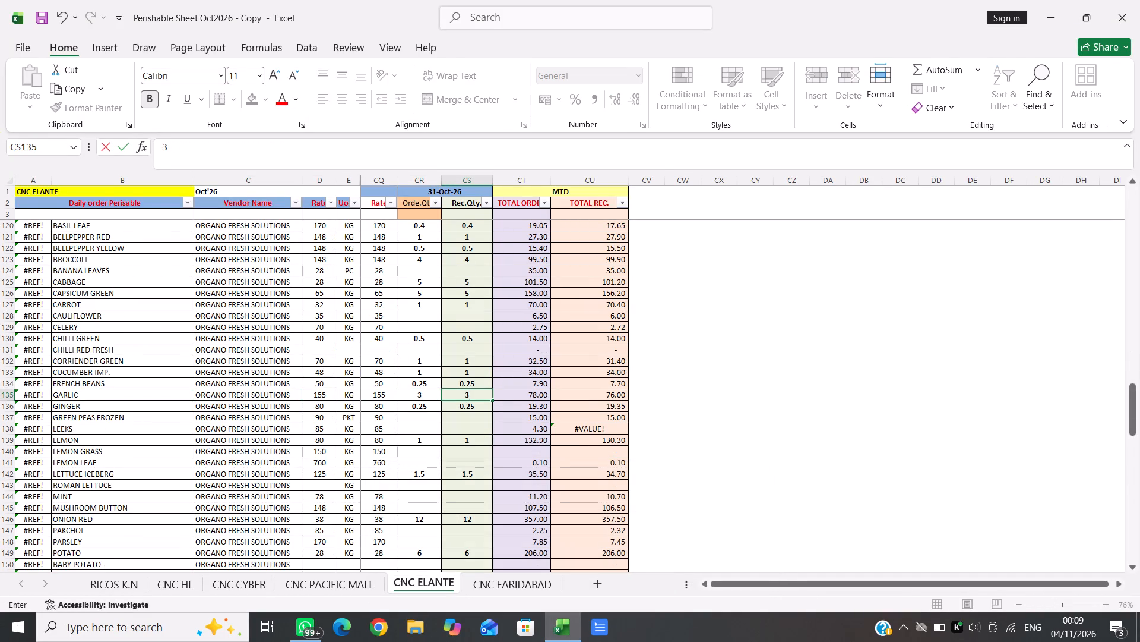
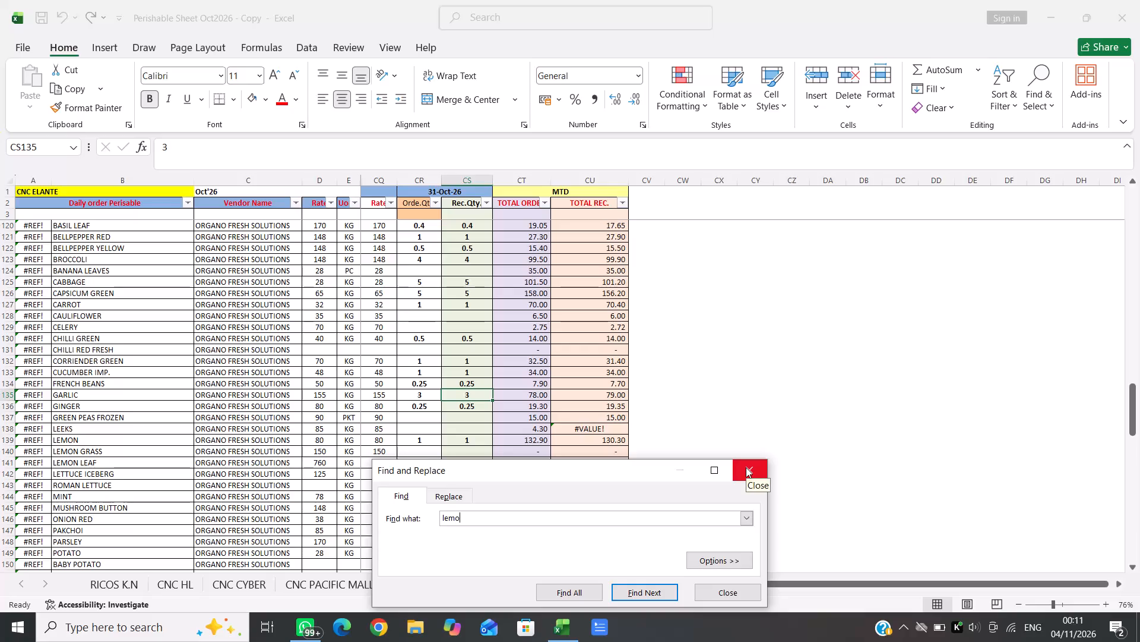
Find LEMON in the item list and move along its row toward the 31-Oct-26 quantities.
key("Return")
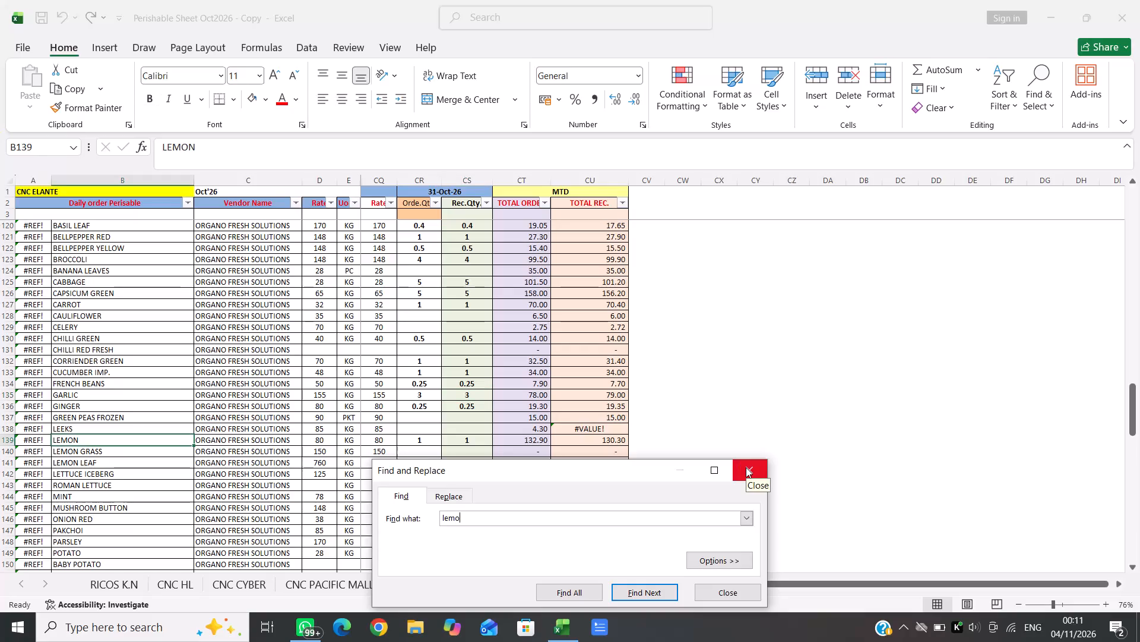
left_click(746, 467)
key("Right")
key("Right")
key("Right")
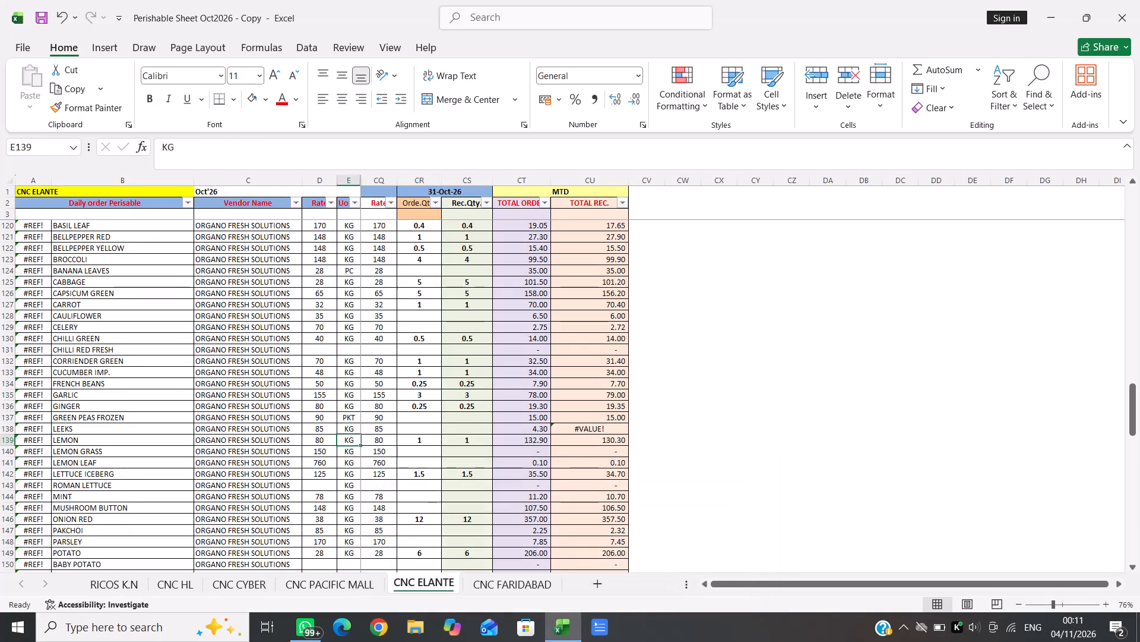
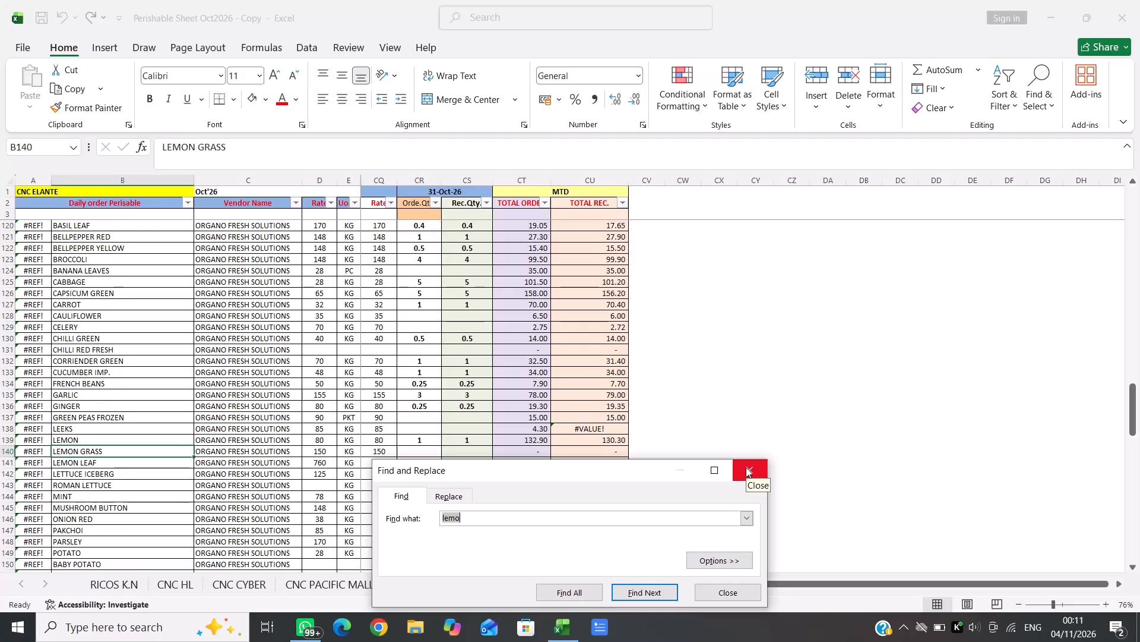
Find LEMON LEAF in the item list and move along its row toward the 31-Oct-26 quantities.
key("Return")
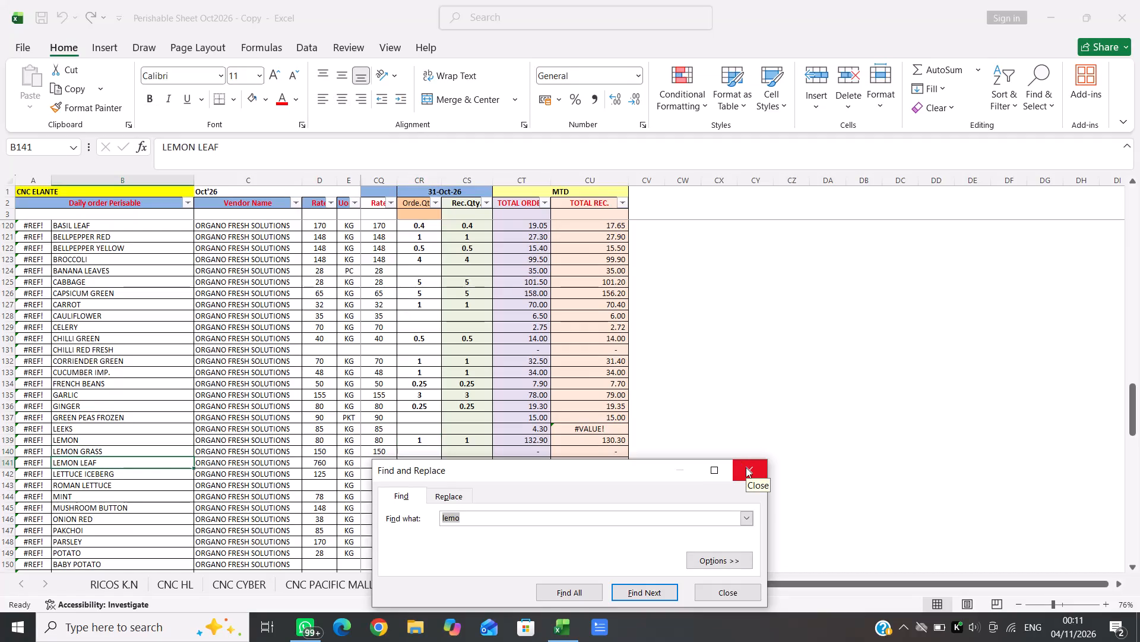
left_click(746, 467)
key("Right")
key("Right")
key("Right")
key("Right")
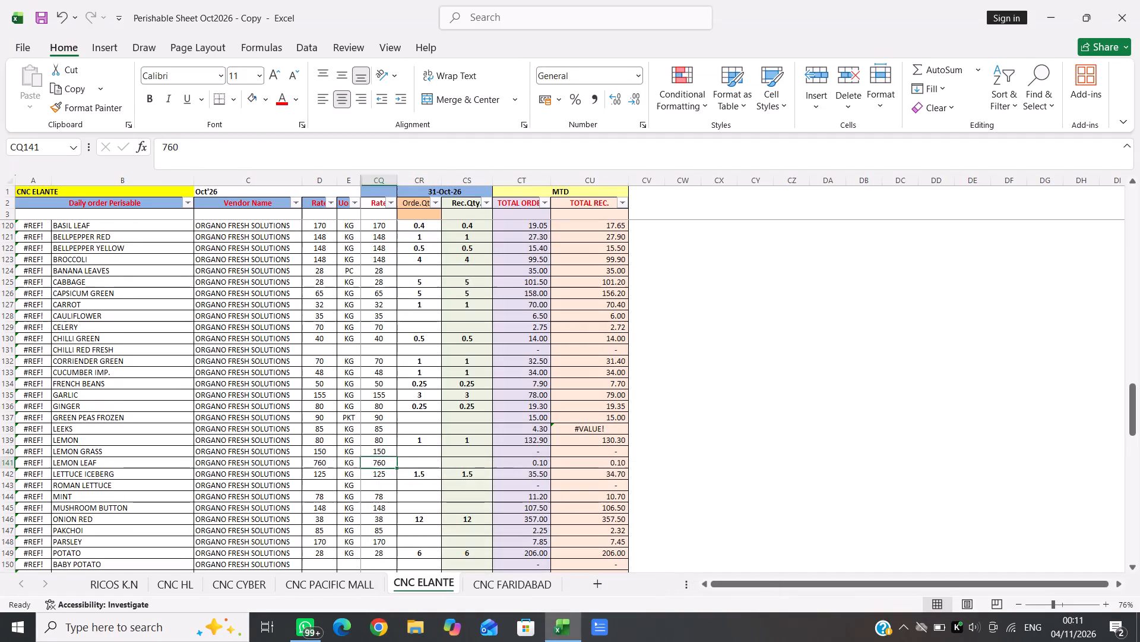
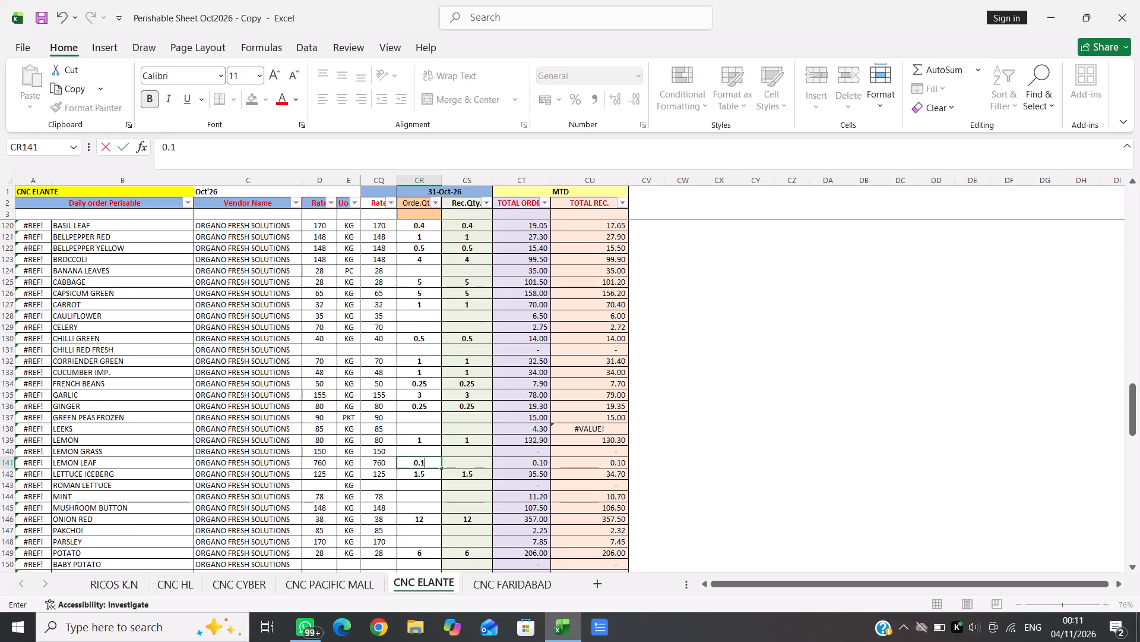
Complete the LEMON LEAF entry for 31-Oct-26 with order quantity 0.1 and received quantity 0.17.
key("Right")
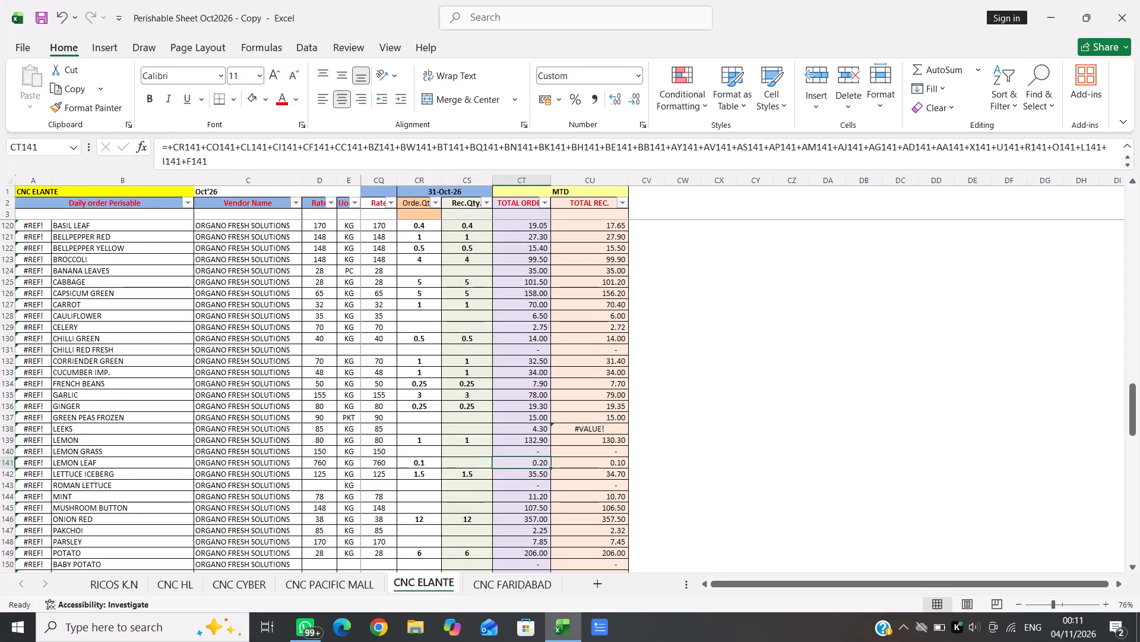
key("Left")
type("0.")
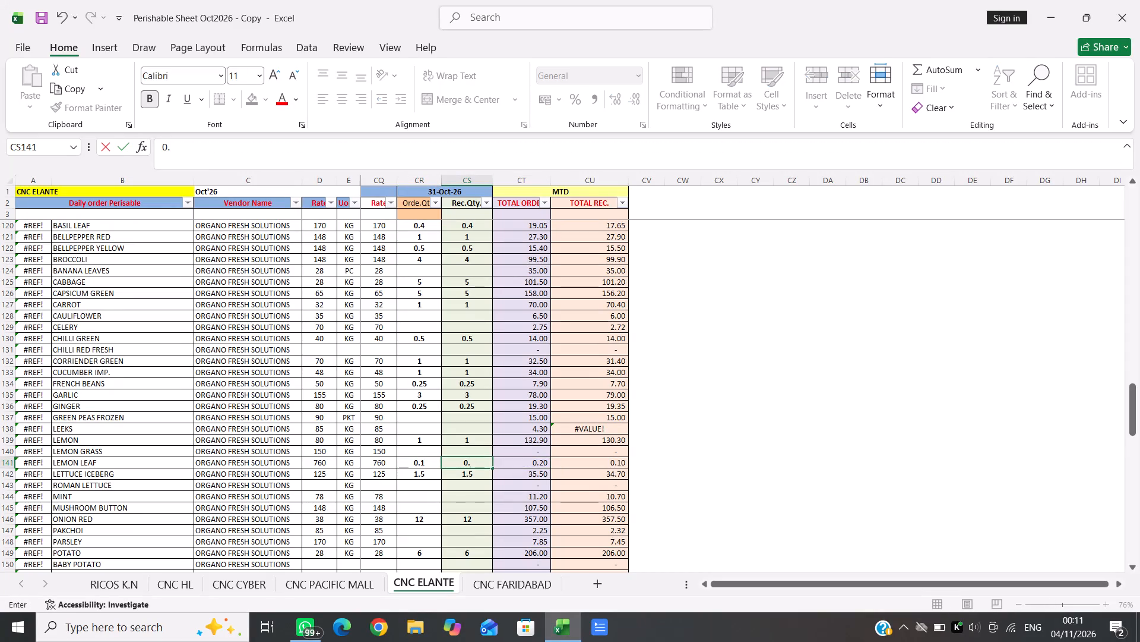
type("17")
key("Left")
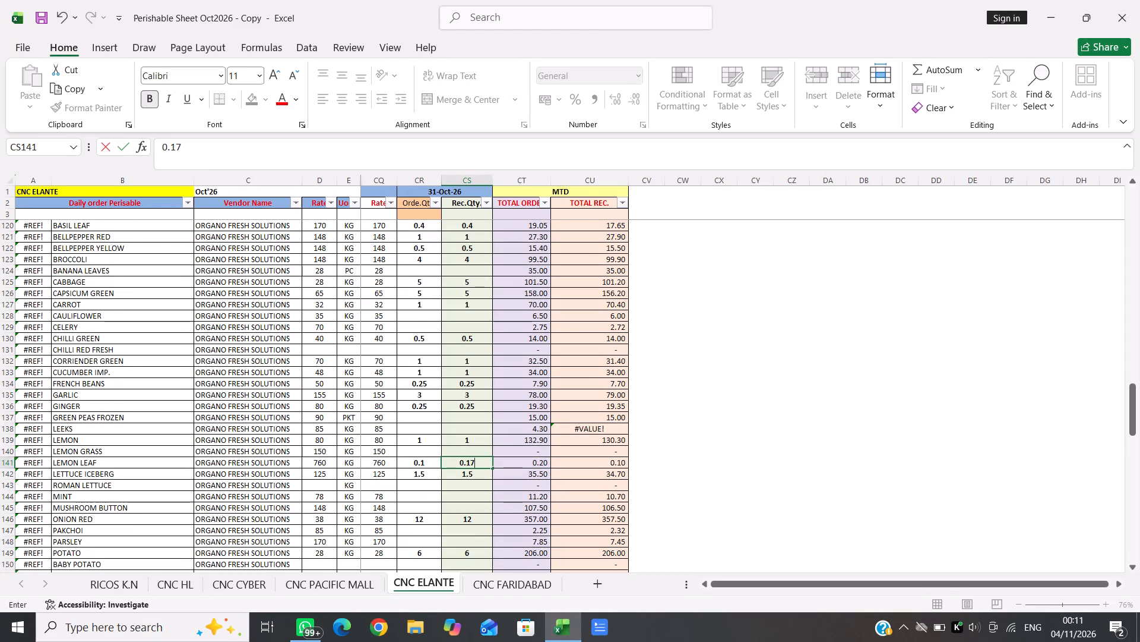
key("Left")
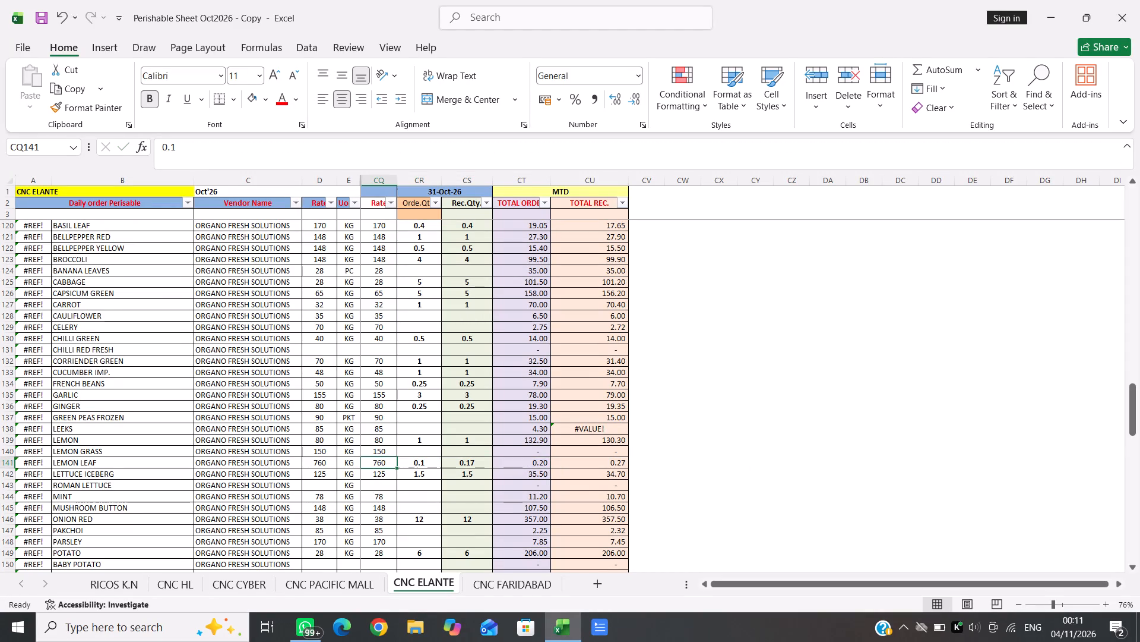
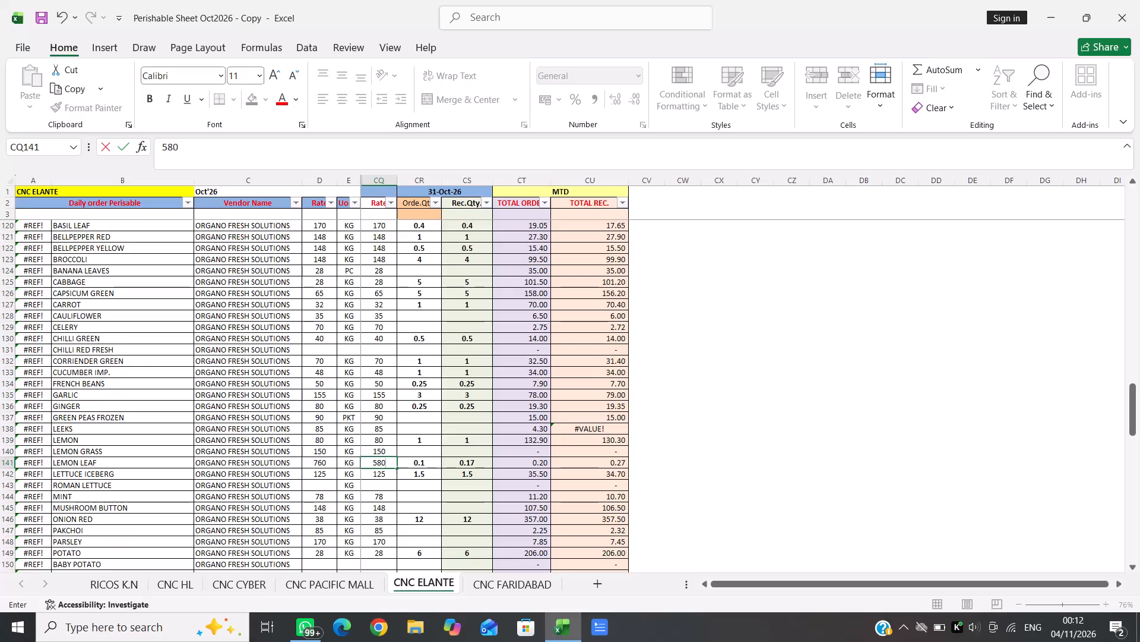
Set the LEMON LEAF rate for 31-Oct-26 to 580 in the CNC ELANTE sheet.
key("Right")
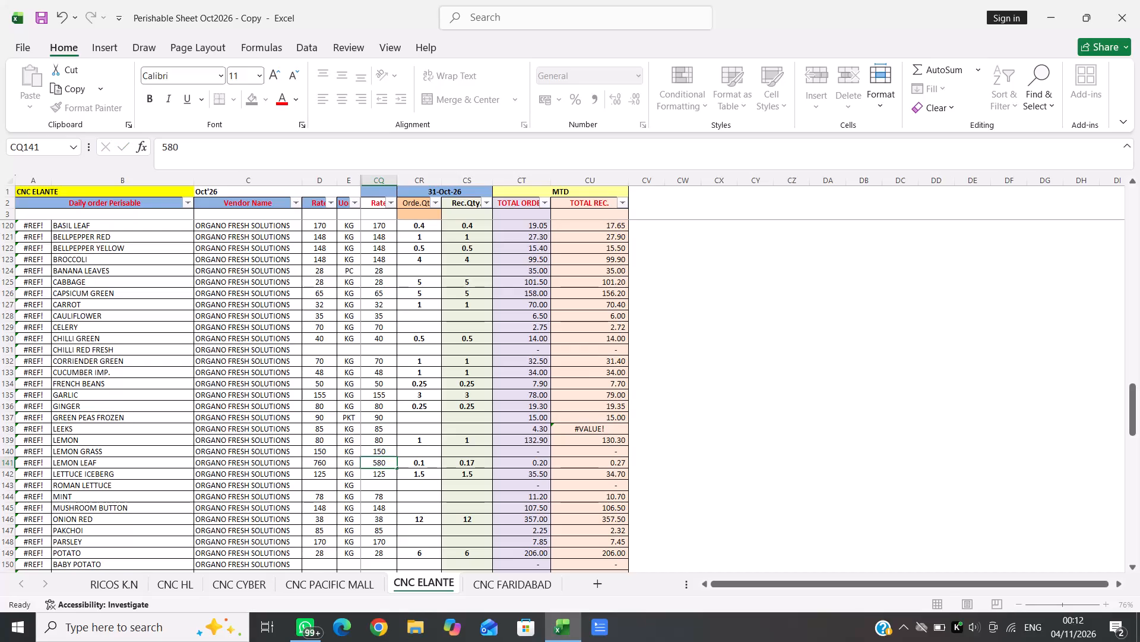
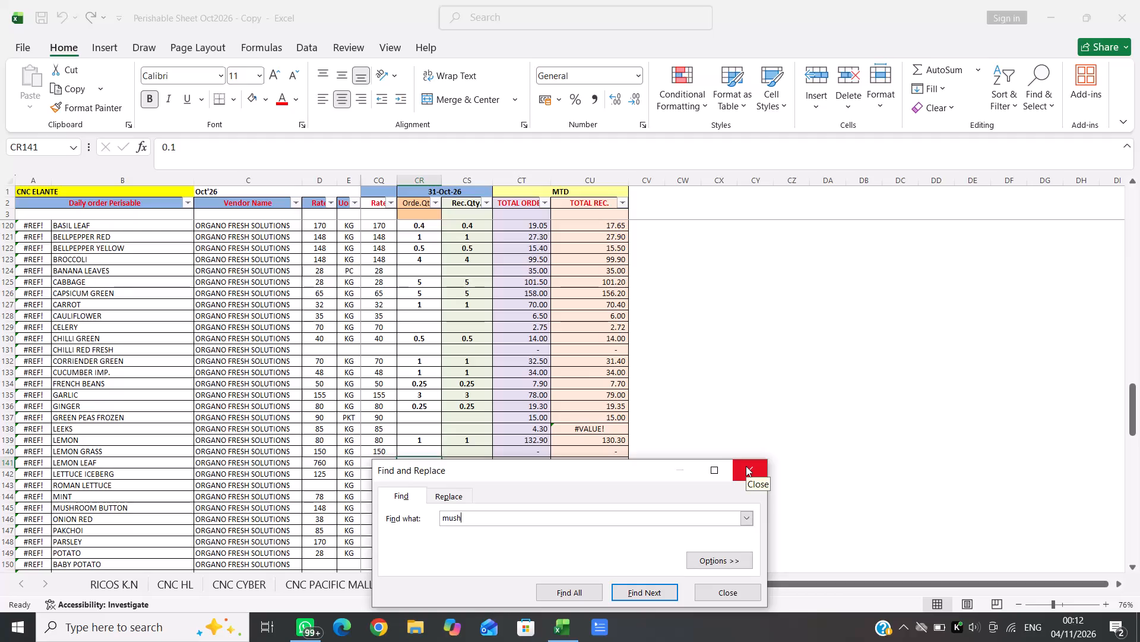
Find the MUSHROOM BUTTON row by searching for "mush" and go to its 31-Oct-26 quantity cells.
key("Return")
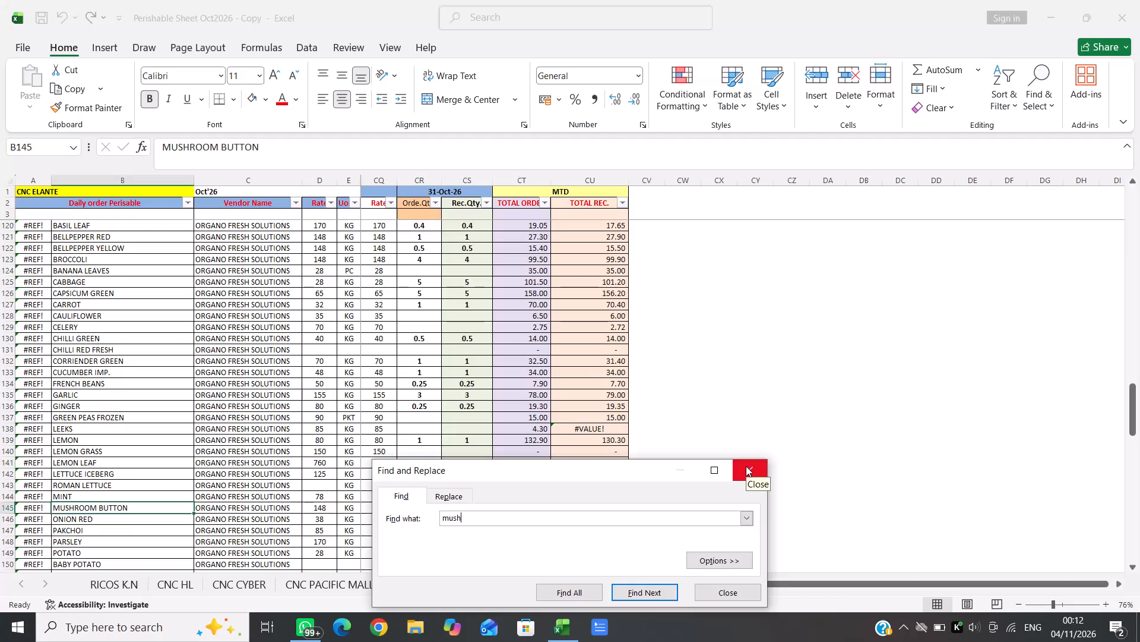
left_click(746, 466)
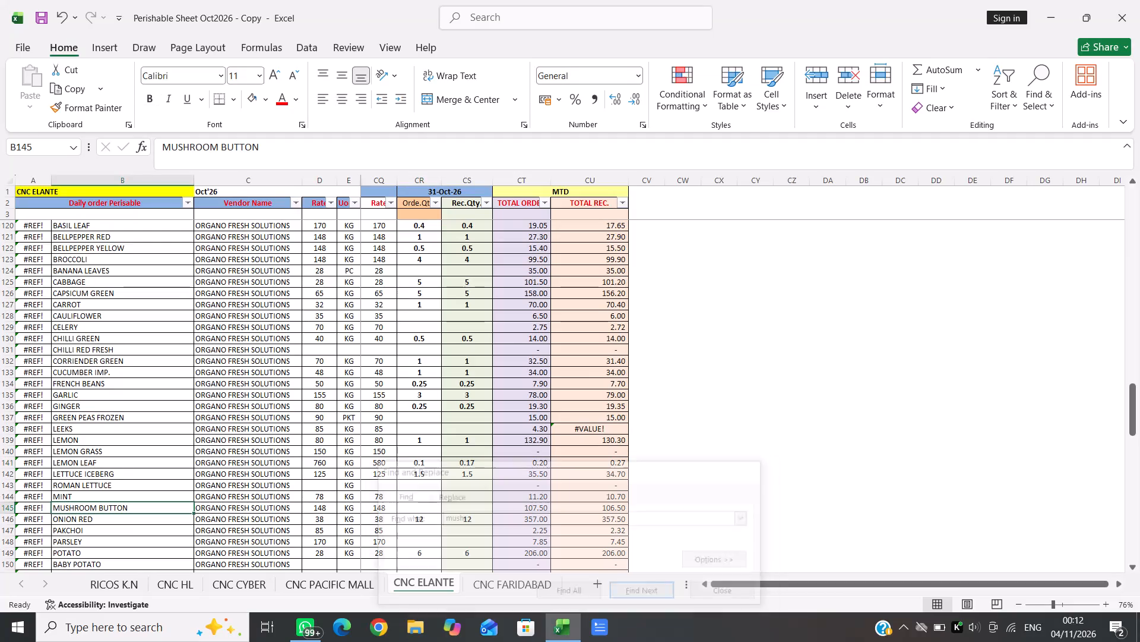
key("Right")
key("Right")
key("Right")
key("Right")
key("Right")
key("Right")
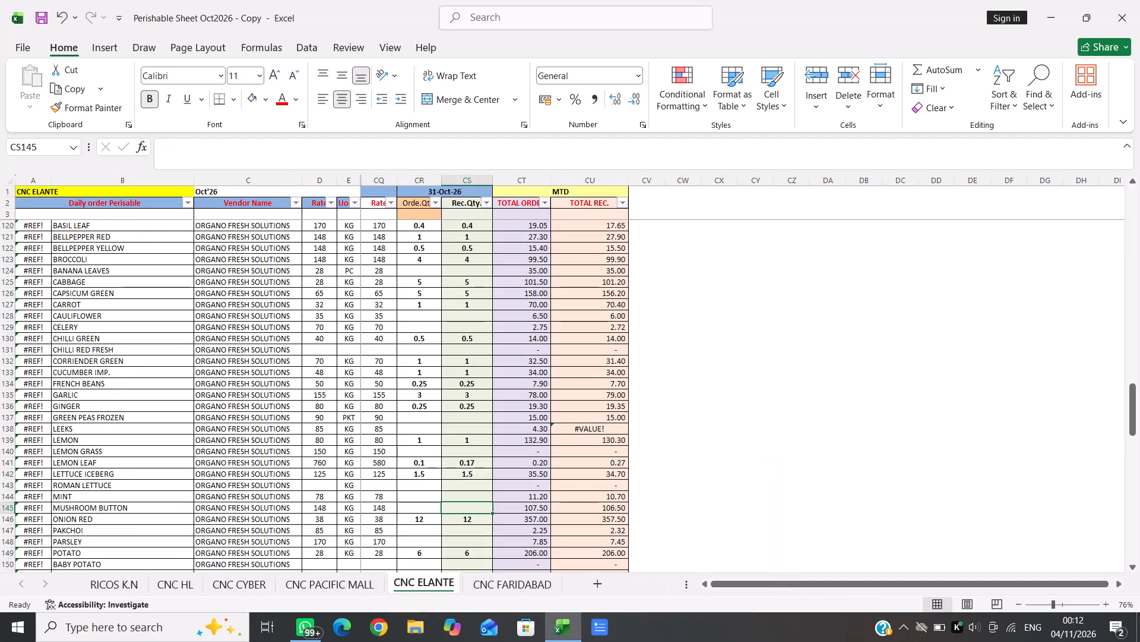
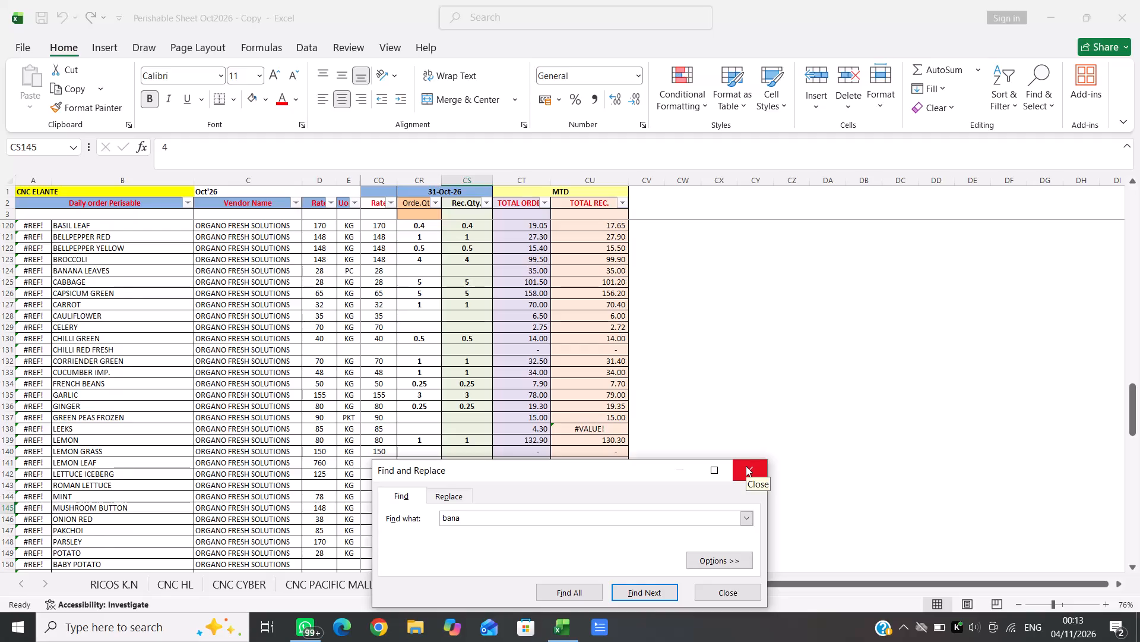
Find the BANANA LEAVES row by searching for "bana", continuing past BANANA, and go to its 31-Oct-26 order quantity cell.
key("Return")
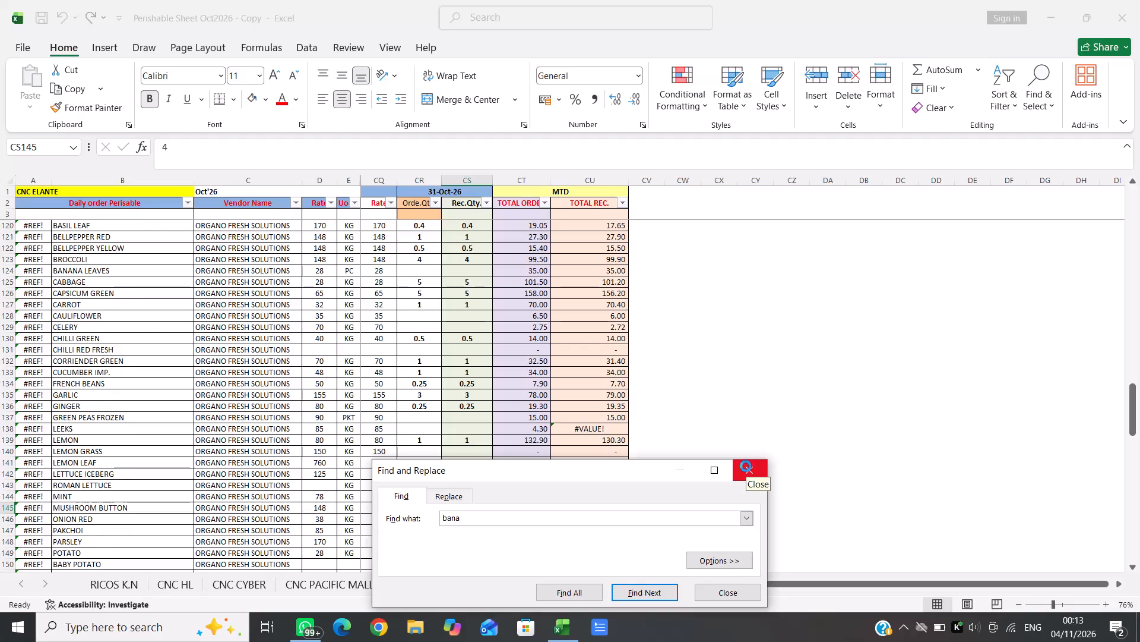
left_click(746, 466)
key("Right")
key("Right")
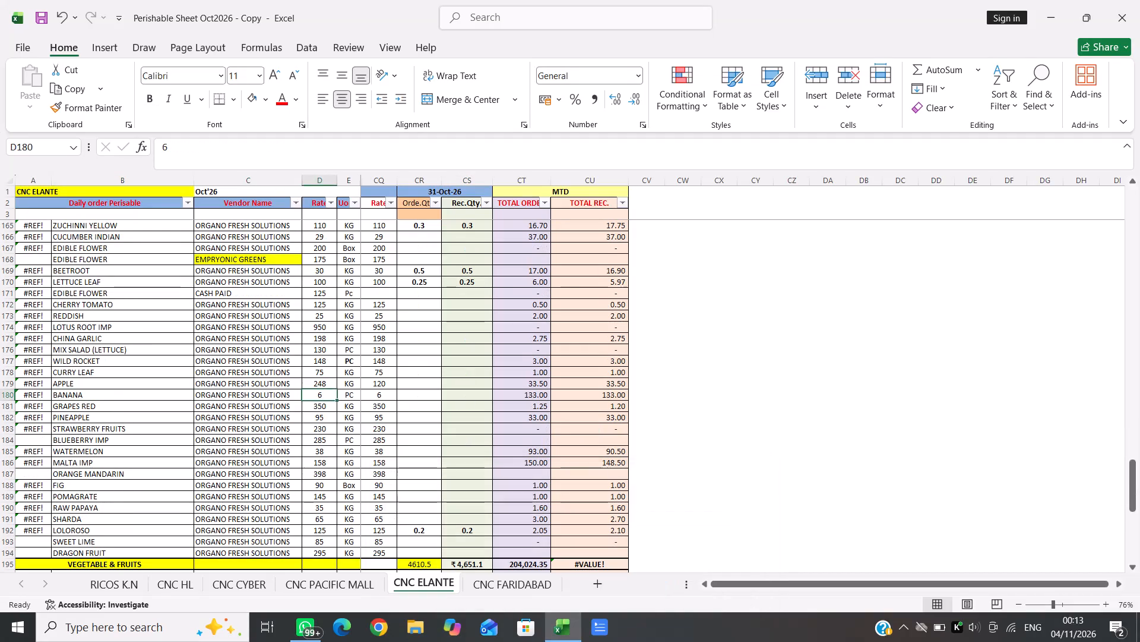
key("Right")
key("Right")
key("ctrl+f")
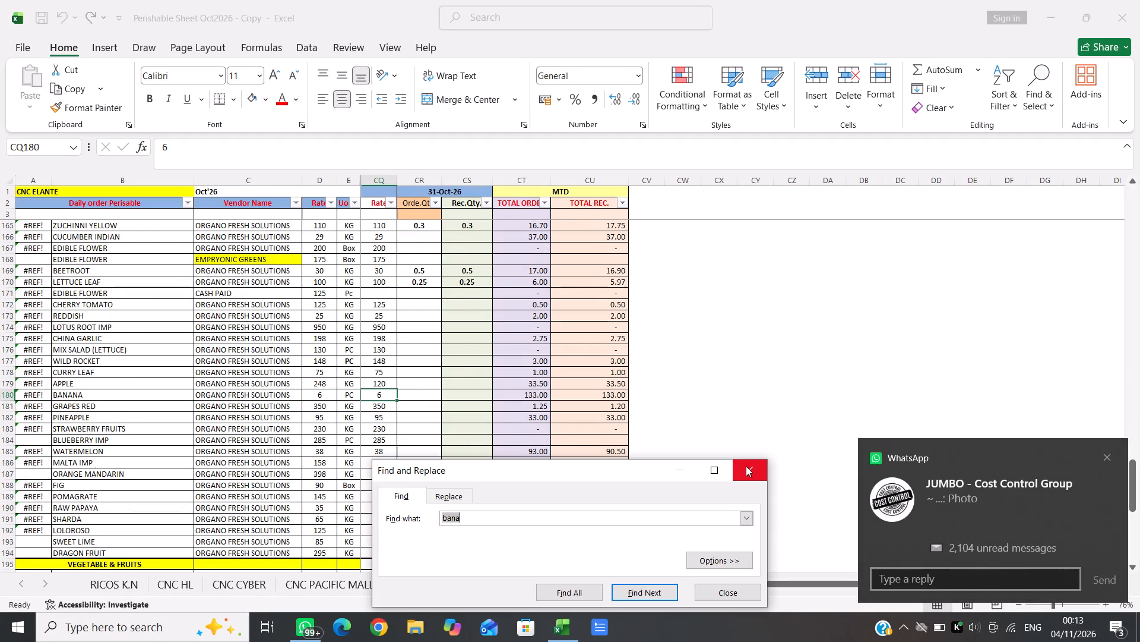
key("Return")
left_click(746, 466)
key("Right")
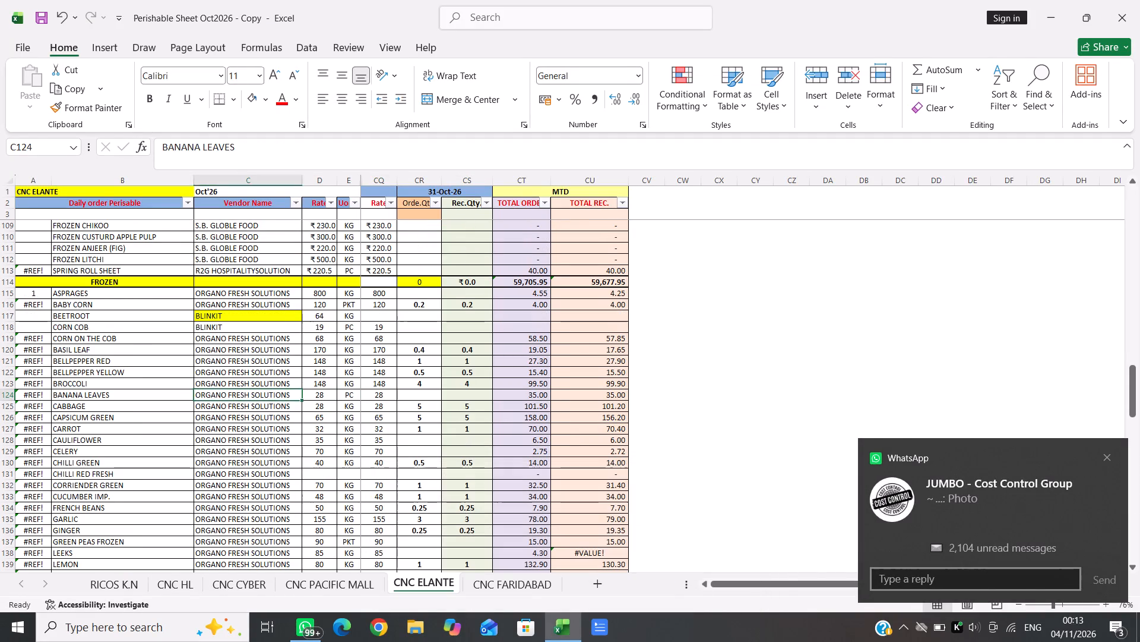
key("Right")
key("Right")
key("Right")
key("Right")
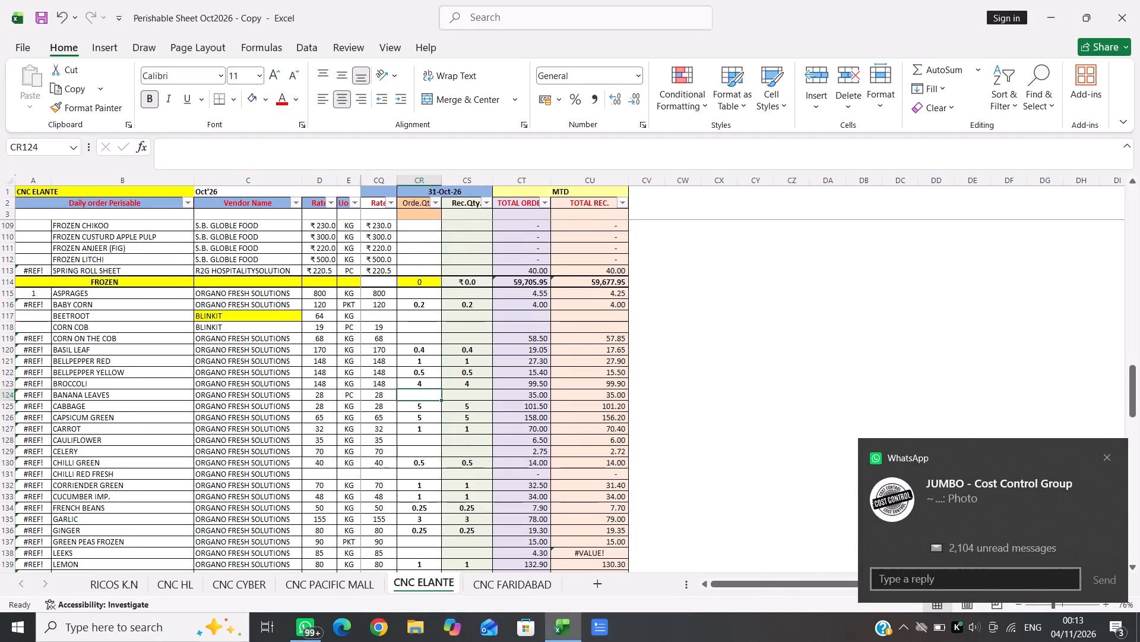
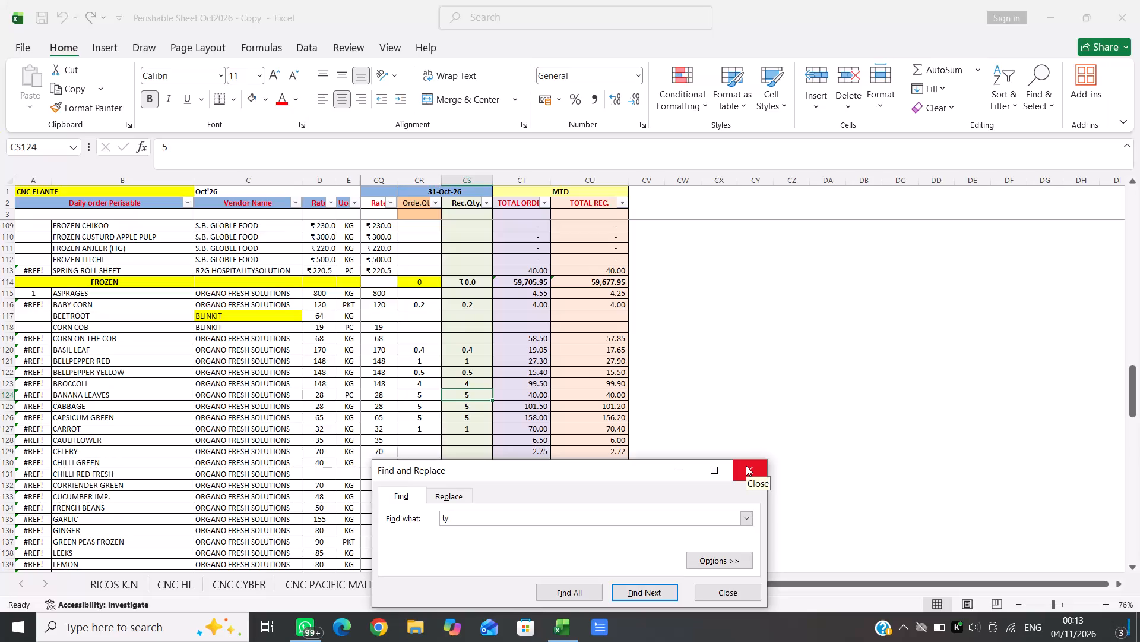
Find the THYME row by searching for "thy" and enter 0.1 as its 31-Oct-26 order quantity.
key("BackSpace")
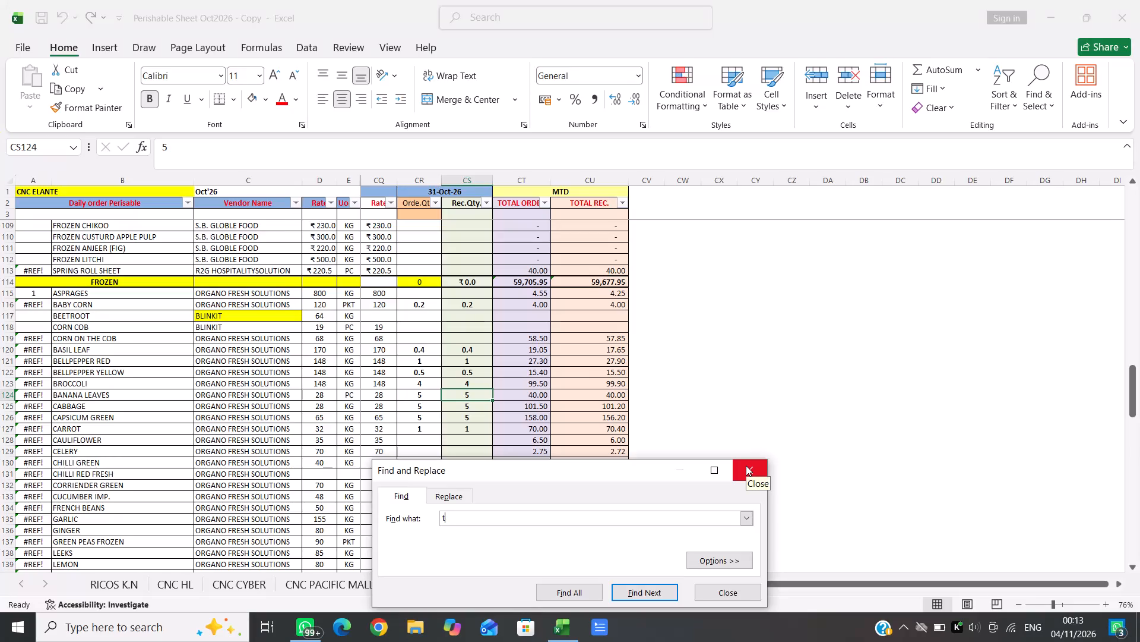
type("ht")
key("BackSpace")
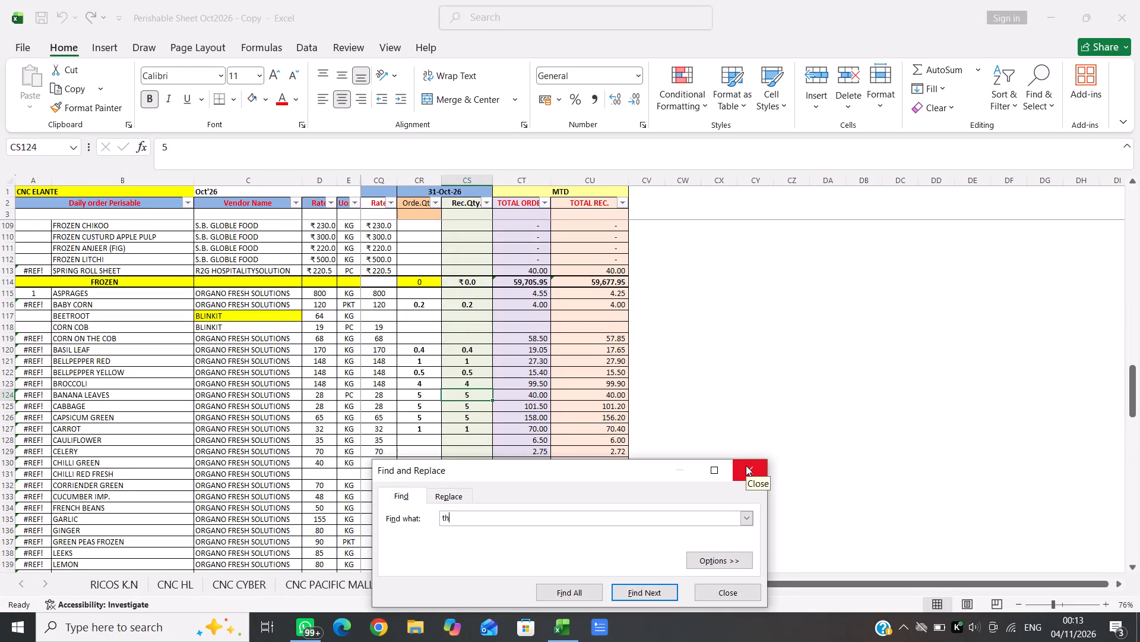
key("y")
key("Return")
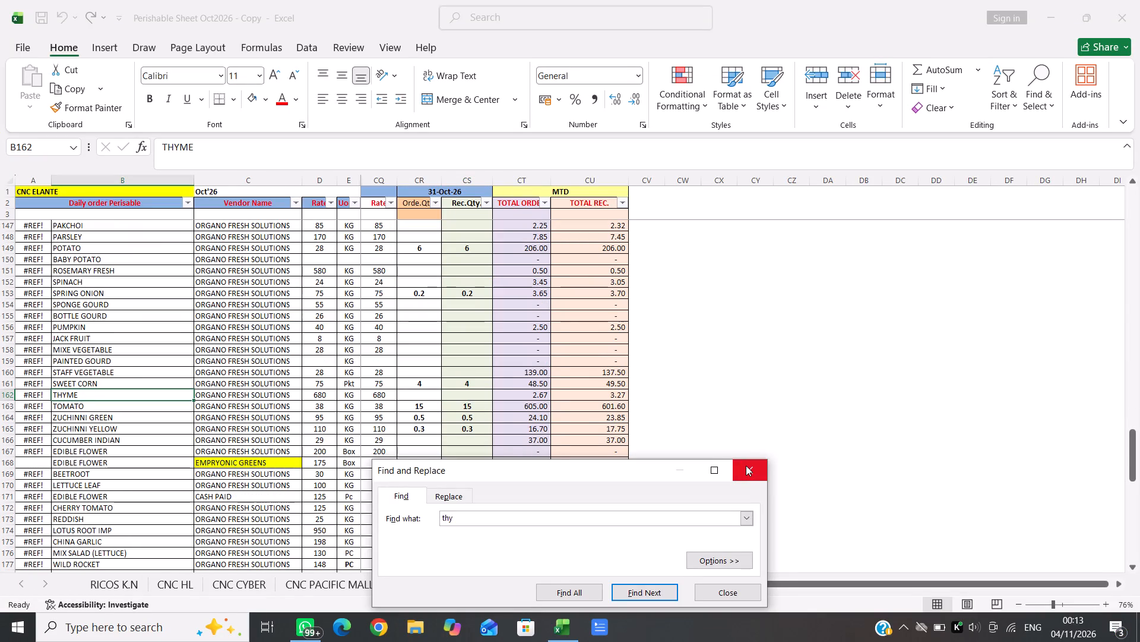
left_click(746, 465)
key("Right")
key("Right")
key("Right")
key("Right")
key("Right")
type("0.1")
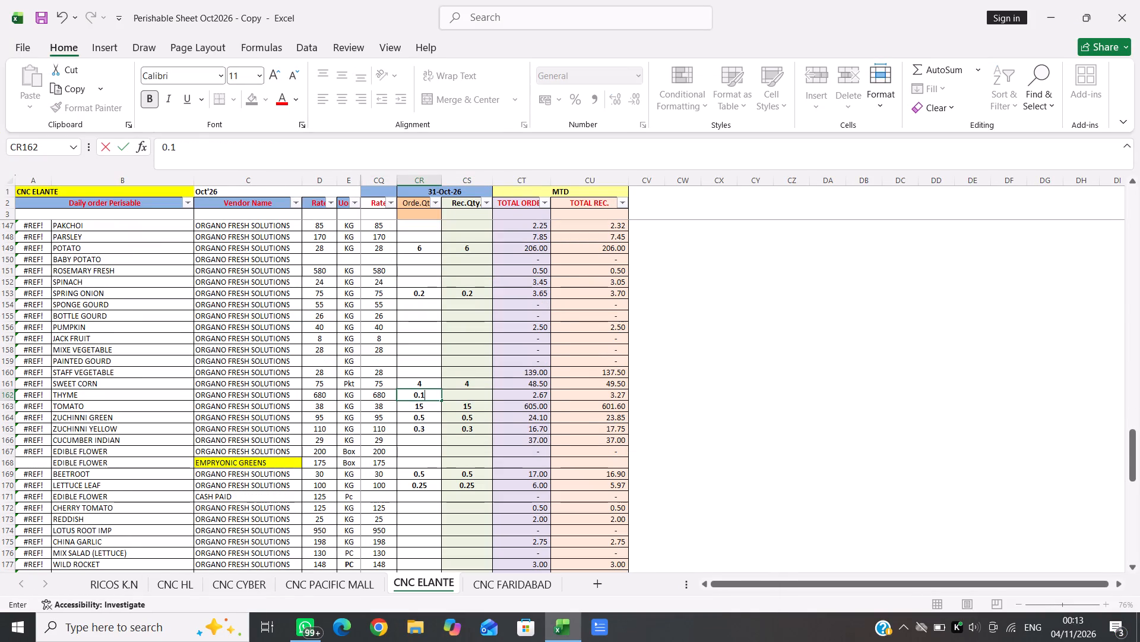
key("Right")
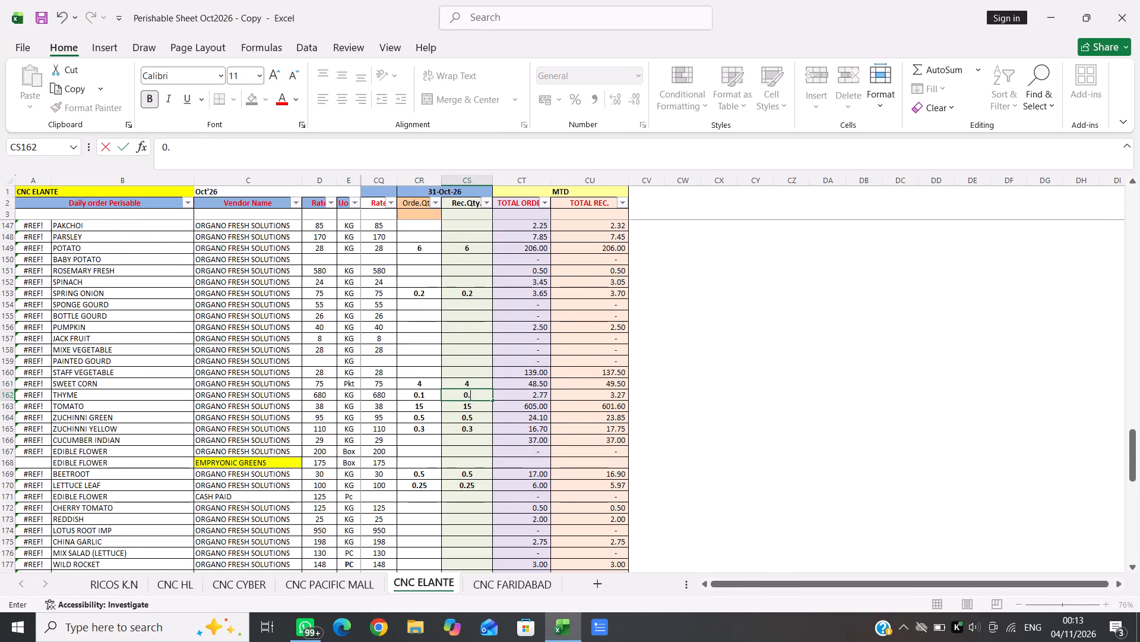
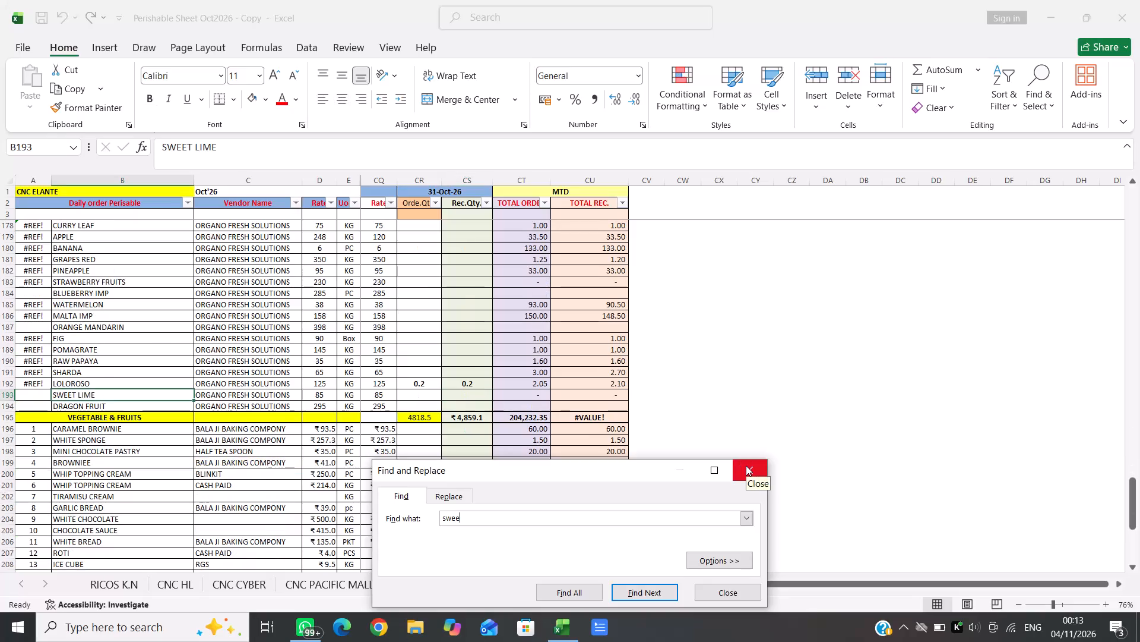
Go across the SWEET LIME row towards its 31-Oct-26 entries and repeat the search for "swee".
left_click(746, 465)
key("Right")
key("Right")
key("Right")
key("Right")
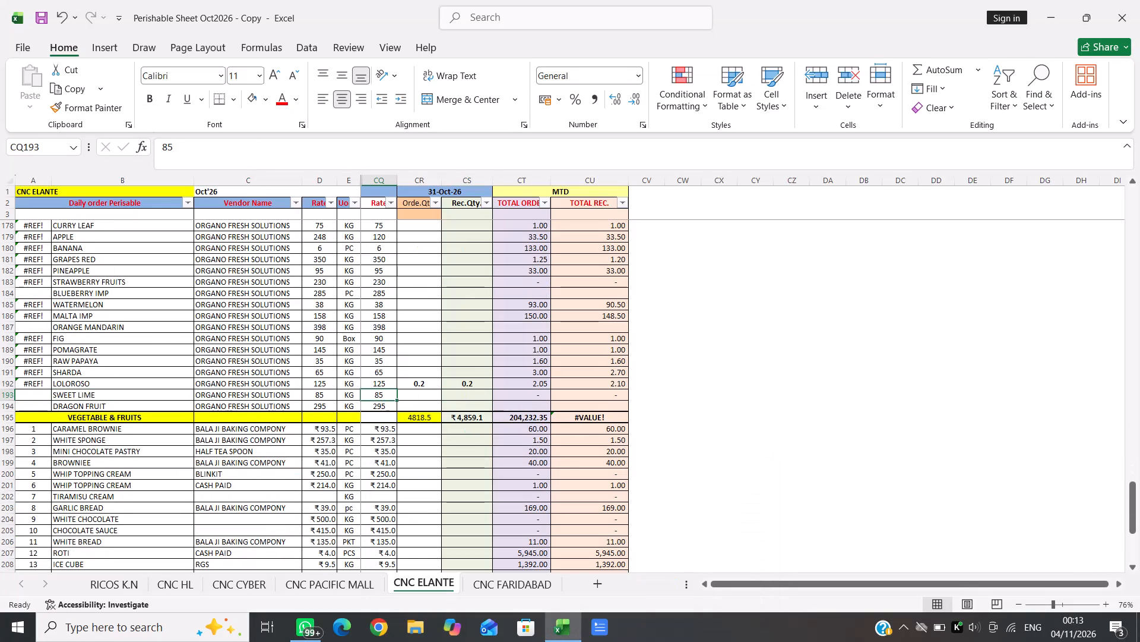
key("ctrl+f")
key("Return")
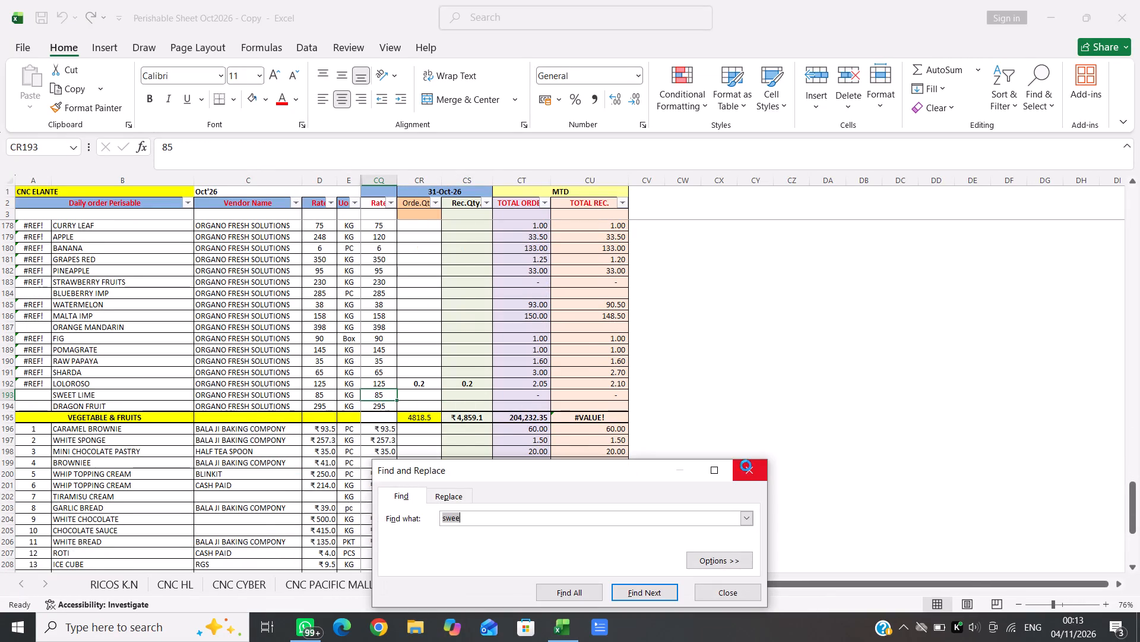
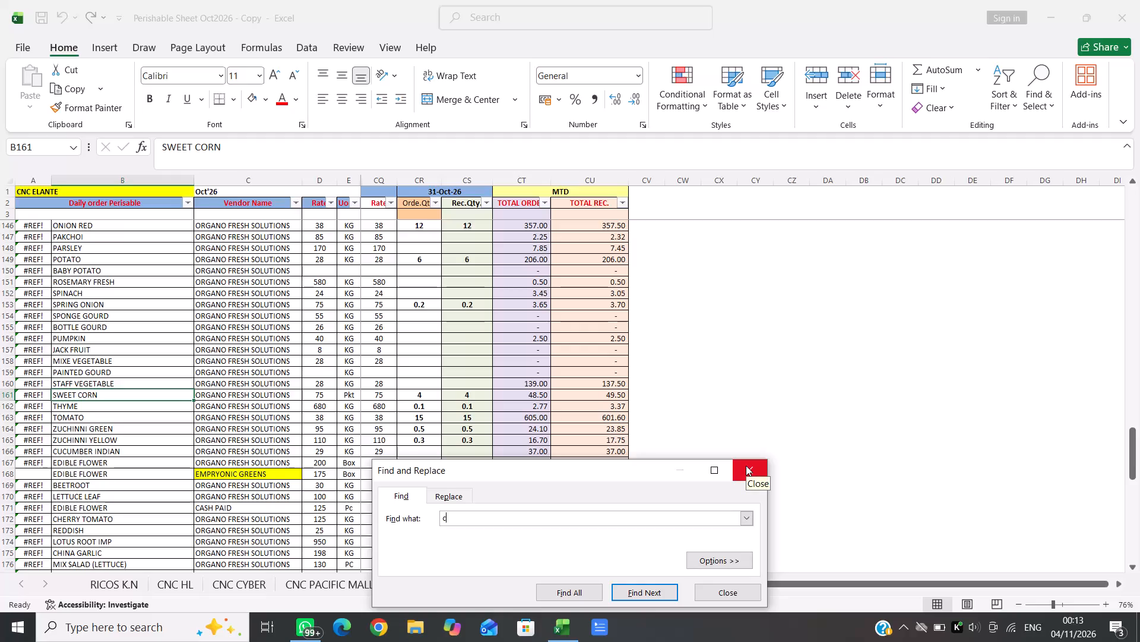
Find the CORN ON THE COB row by searching for "cob" and enter order quantity 4 and received quantity 4 for 31-Oct-26.
key("Return")
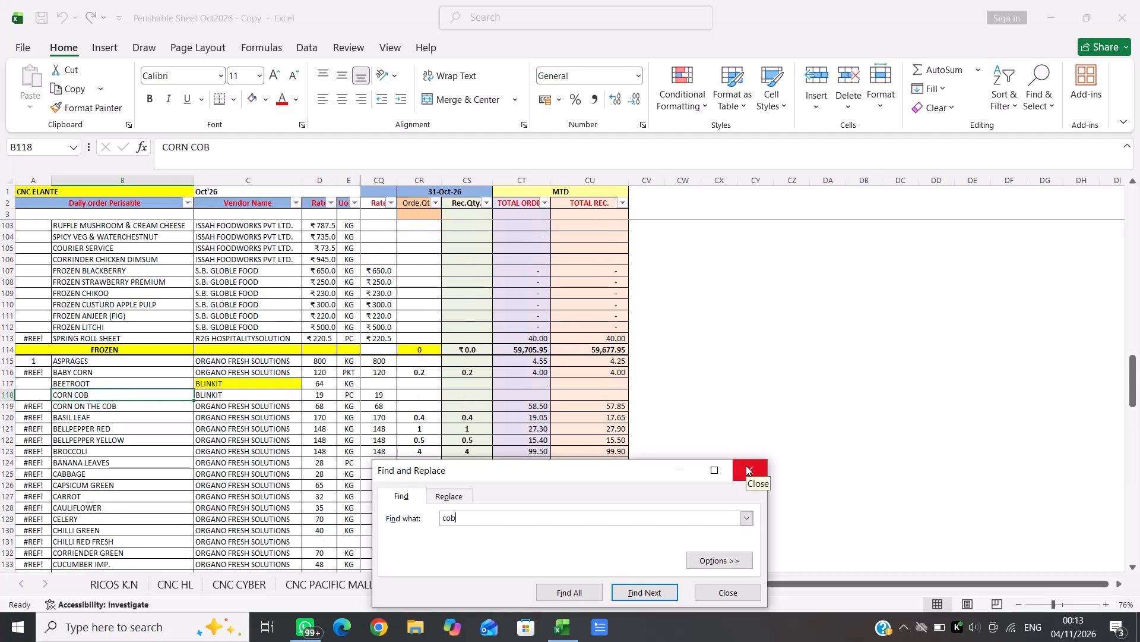
left_click(746, 465)
key("Down")
key("Right")
key("Right")
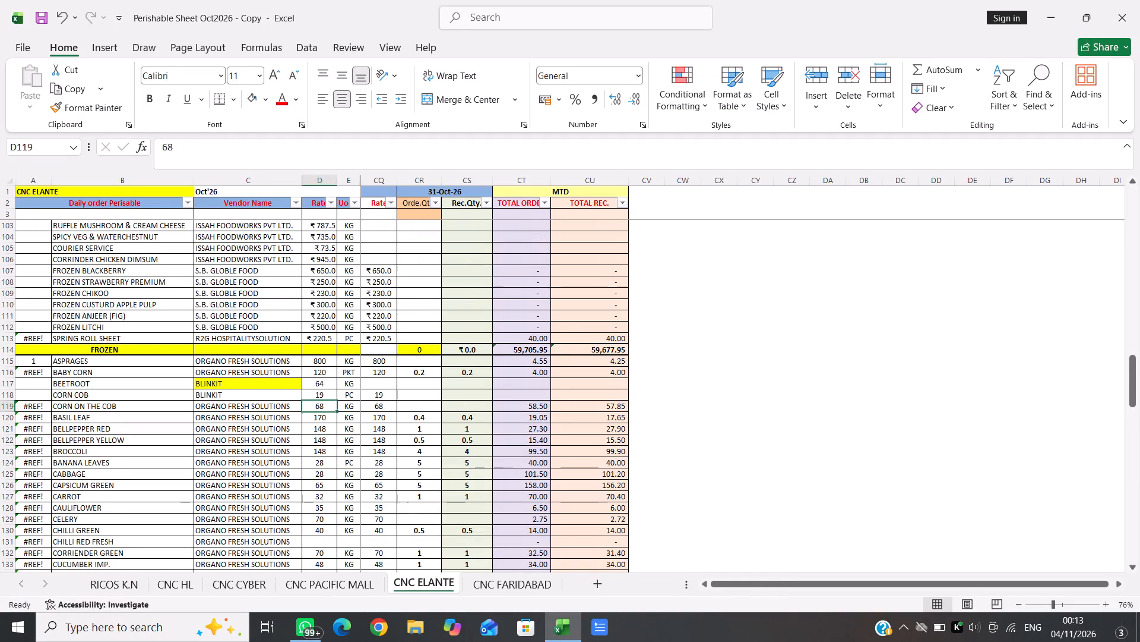
key("Right")
key("Right")
key("Right")
key("4")
key("Right")
key("4")
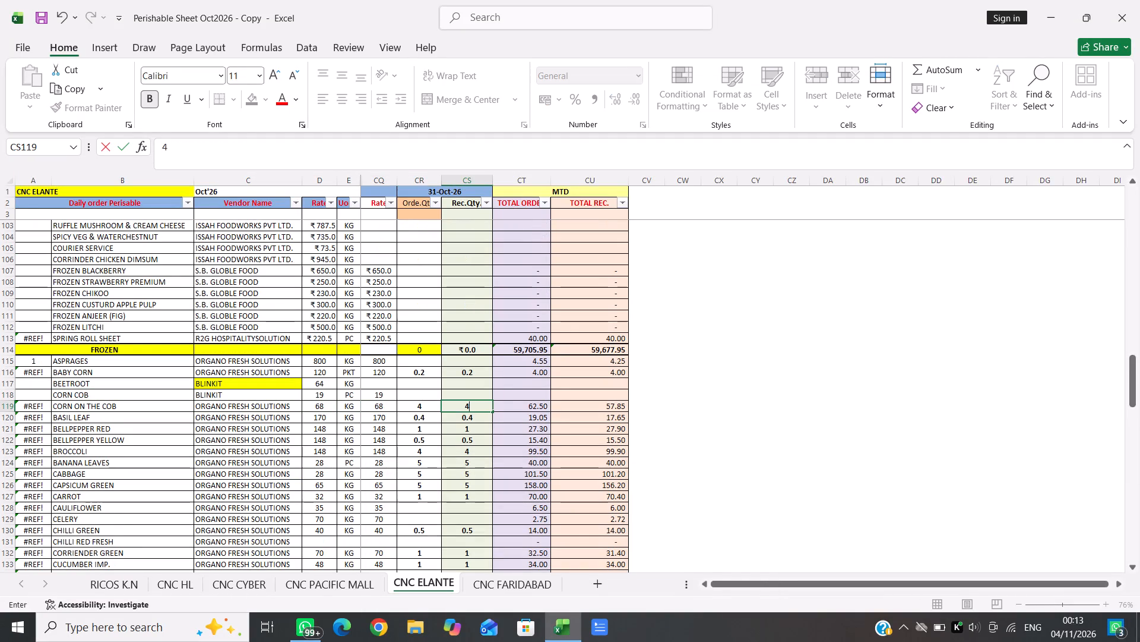
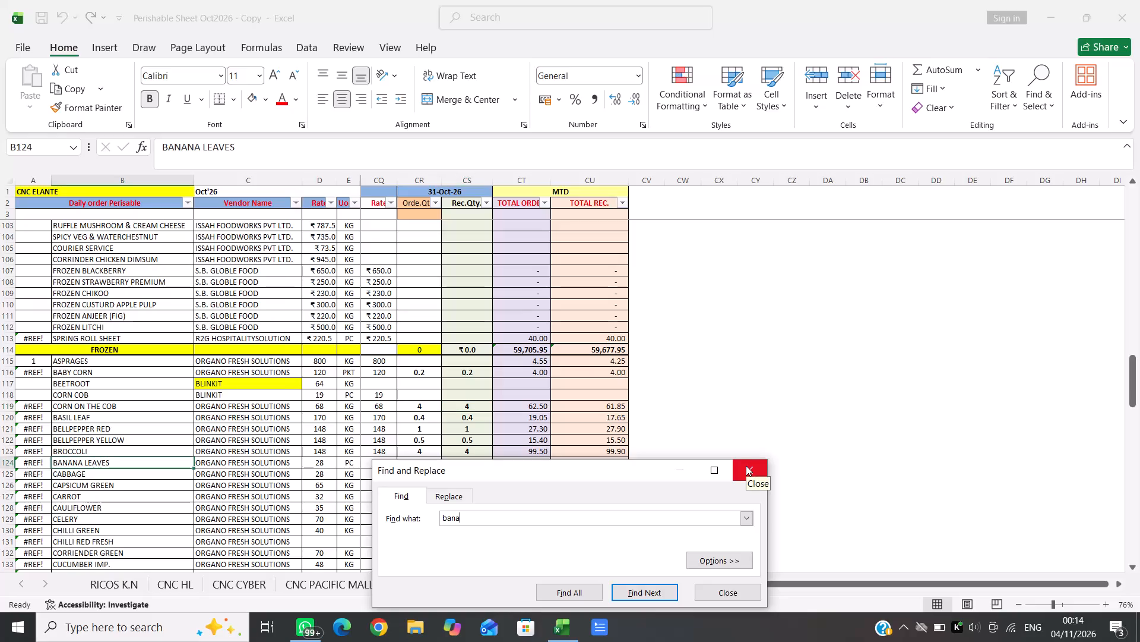
Find the BANANA row by searching for "bana" and enter order quantity 4 for 31-Oct-26.
key("Return")
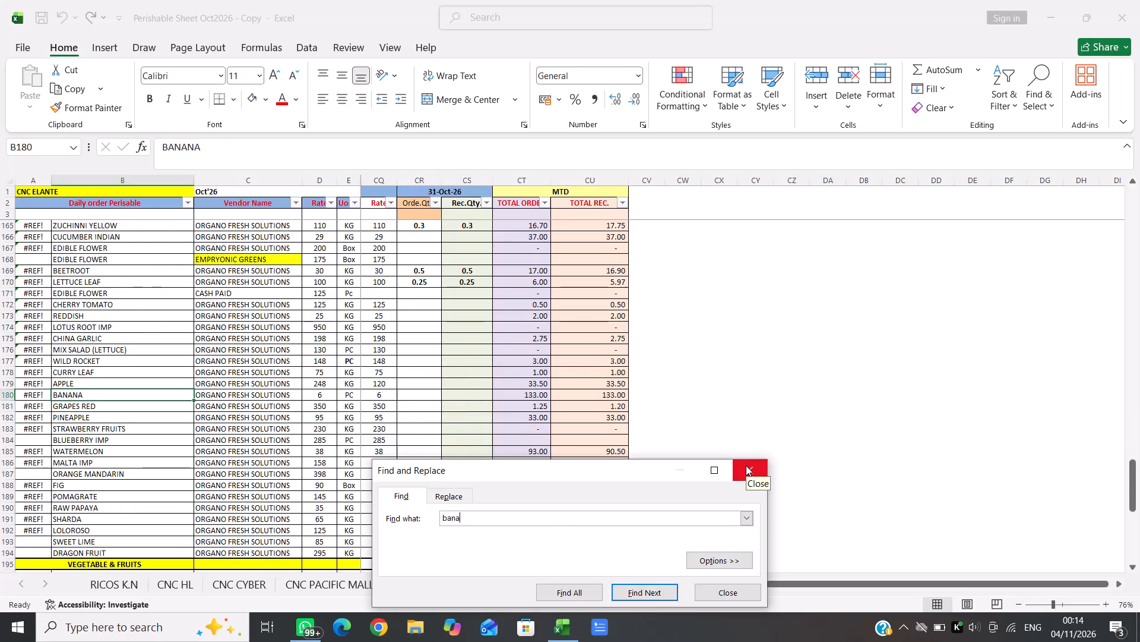
left_click(746, 465)
key("Right")
key("Right")
key("Right")
key("Right")
key("Right")
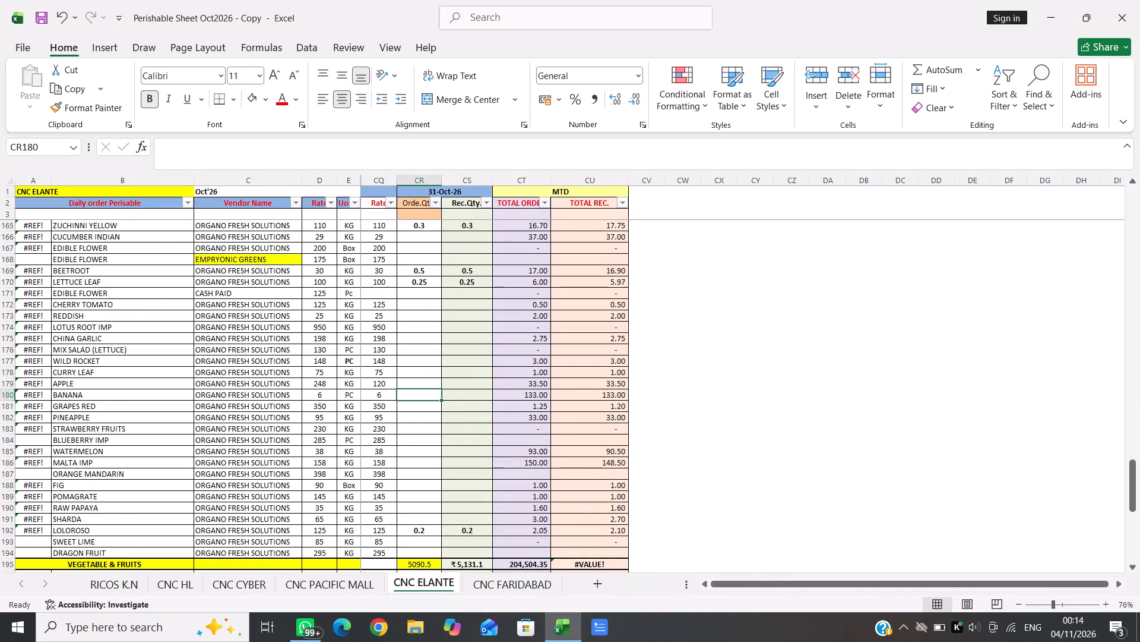
key("4")
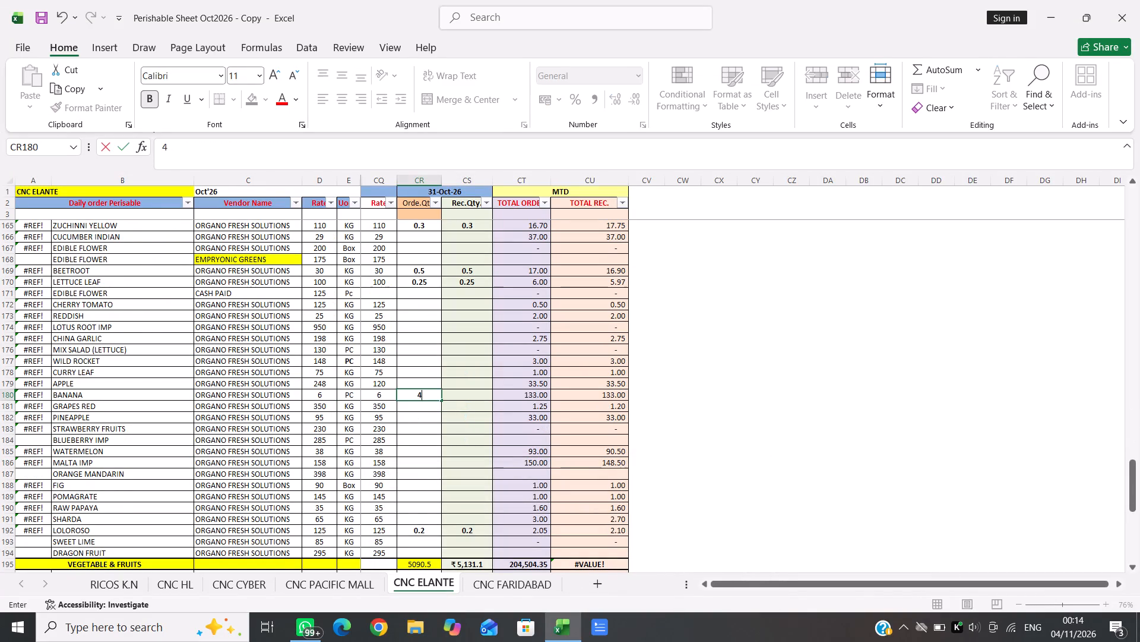
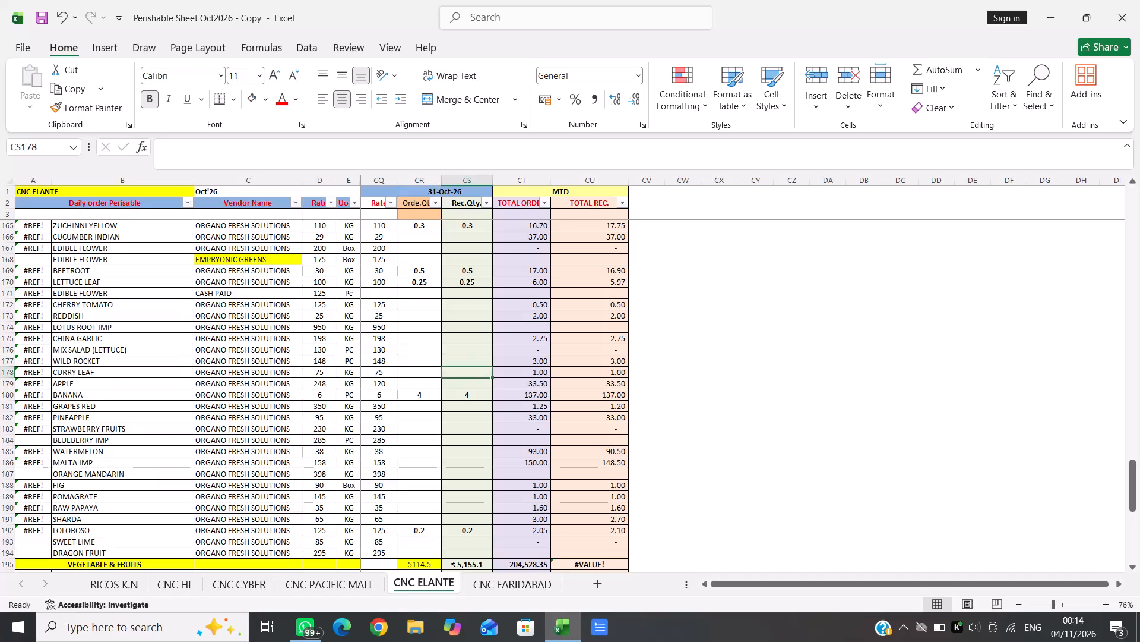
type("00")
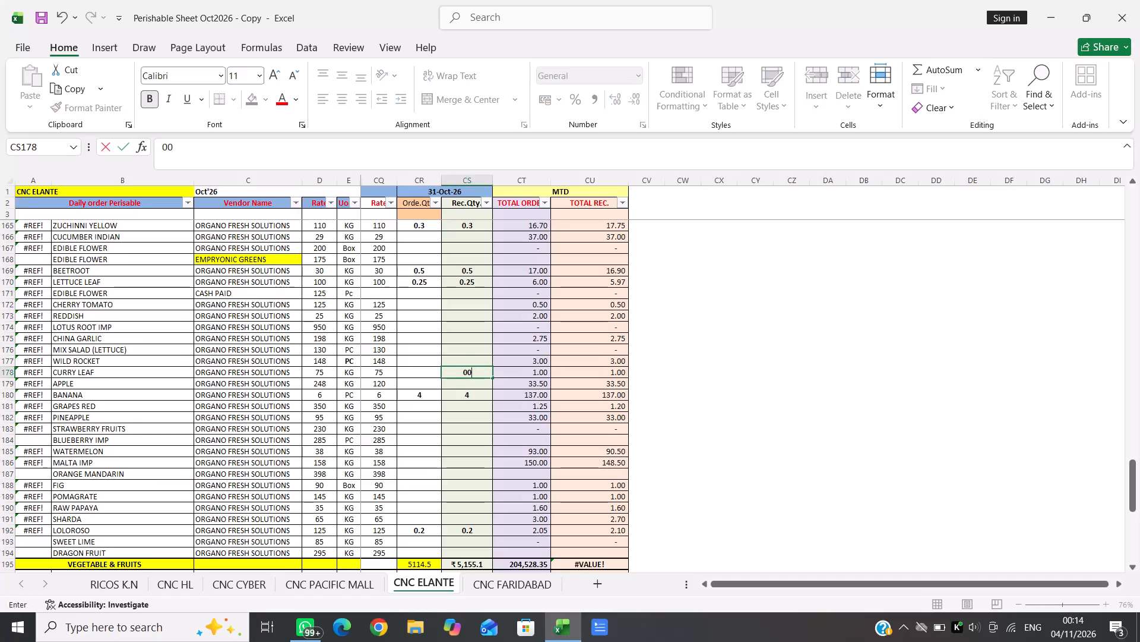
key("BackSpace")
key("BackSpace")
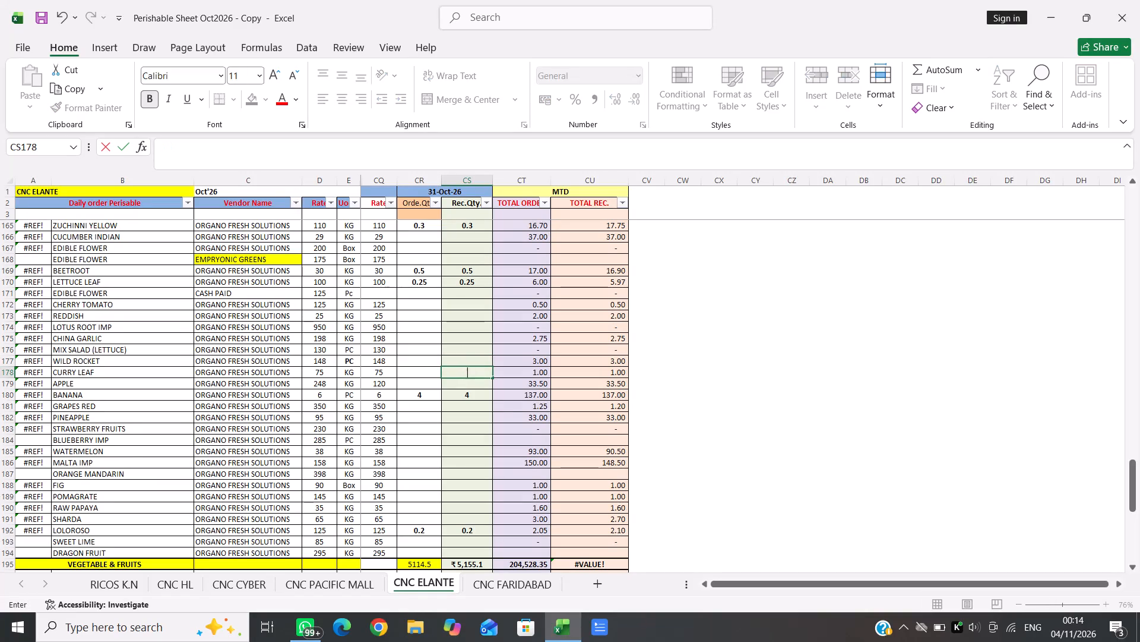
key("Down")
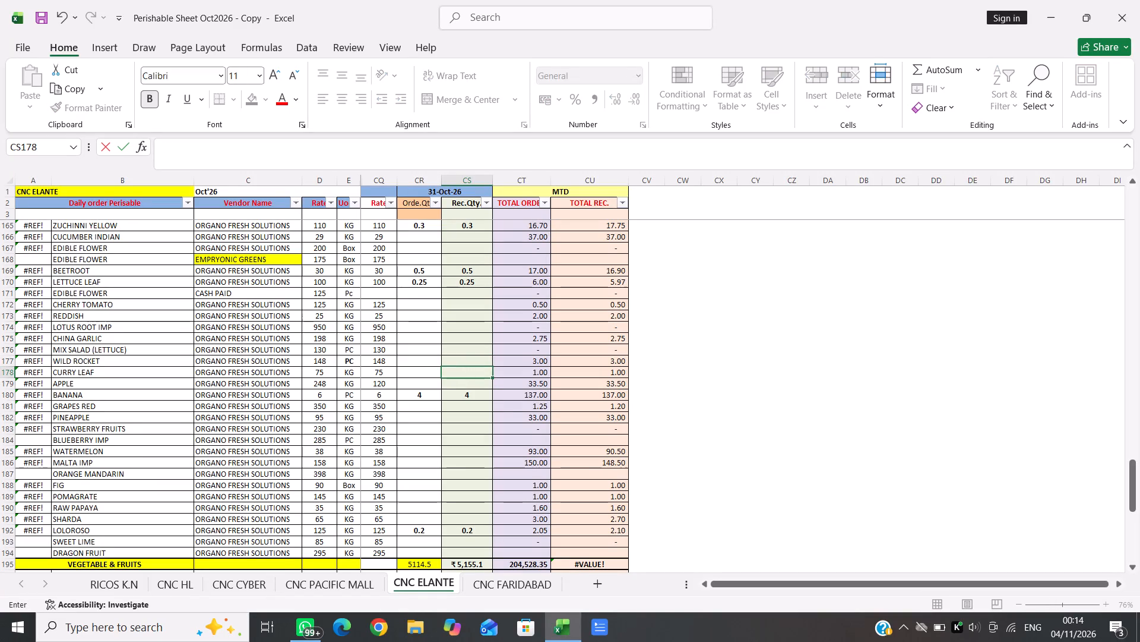
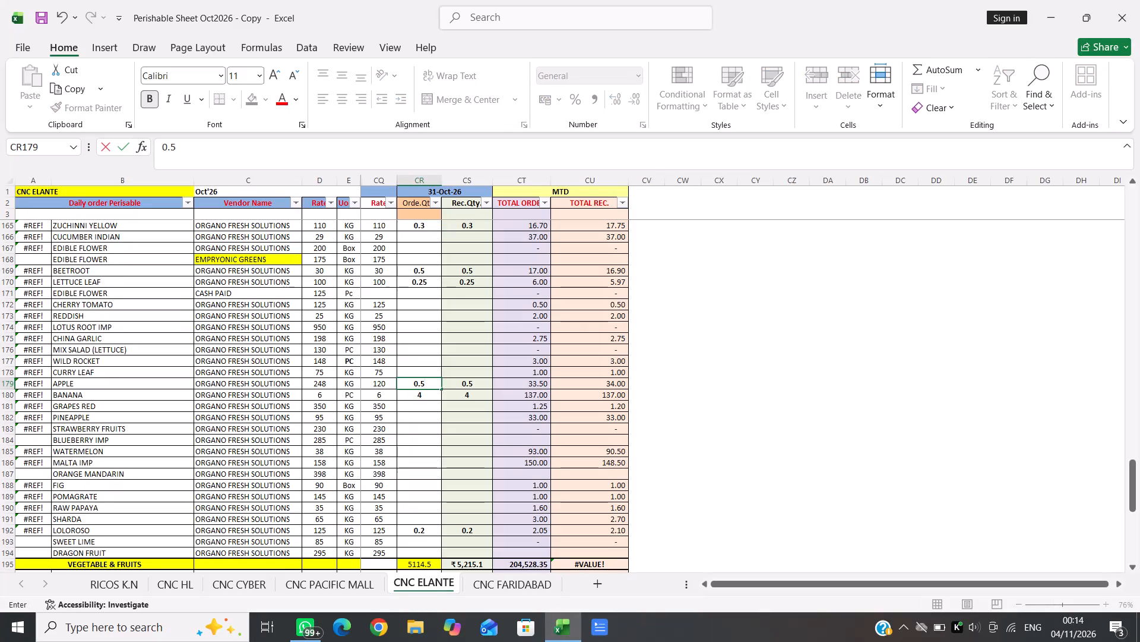
Enter 0.5 as the 31-Oct-26 order quantity for APPLE in the CNC ELANTE sheet.
key("Left")
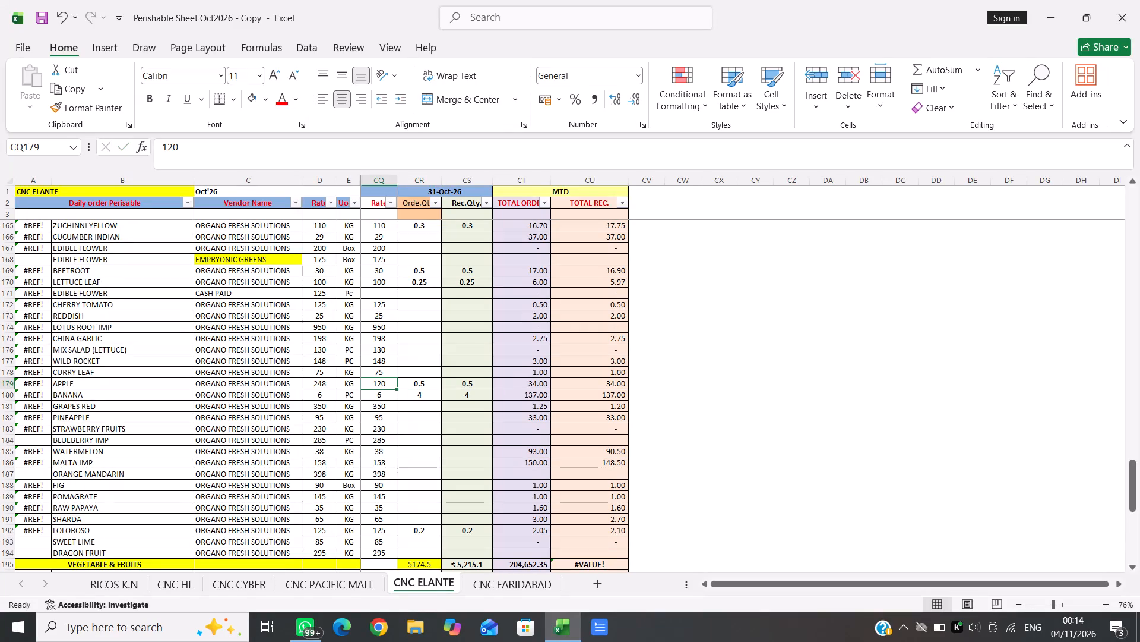
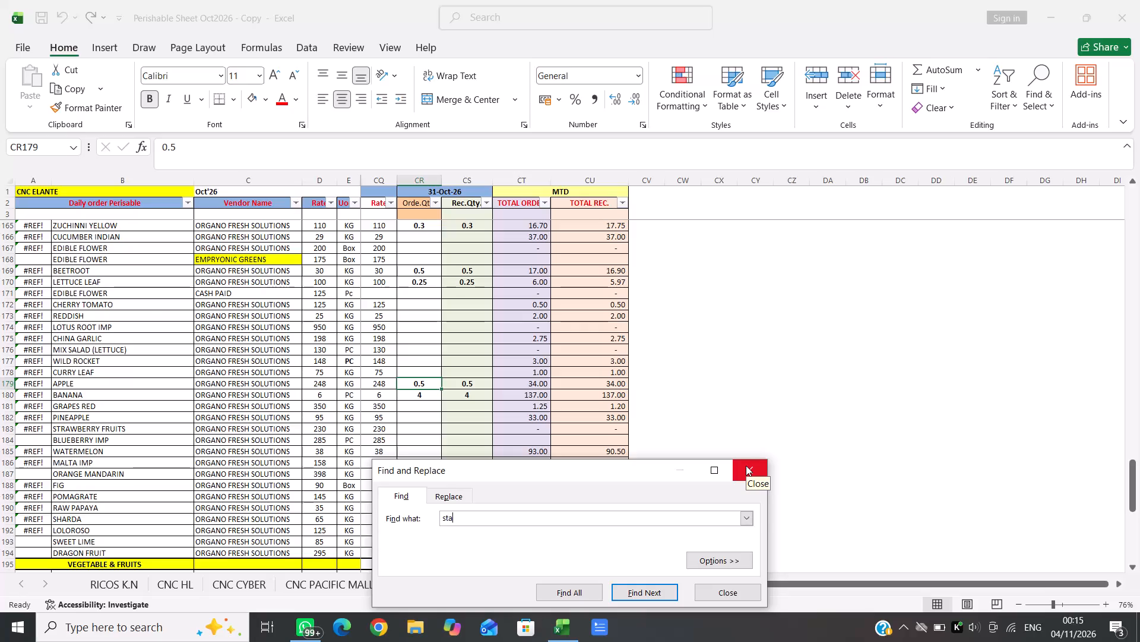
Search for staff to locate the STAFF VEGETABLE row and move along it towards the 31-Oct-26 order quantity.
key("Return")
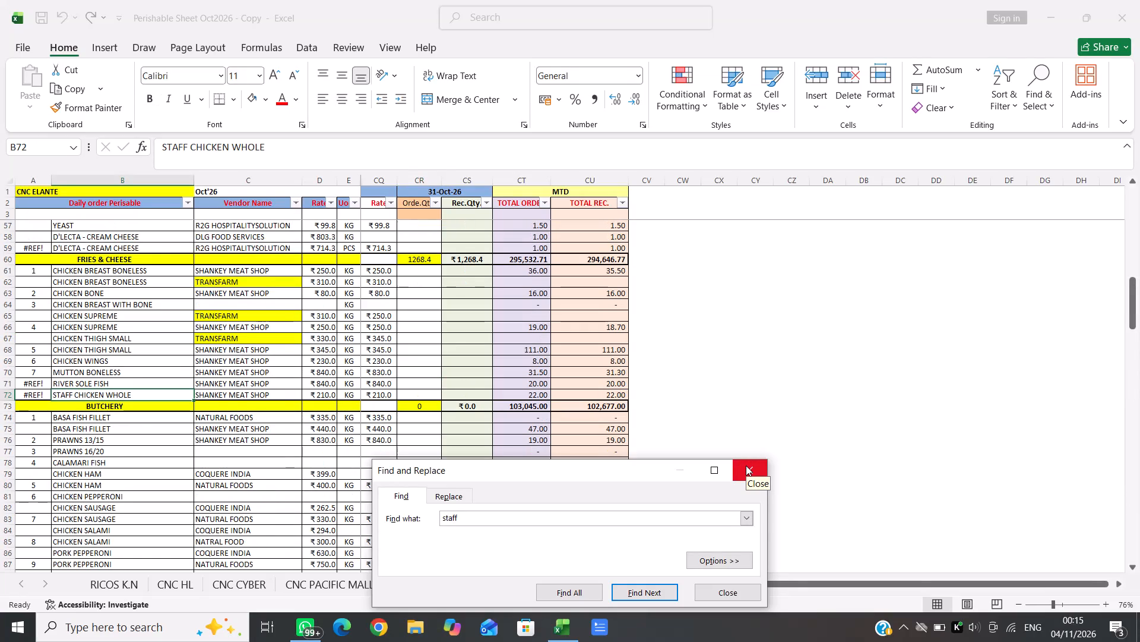
key("Return")
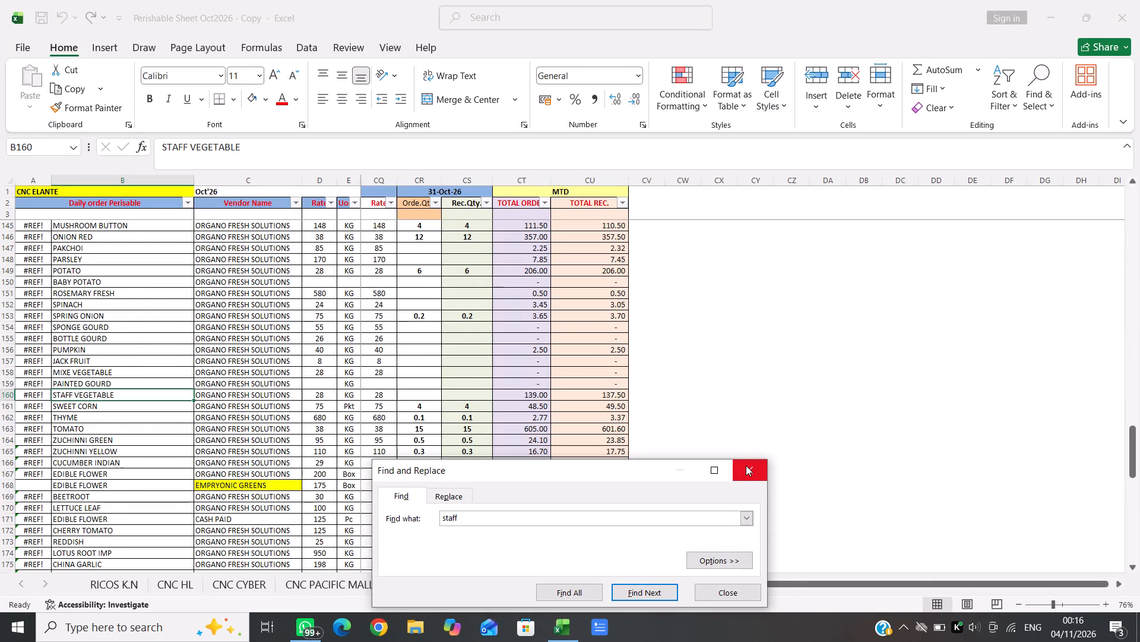
left_click(746, 465)
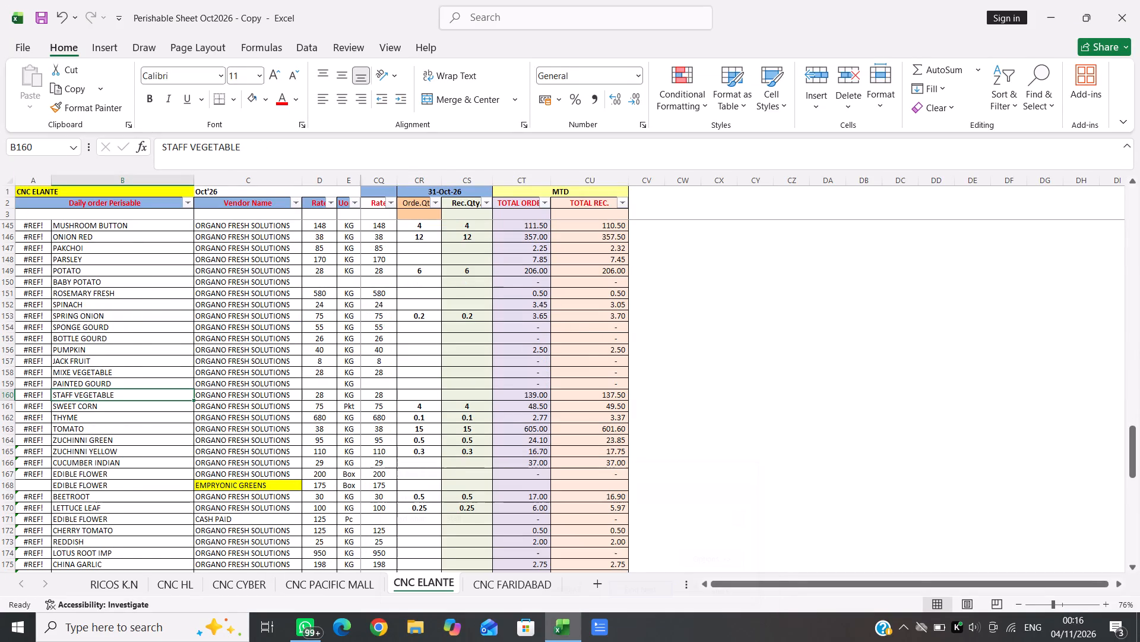
key("Right")
key("Right")
key("Right")
key("Right")
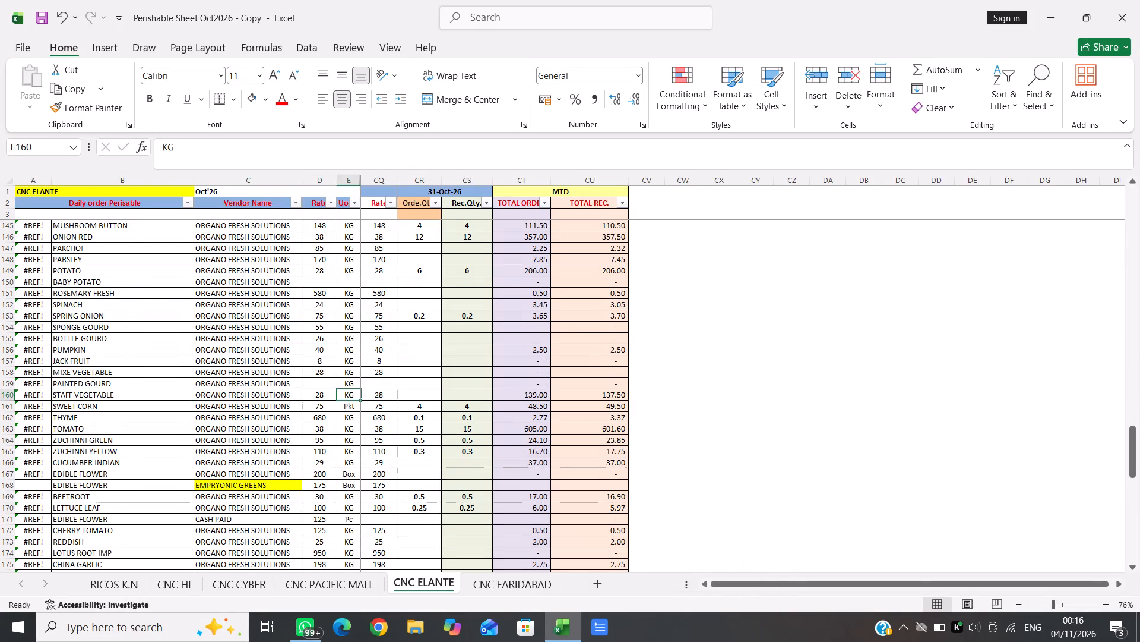
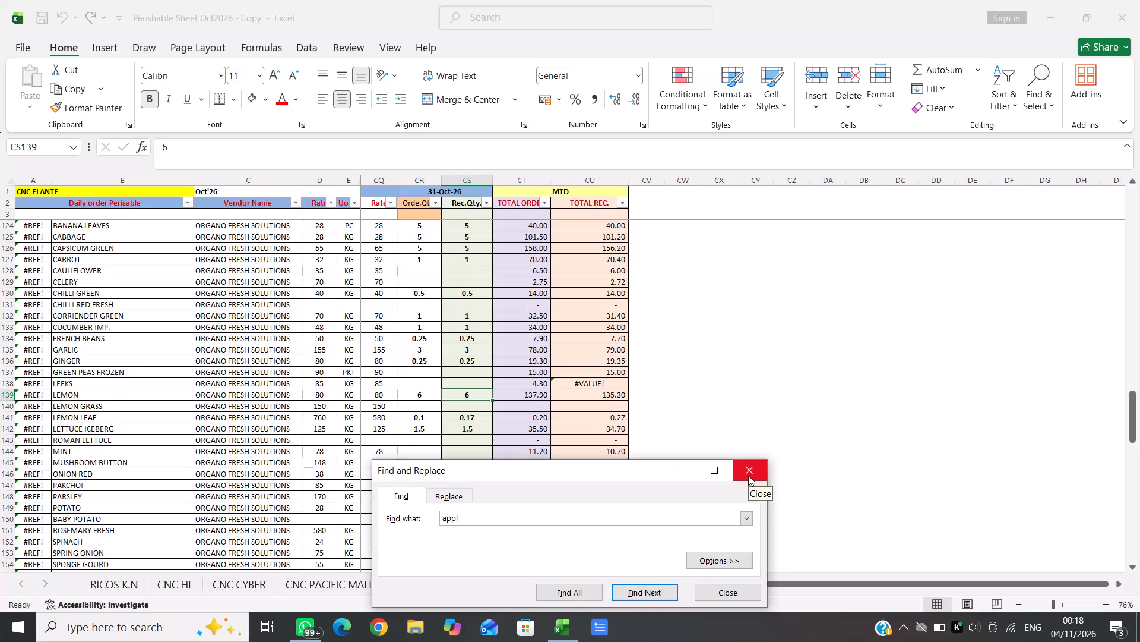
Find the APPLE row and set its 31-Oct-26 order quantity to 4 and received quantity to 3.5.
key("Return")
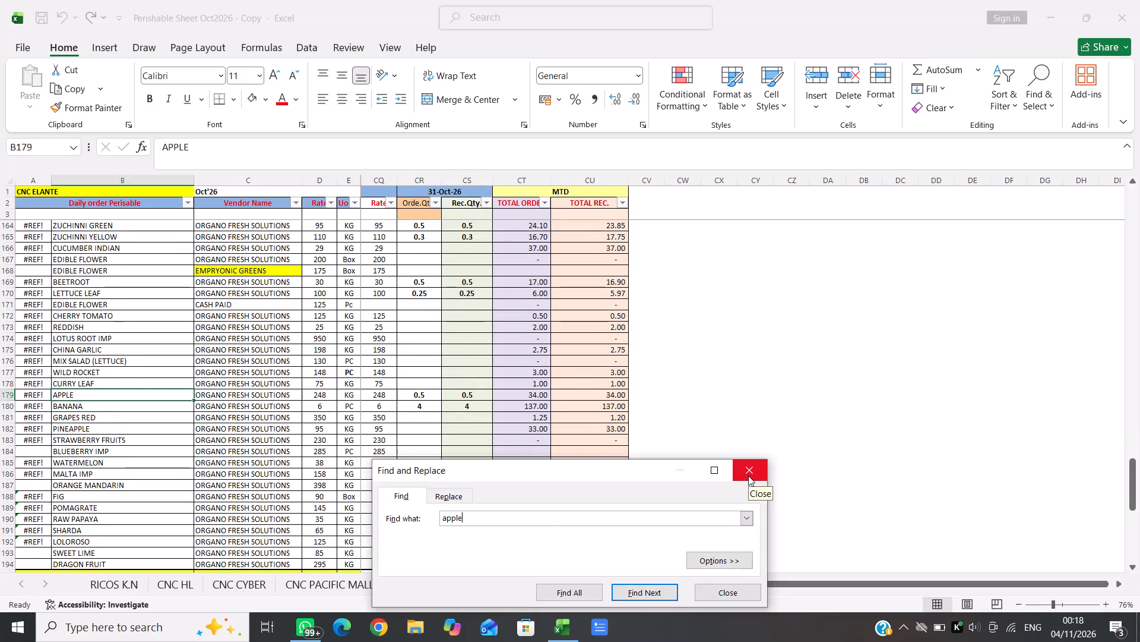
left_click(748, 476)
key("Right")
key("Right")
key("Right")
key("Right")
key("Right")
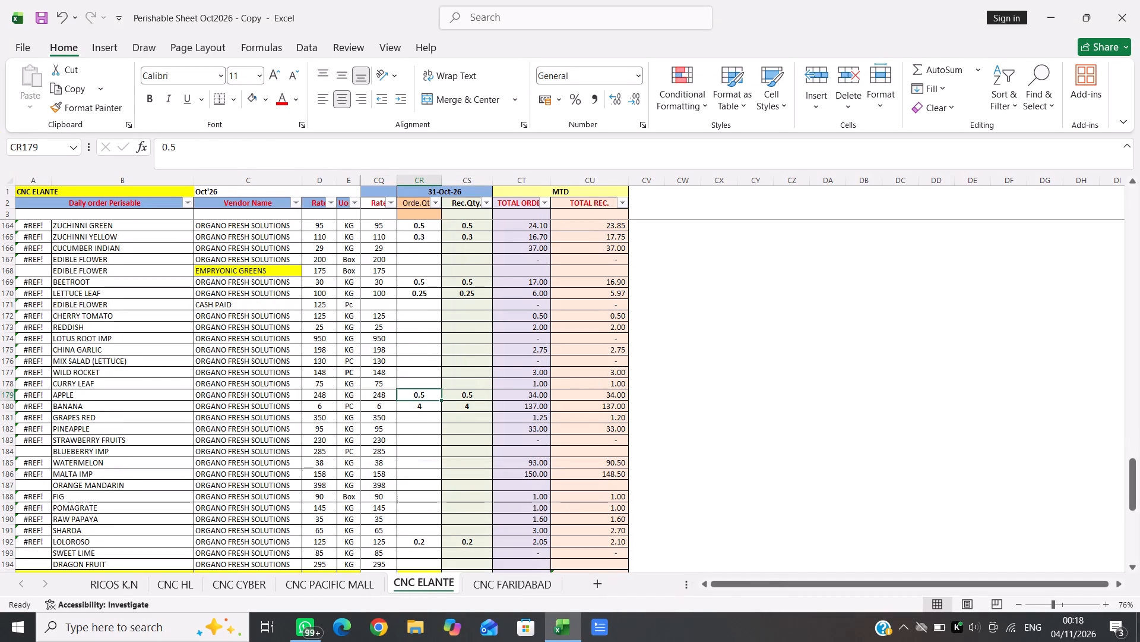
type("3.5")
key("Right")
type("3.5")
key("Left")
key("4")
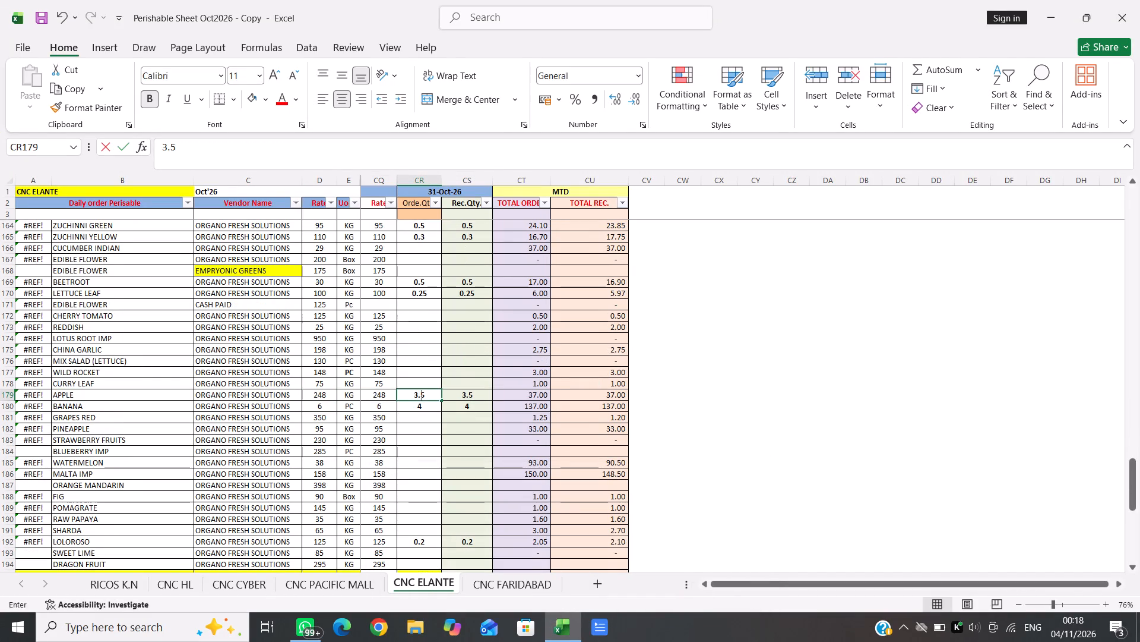
key("Right")
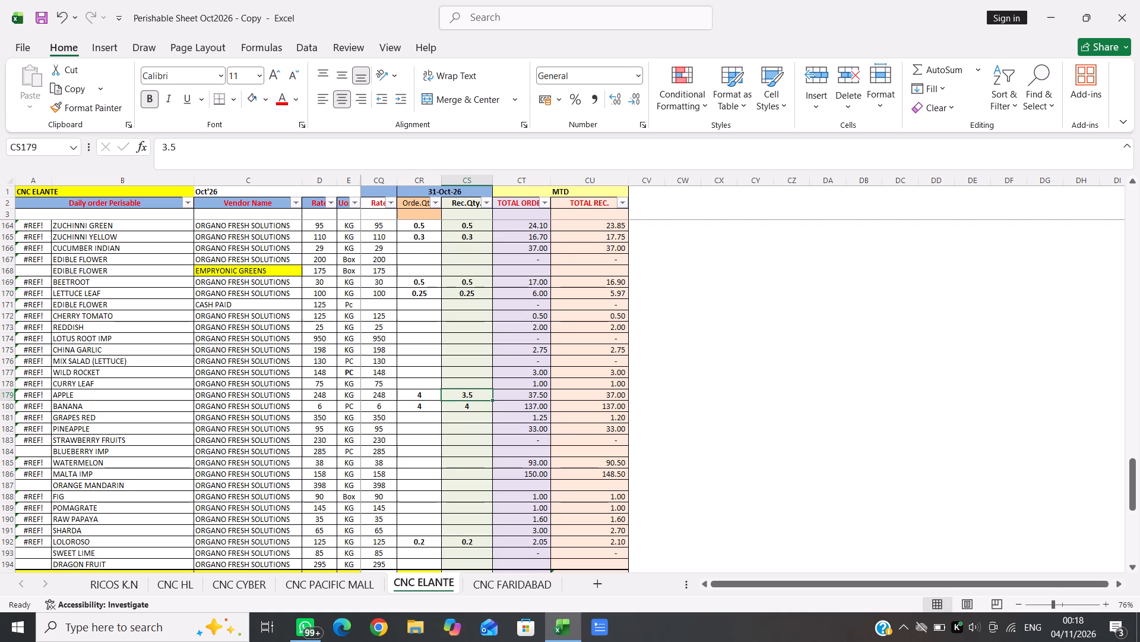
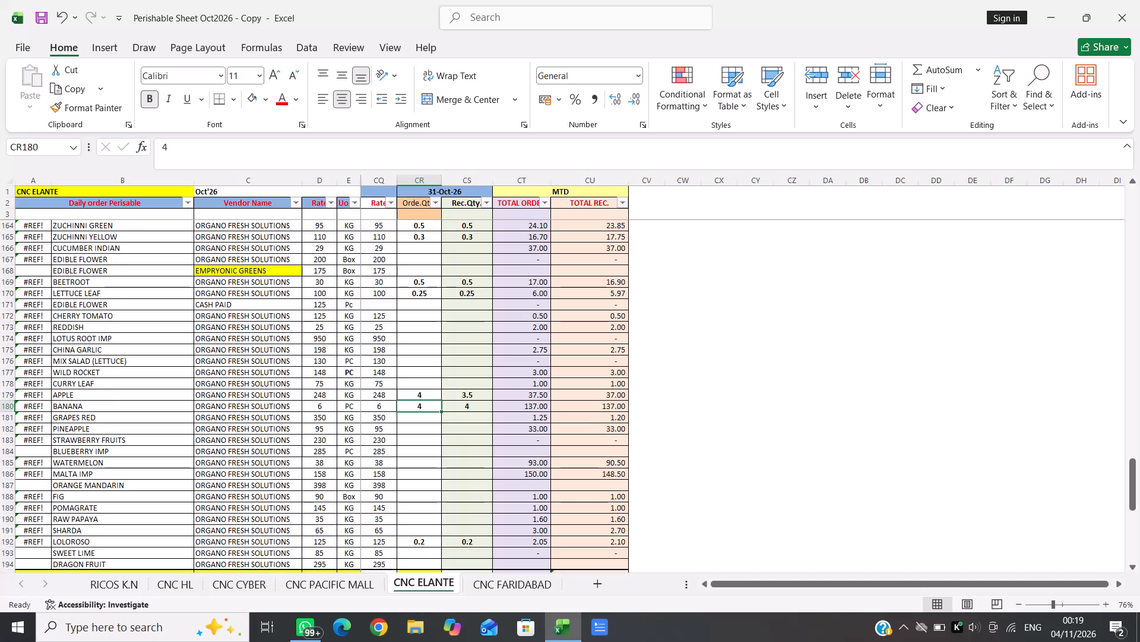
Select the APPLE row's order quantity cell under 31-Oct-26 in the CNC ELANTE sheet.
left_click(421, 395)
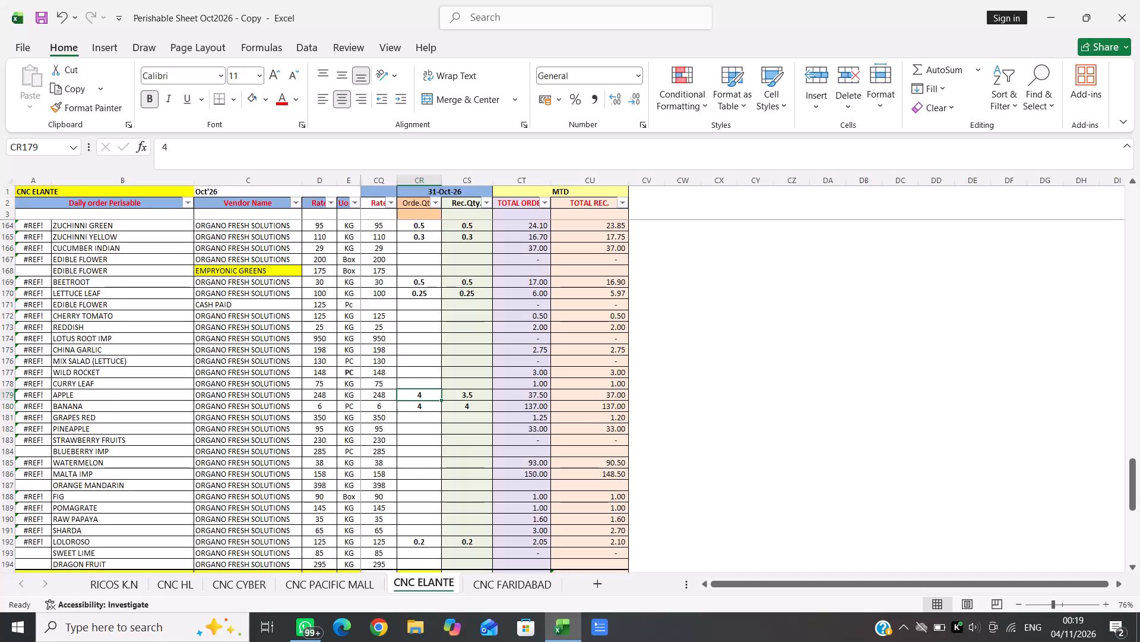
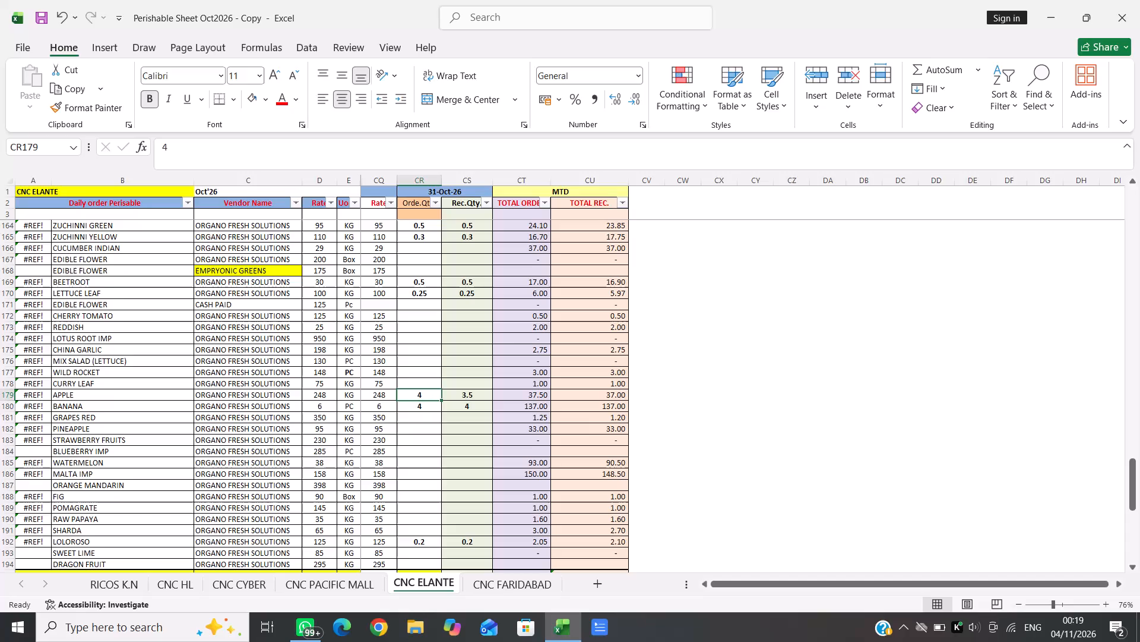
Undo the last change to the APPLE row's order quantity under 31-Oct-26 in the CNC ELANTE sheet.
key("ctrl+z")
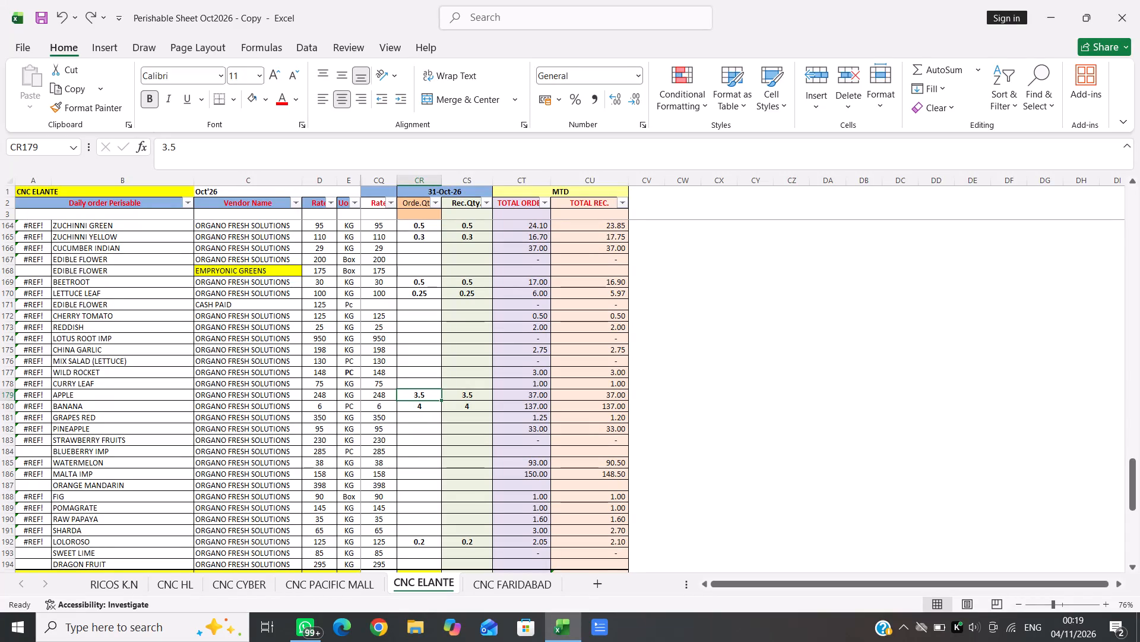
Search the CNC ELANTE sheet for "lemo" and select the LEMON row's order quantity cell under 31-Oct-26.
key("ctrl+f")
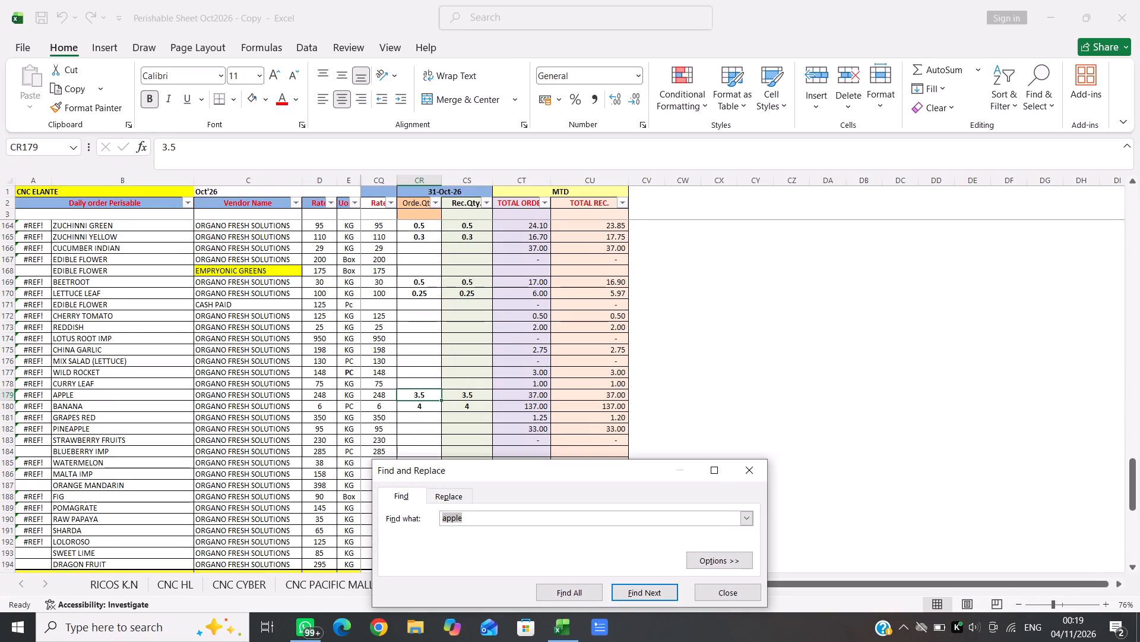
key("BackSpace")
key("BackSpace")
type("lemo")
key("Return")
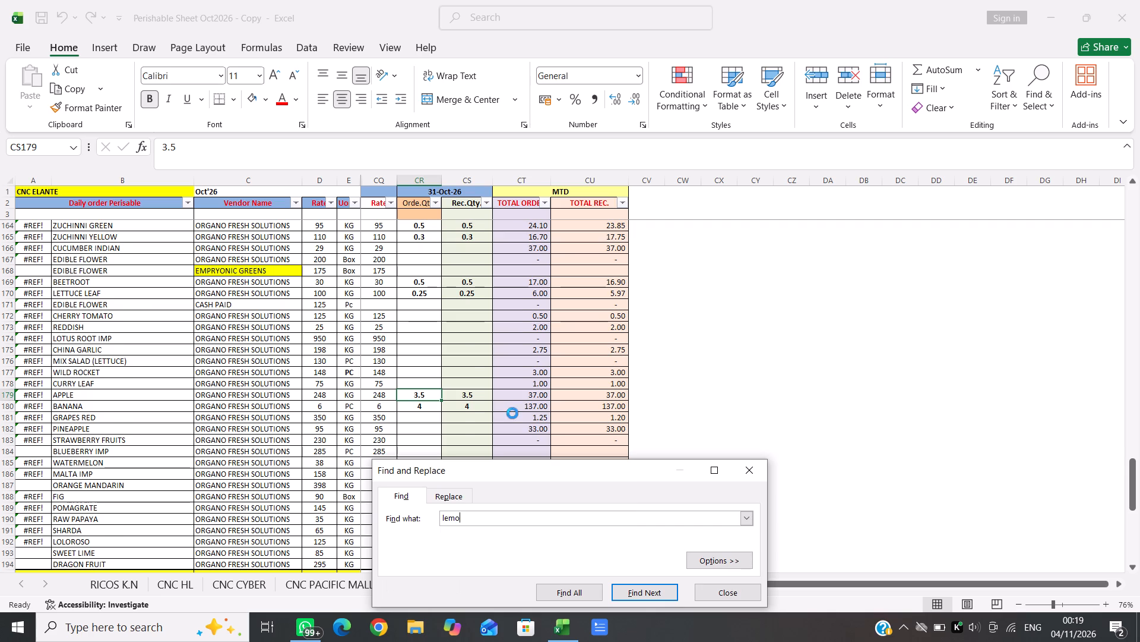
left_click(748, 471)
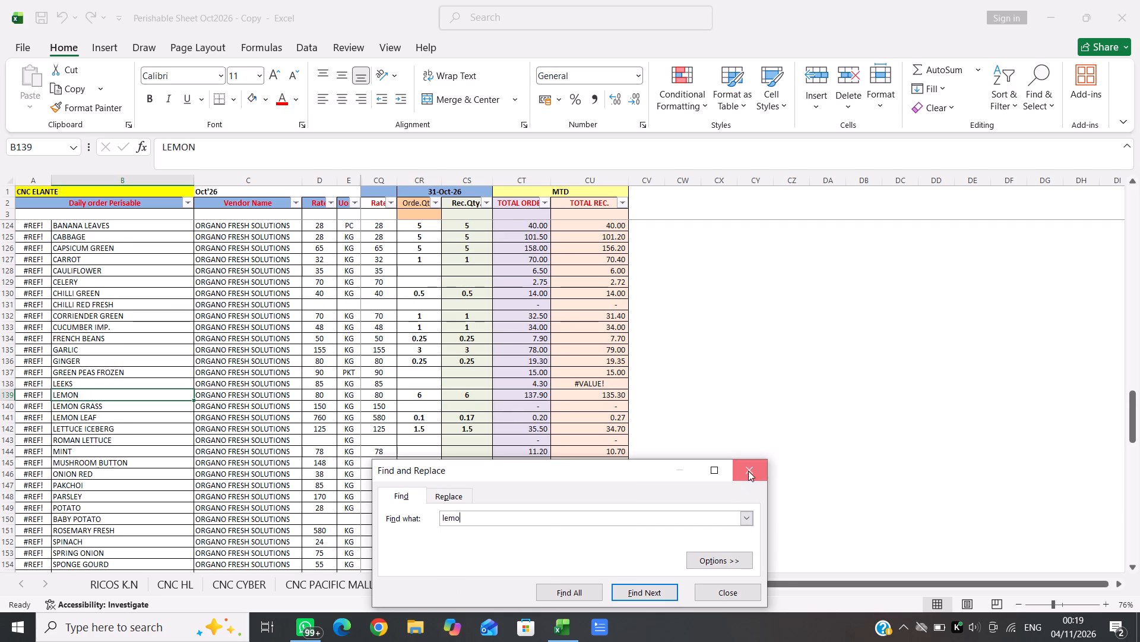
key("Right")
key("Right")
key("Right")
key("Right")
key("Right")
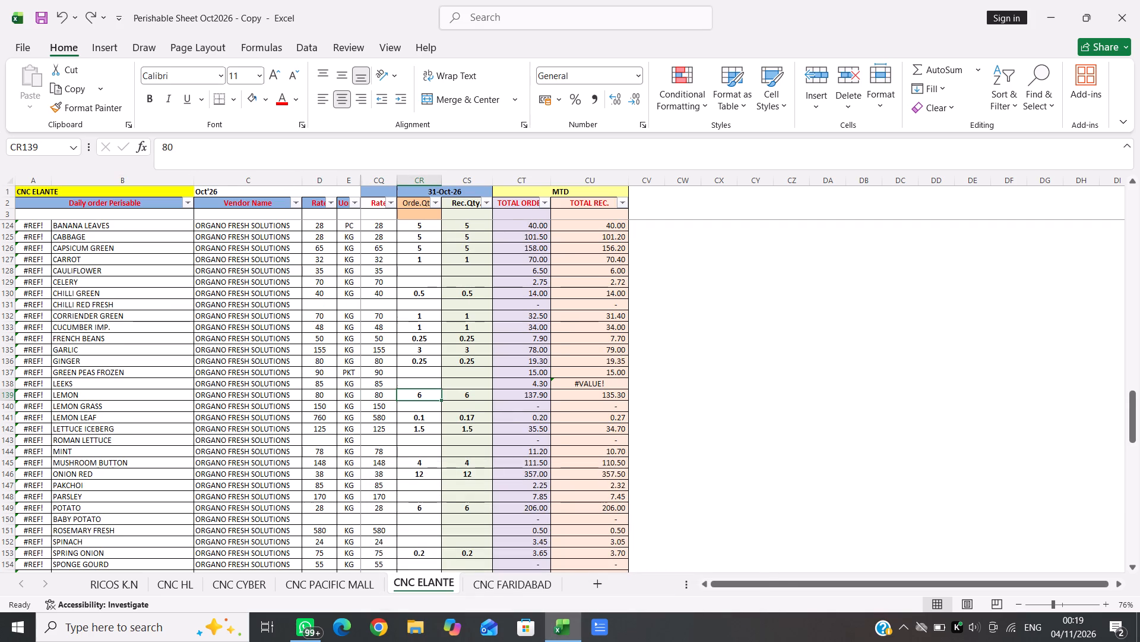
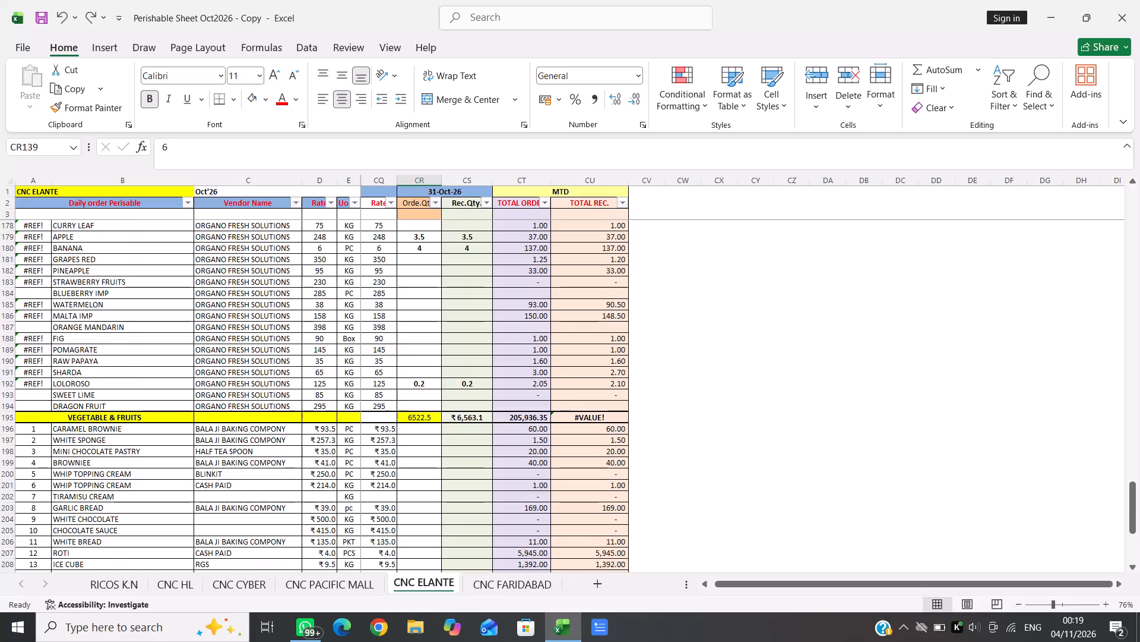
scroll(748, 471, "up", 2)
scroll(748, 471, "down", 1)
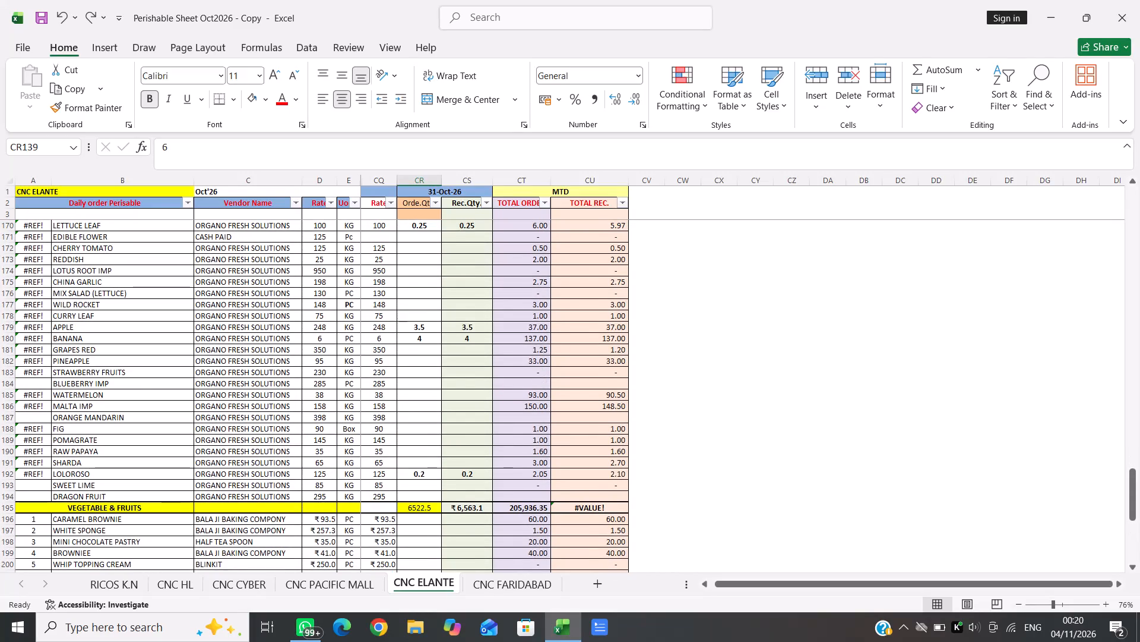
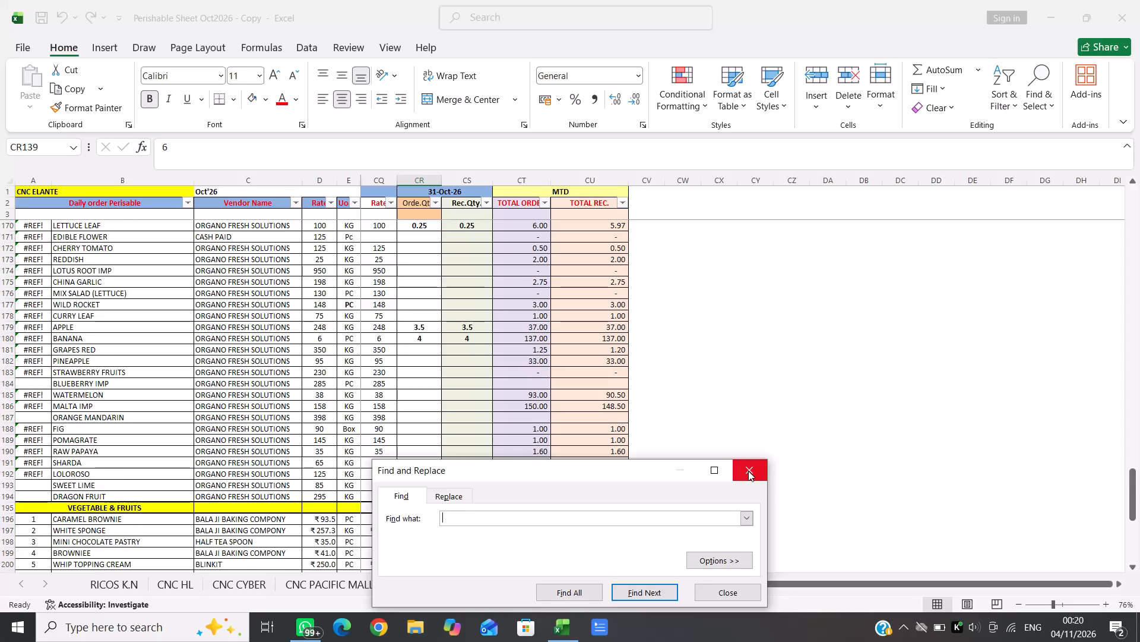
Search the CNC ELANTE sheet for apple and check the APPLE row's 31-Oct-26 entries.
type("apple")
key("Return")
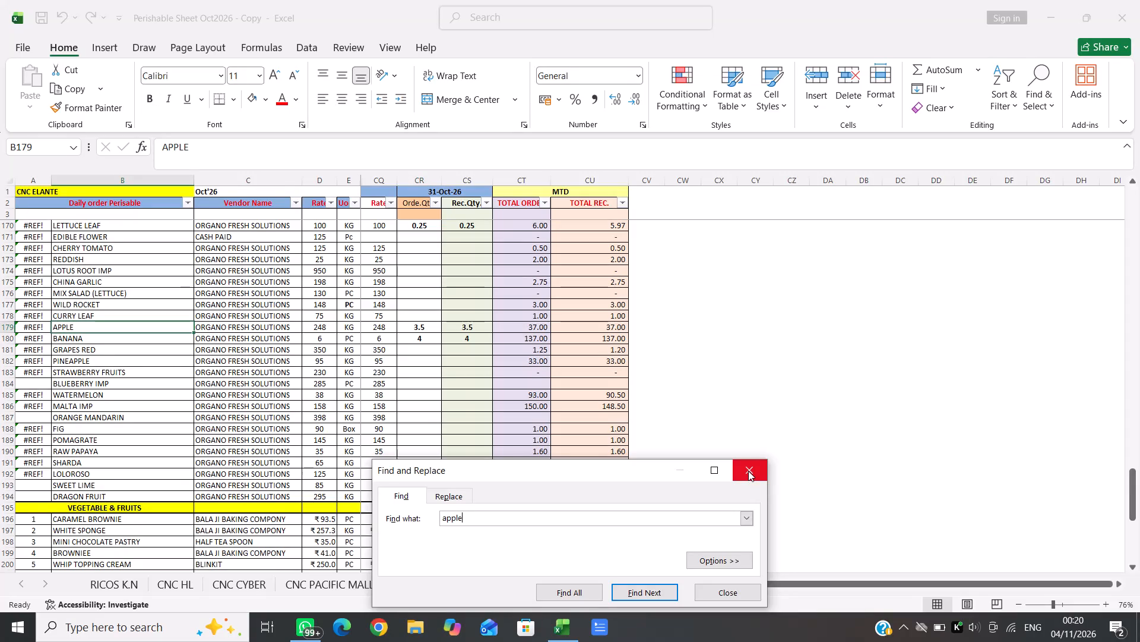
left_click(748, 471)
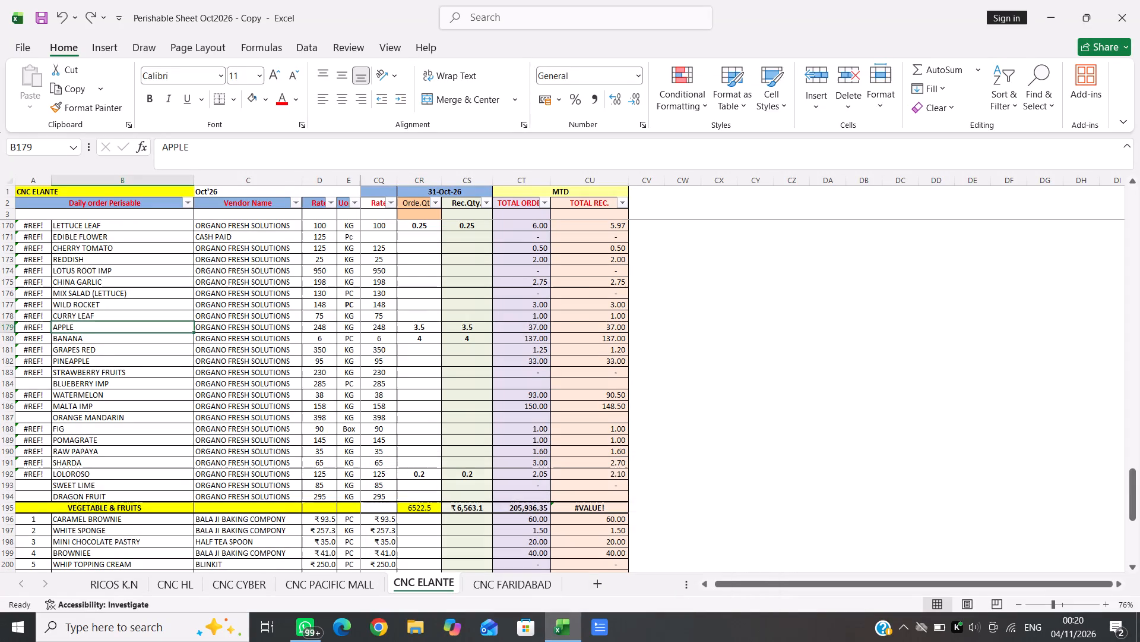
key("Right")
key("Right")
key("Right")
key("Right")
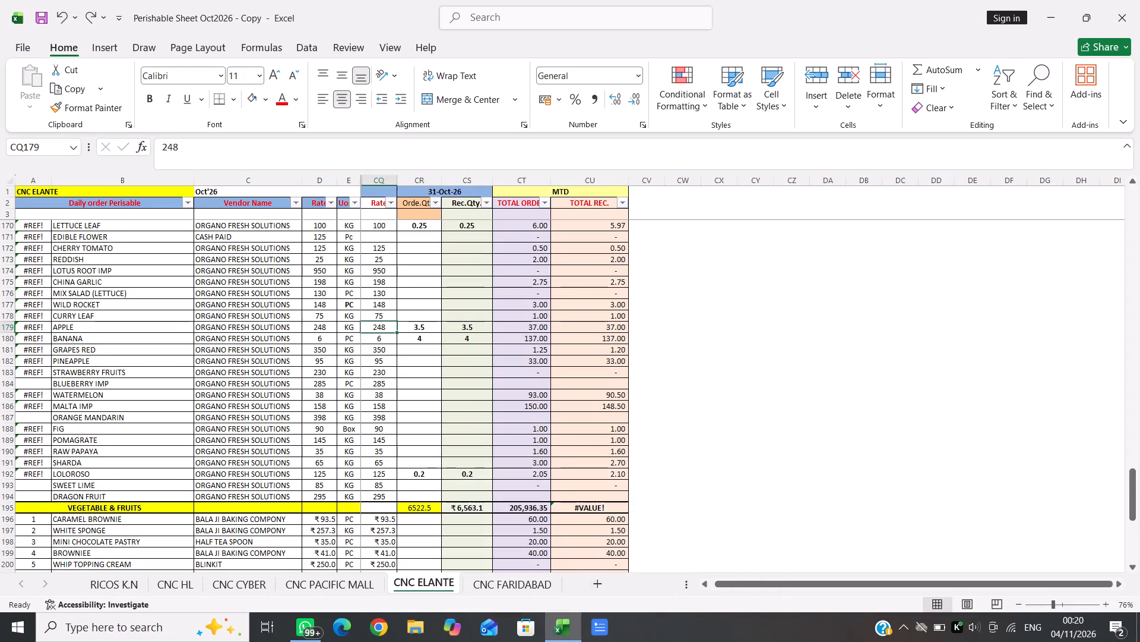
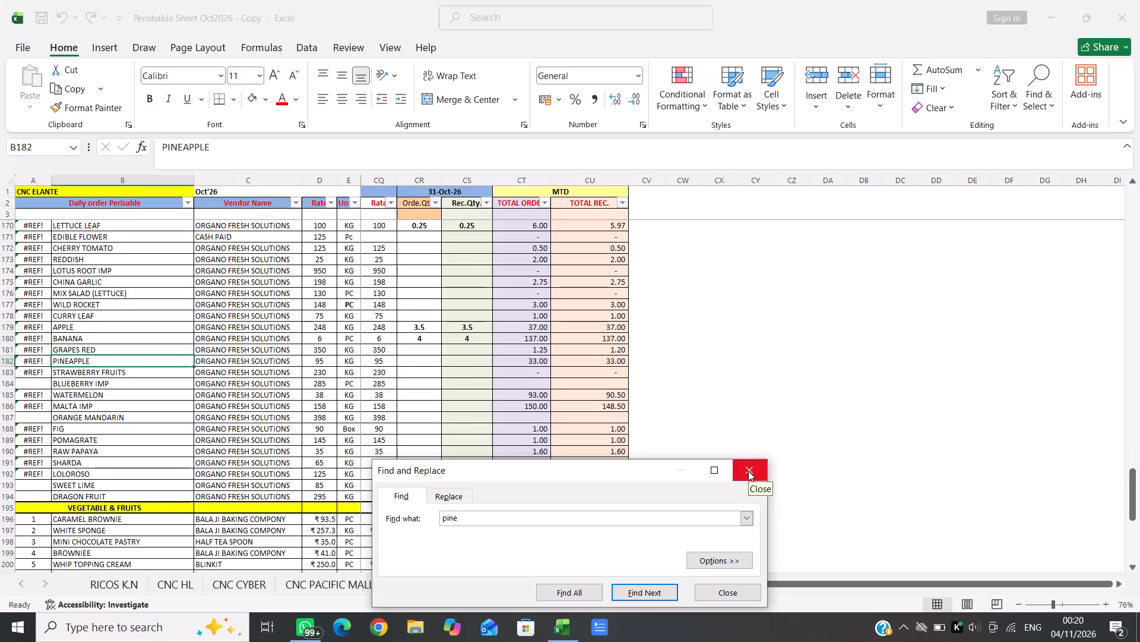
Enter an order quantity of 1 for PINEAPPLE under 31-Oct-26 in the CNC ELANTE sheet.
left_click(748, 471)
key("Right")
key("Right")
key("Right")
key("Right")
key("Right")
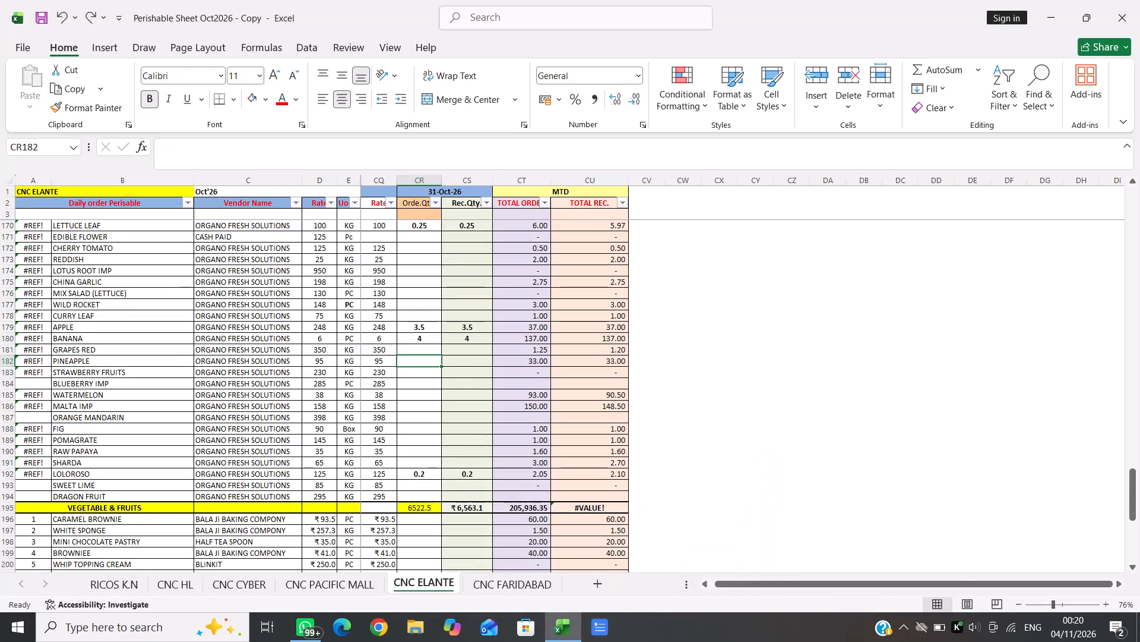
key("1")
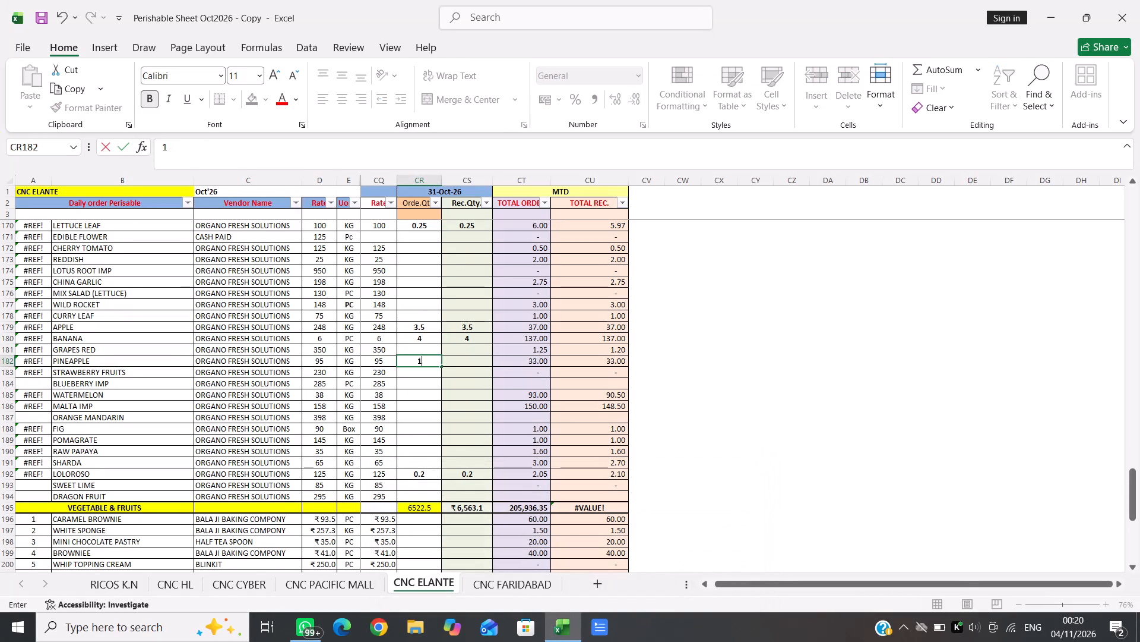
key("Right")
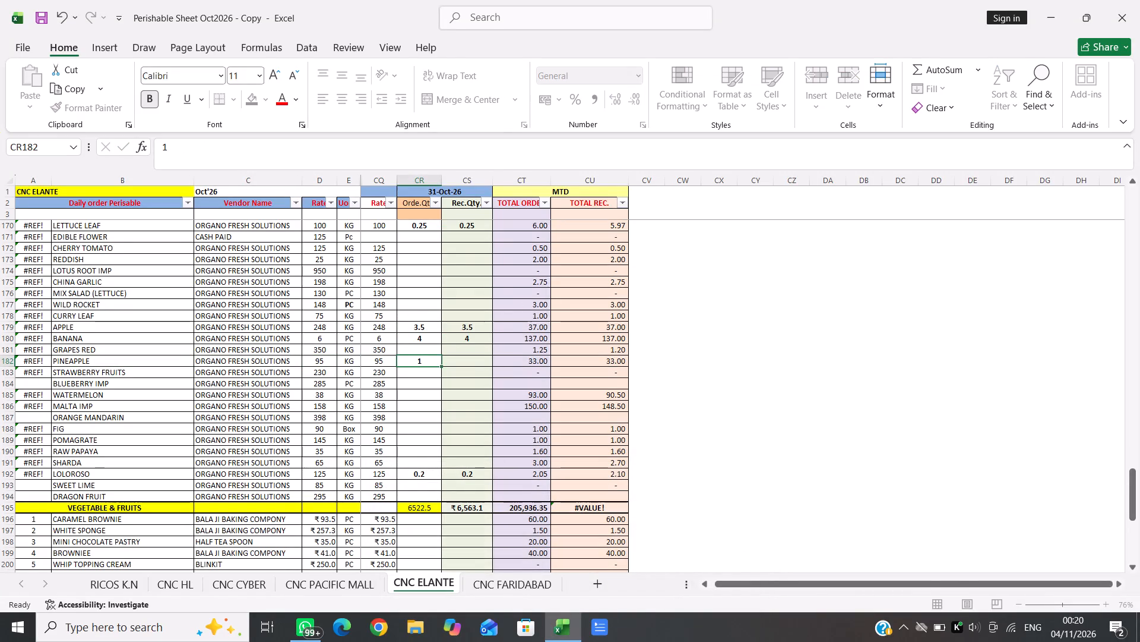
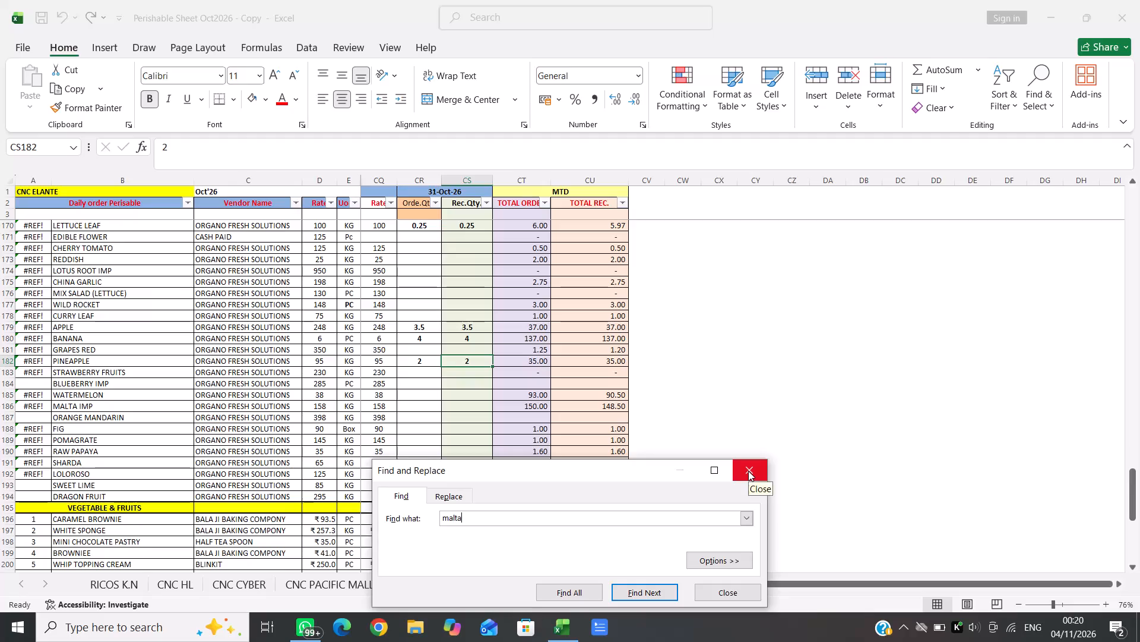
Find the MALTA IMP row and enter 8 as both its order quantity and received quantity under 31-Oct-26.
key("Return")
left_click(748, 471)
key("Right")
key("Right")
key("Right")
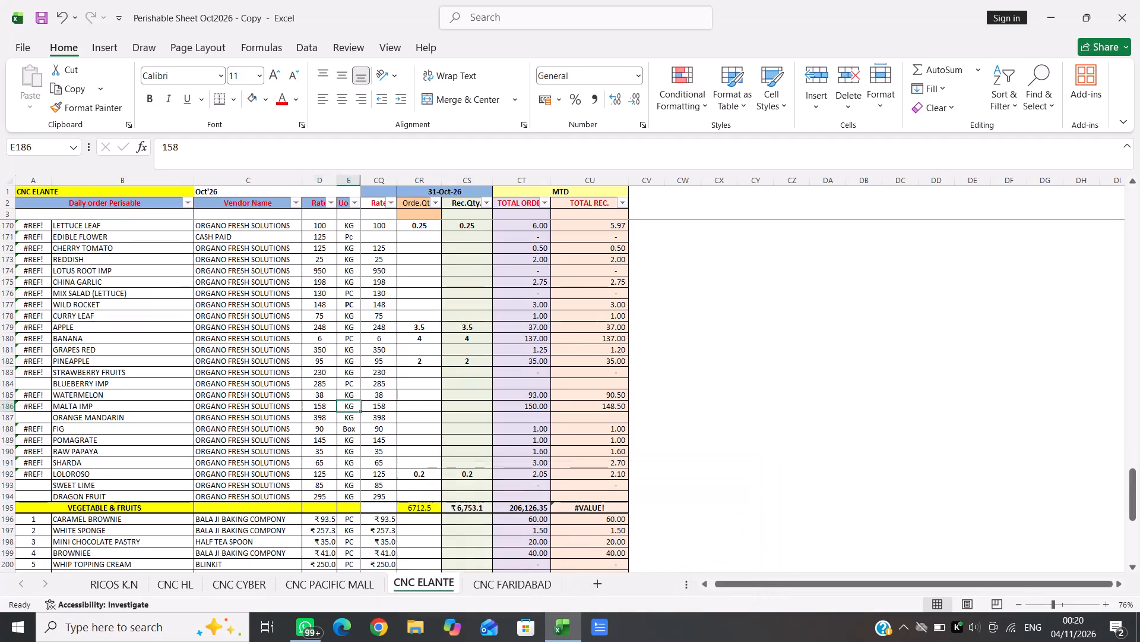
key("Right")
key("Right")
key("8")
key("Right")
key("8")
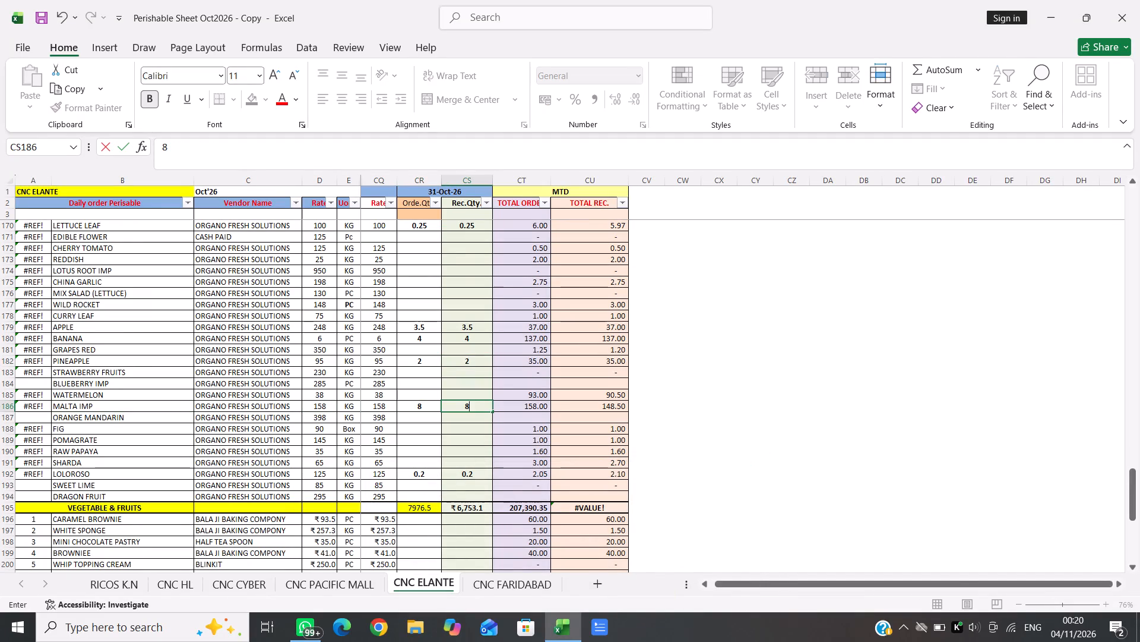
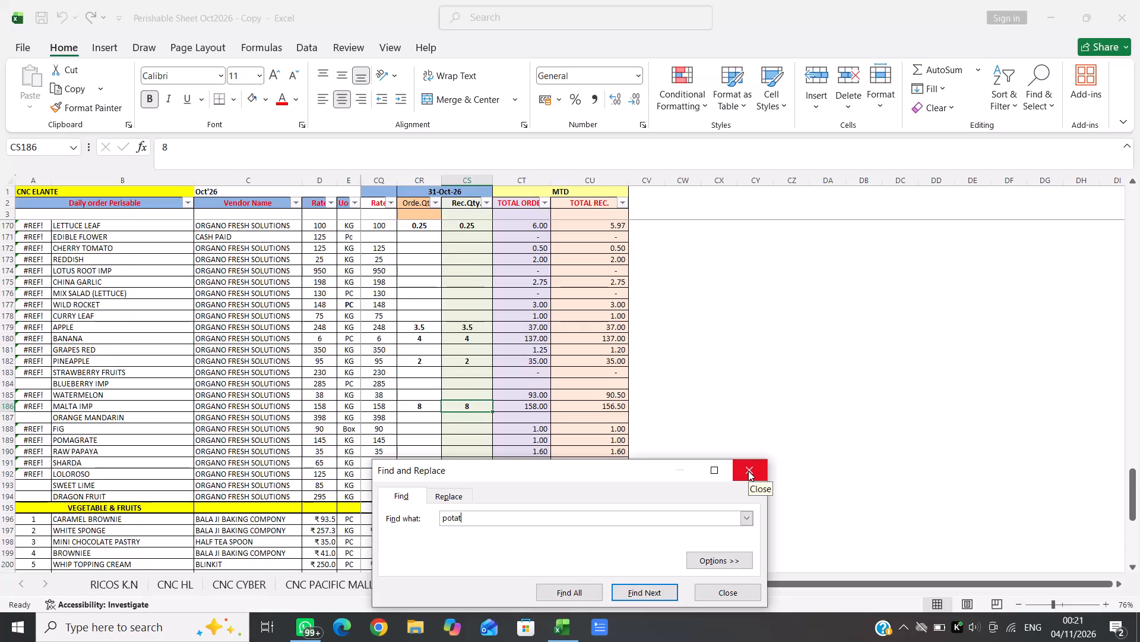
Find the POTATO row from ORGANO FRESH SOLUTIONS and check its entries under 31-Oct-26.
key("Return")
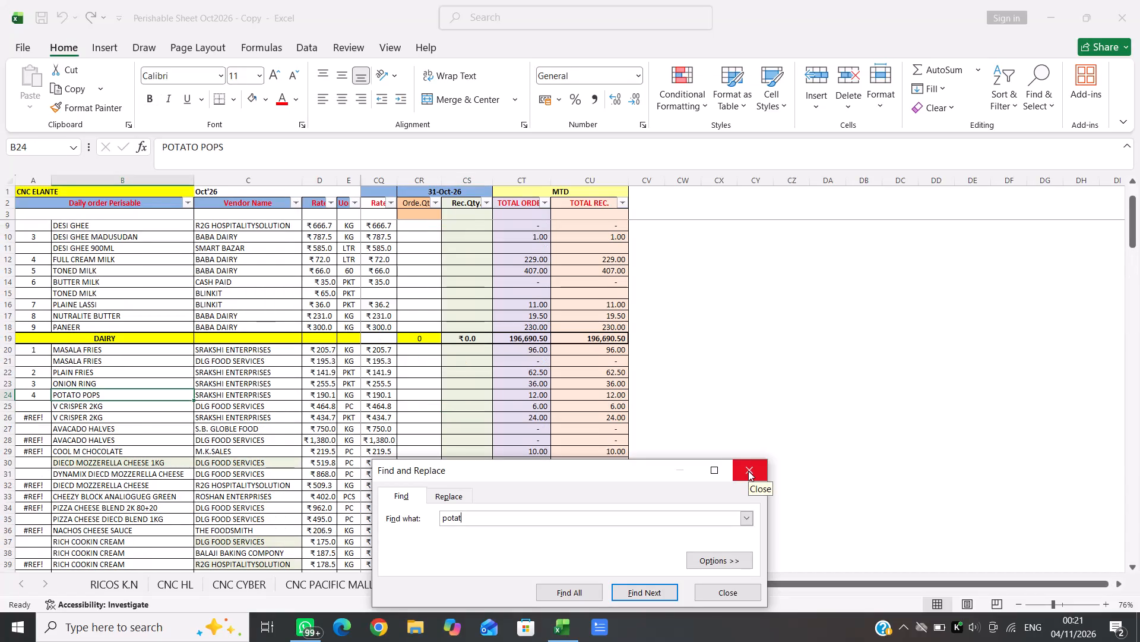
key("Return")
left_click(748, 471)
key("Right")
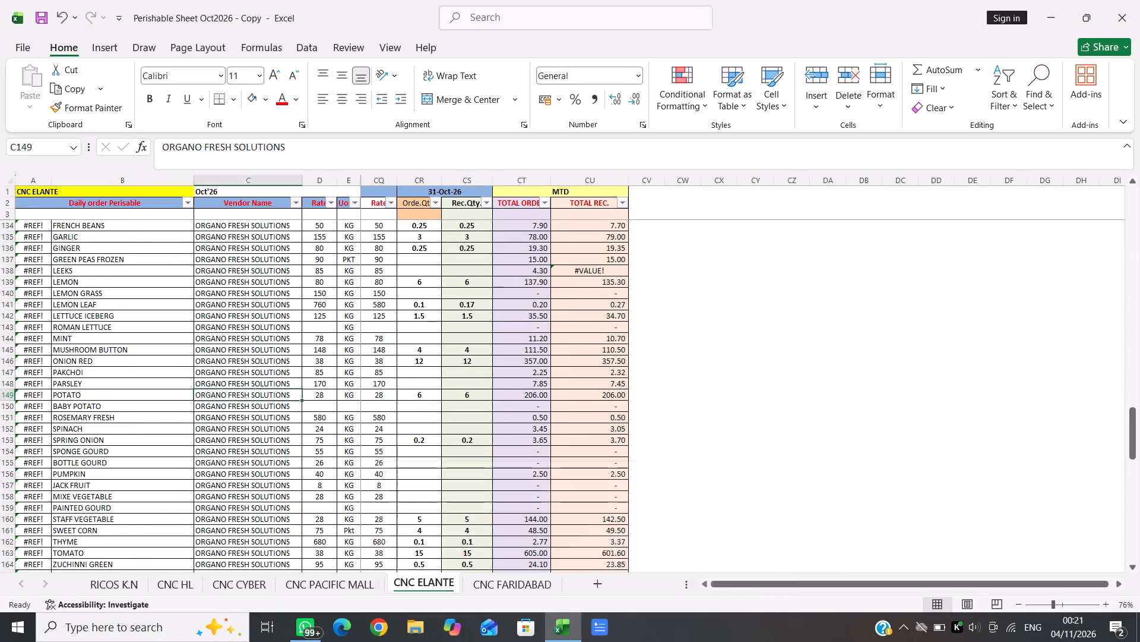
key("Right")
key("Right")
key("Right")
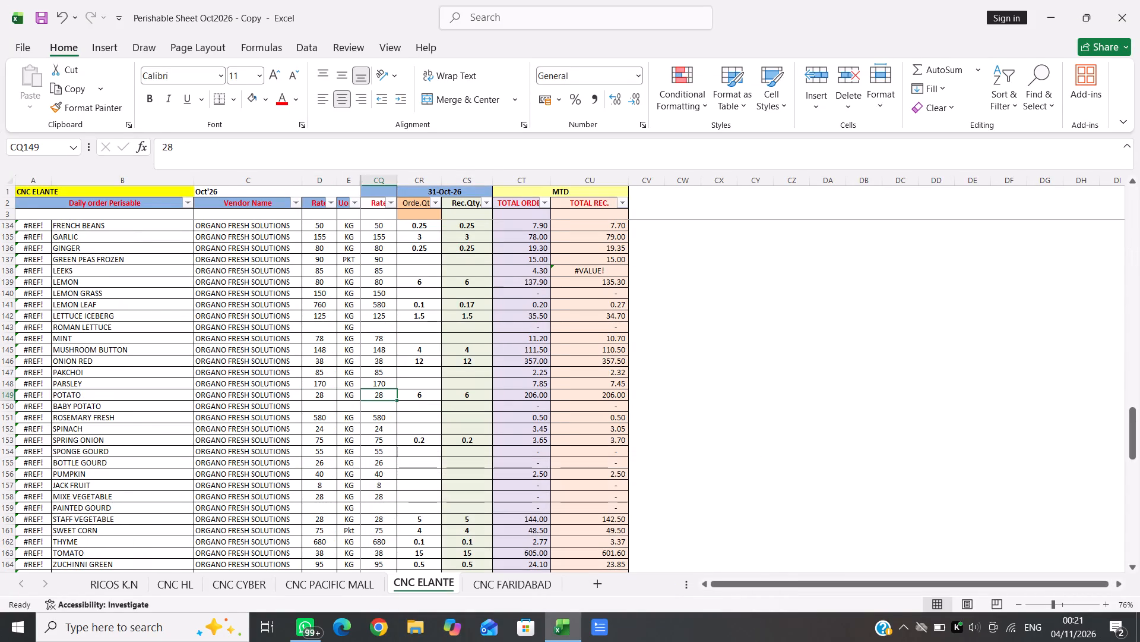
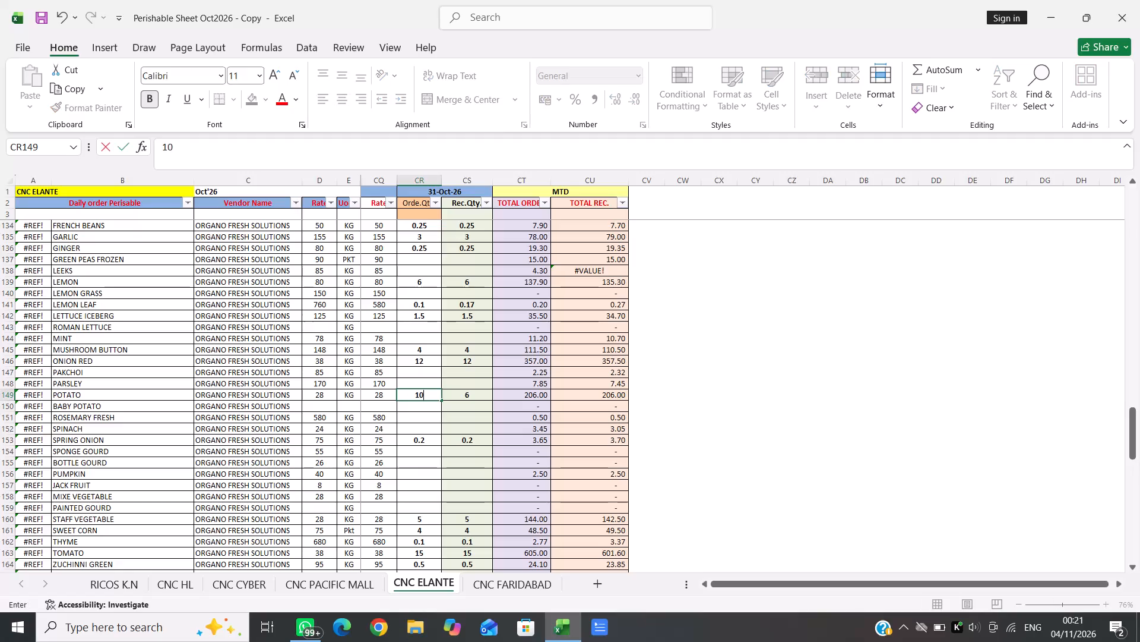
Enter order quantity 10 and received quantity 10.5 for POTATO from ORGANO FRESH SOLUTIONS under 31-Oct-26.
key("Right")
type("10")
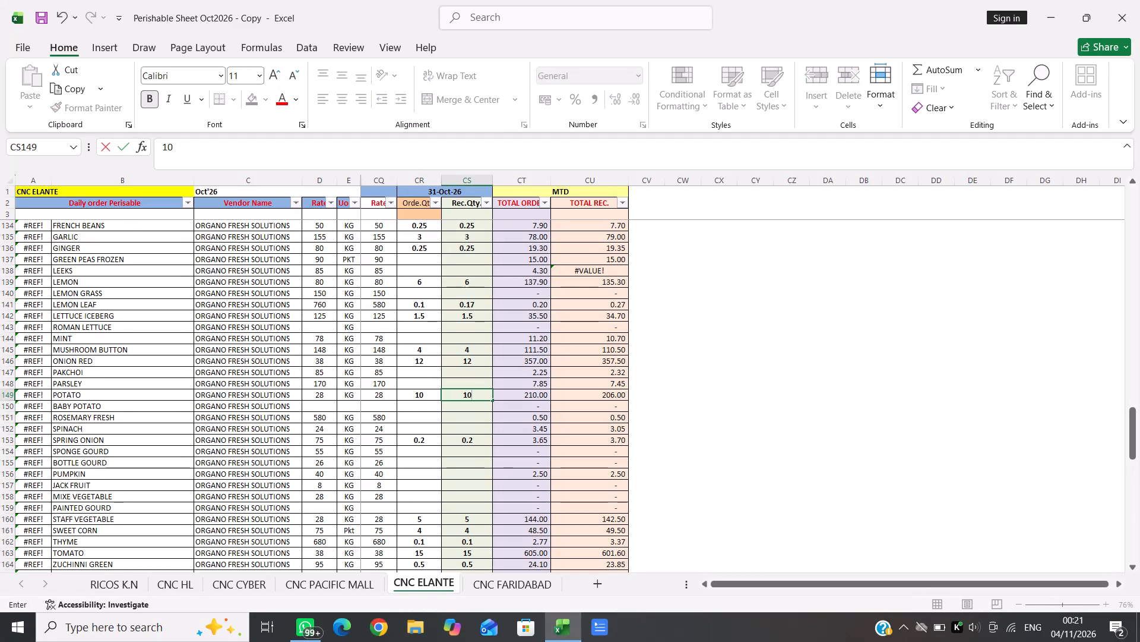
type(".5")
key("Down")
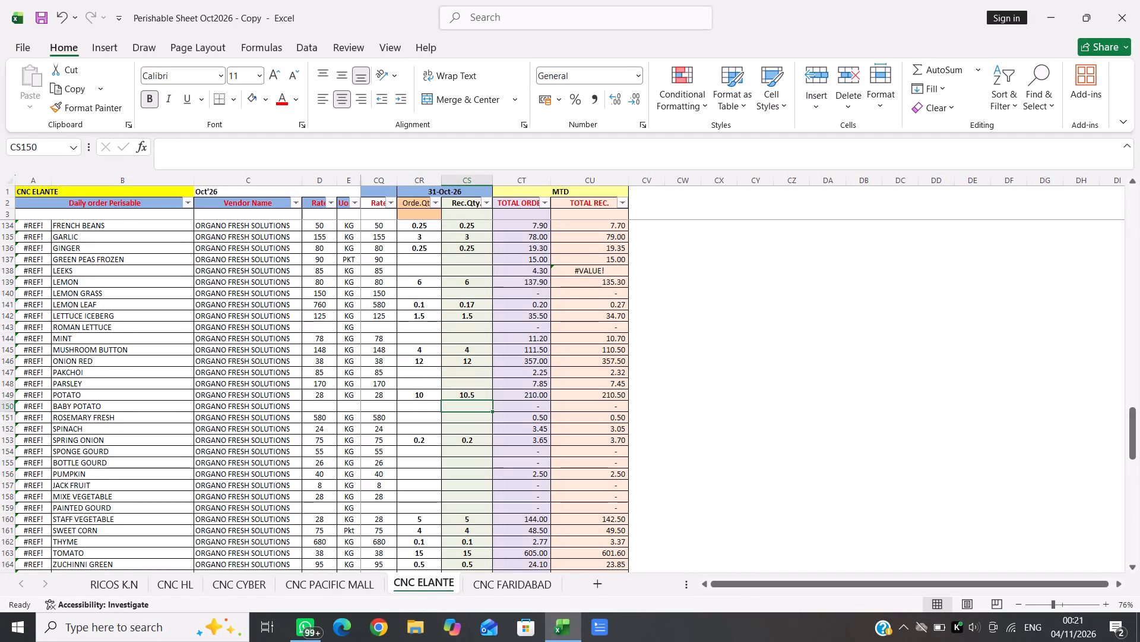
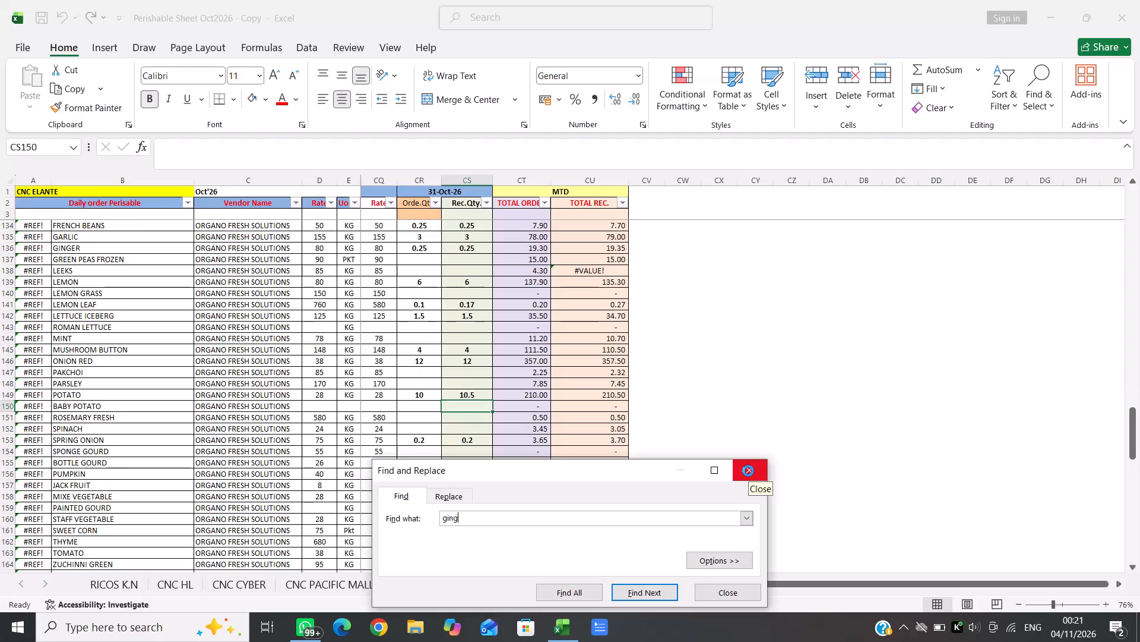
Locate GINGER from ORGANO FRESH SOLUTIONS and check its order quantity entry under 31-Oct-26.
left_click(748, 471)
key("Right")
key("Right")
key("Right")
key("Right")
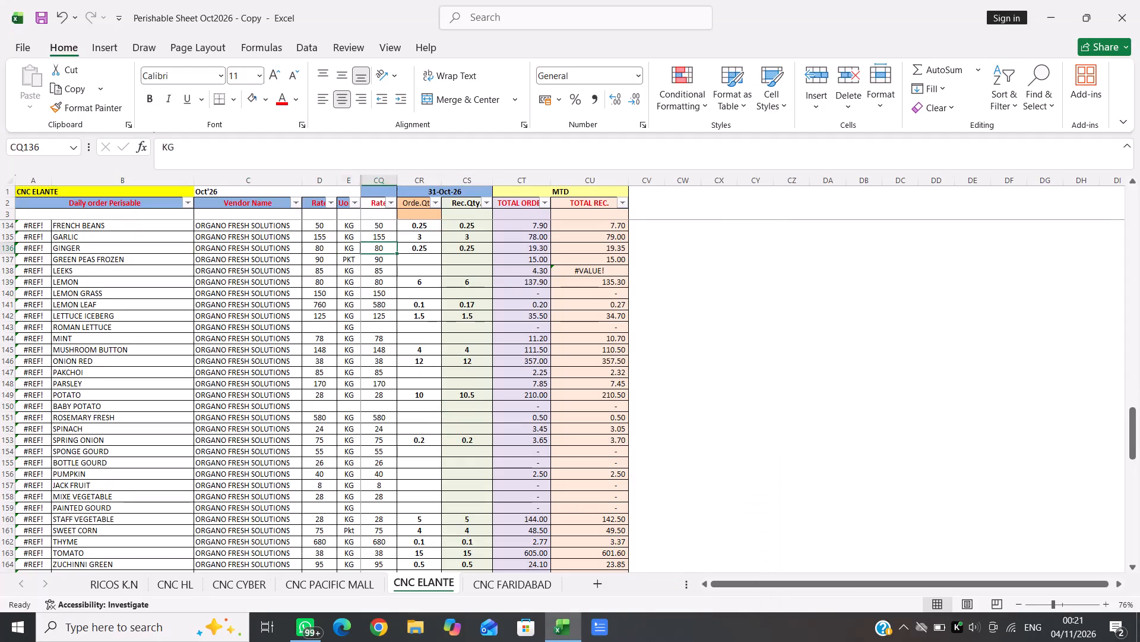
key("Right")
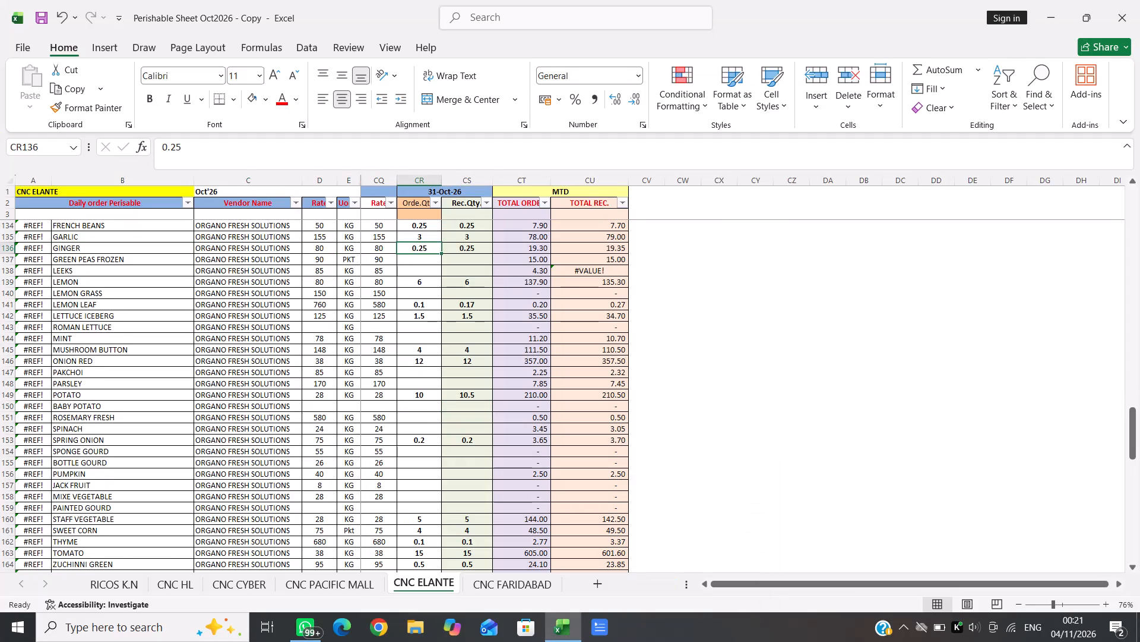
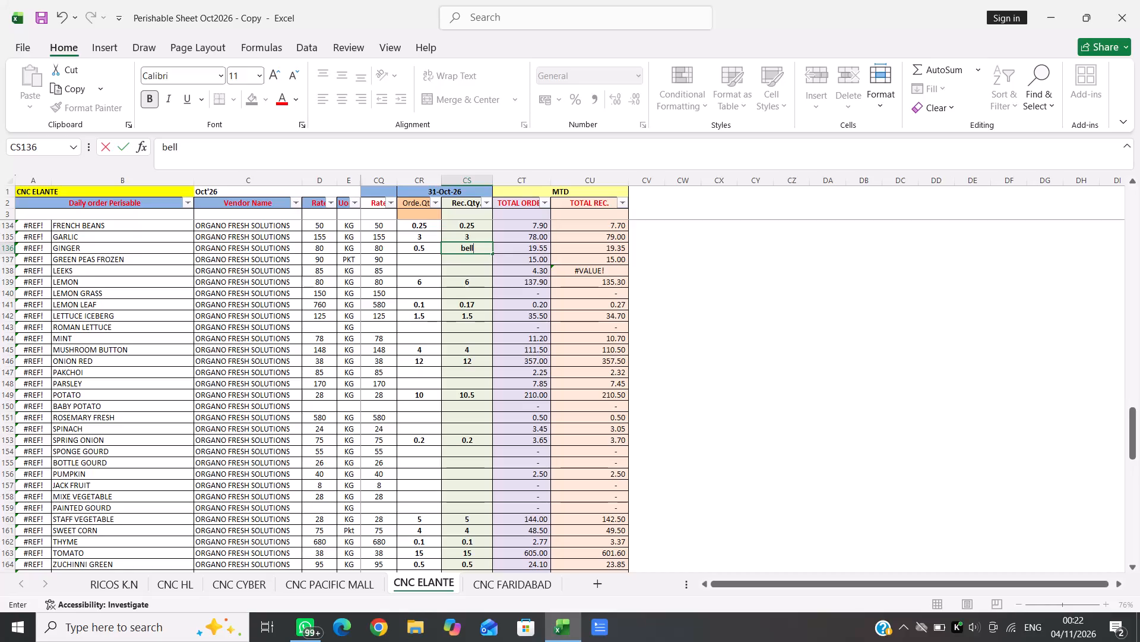
Replace the mistaken text in GINGER's received quantity under 31-Oct-26 with 0.5.
key("BackSpace")
key("BackSpace")
key("BackSpace")
key("BackSpace")
key("BackSpace")
key("BackSpace")
type("0.5")
Search the sheet for "bell" to locate BELLPEPPER RED and check its order quantity entry under 31-Oct-26.
key("ctrl+f")
key("BackSpace")
key("BackSpace")
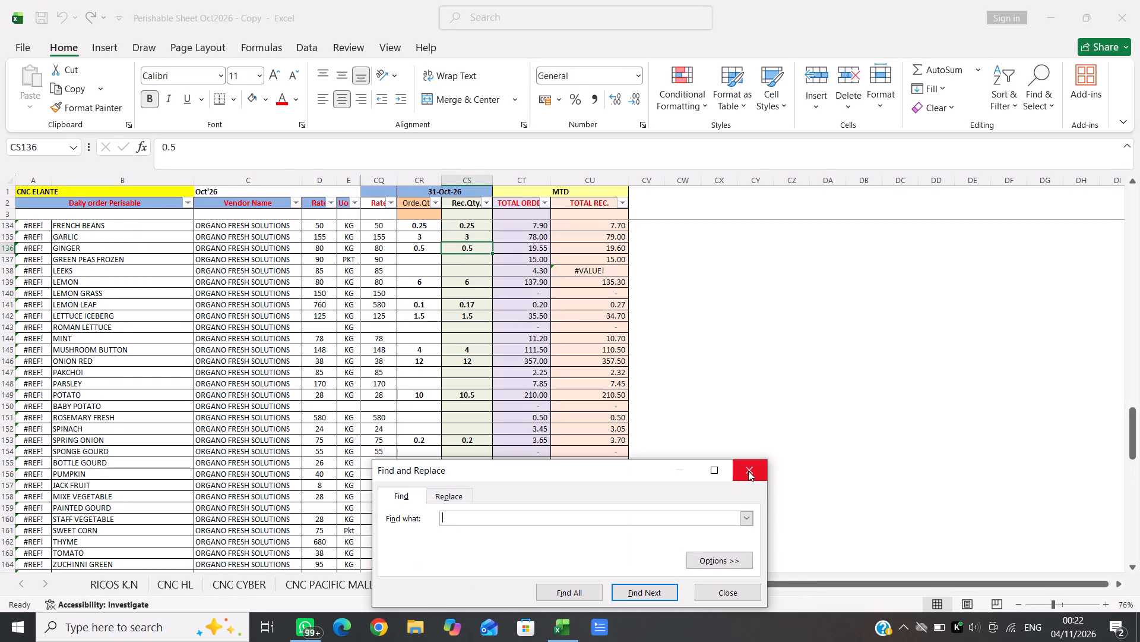
key("BackSpace")
key("BackSpace")
type("bell")
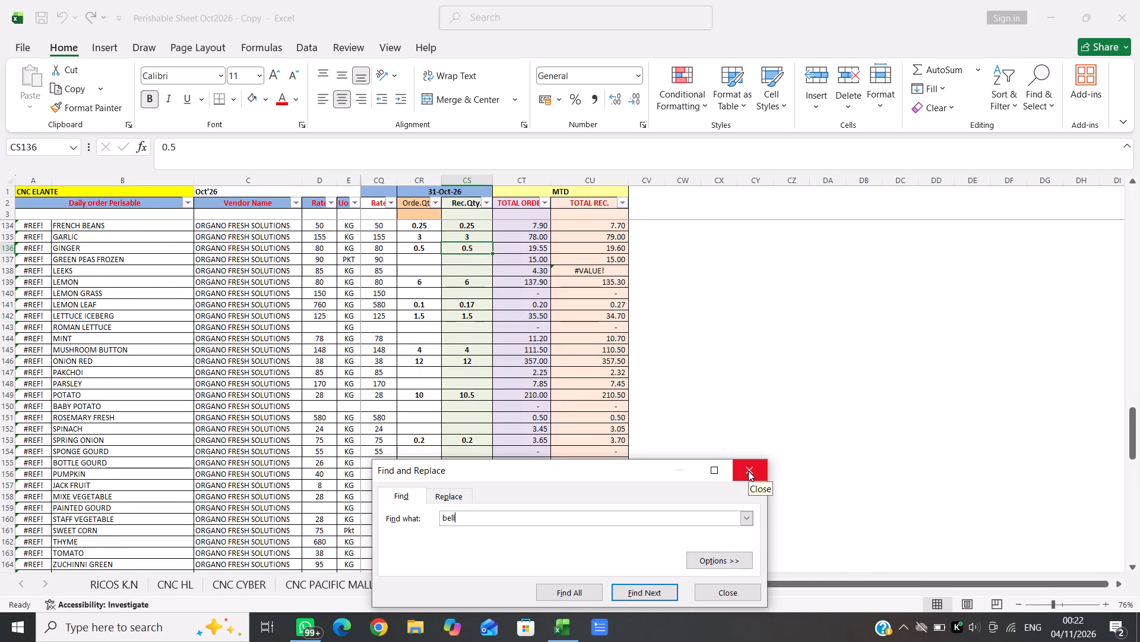
key("Return")
left_click(748, 471)
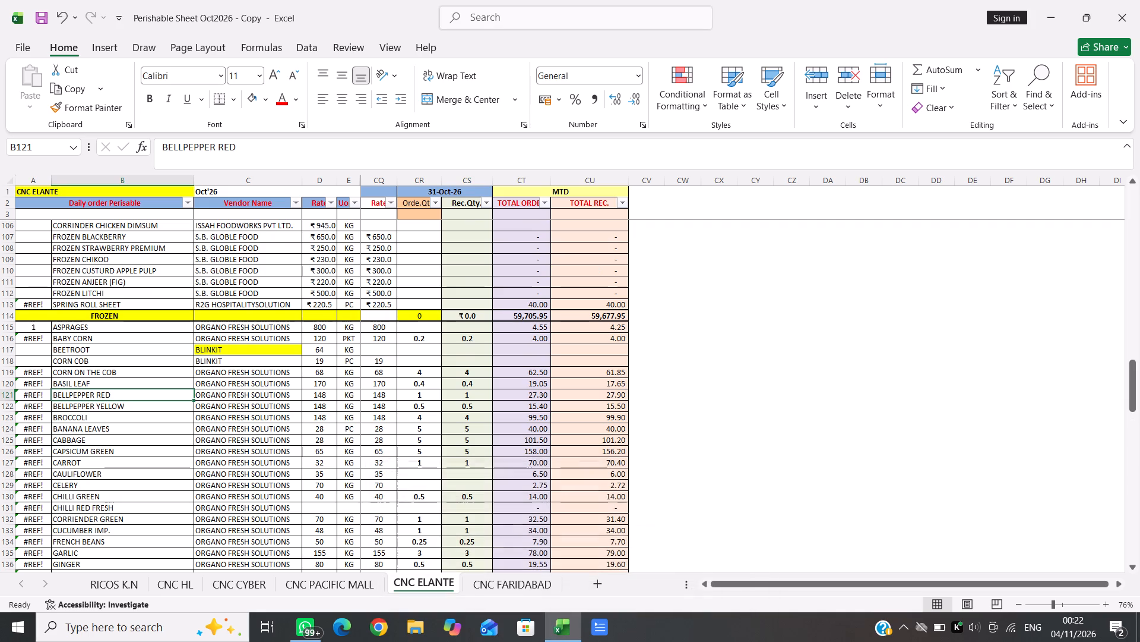
key("Right")
key("Right")
key("Right")
key("Right")
key("Right")
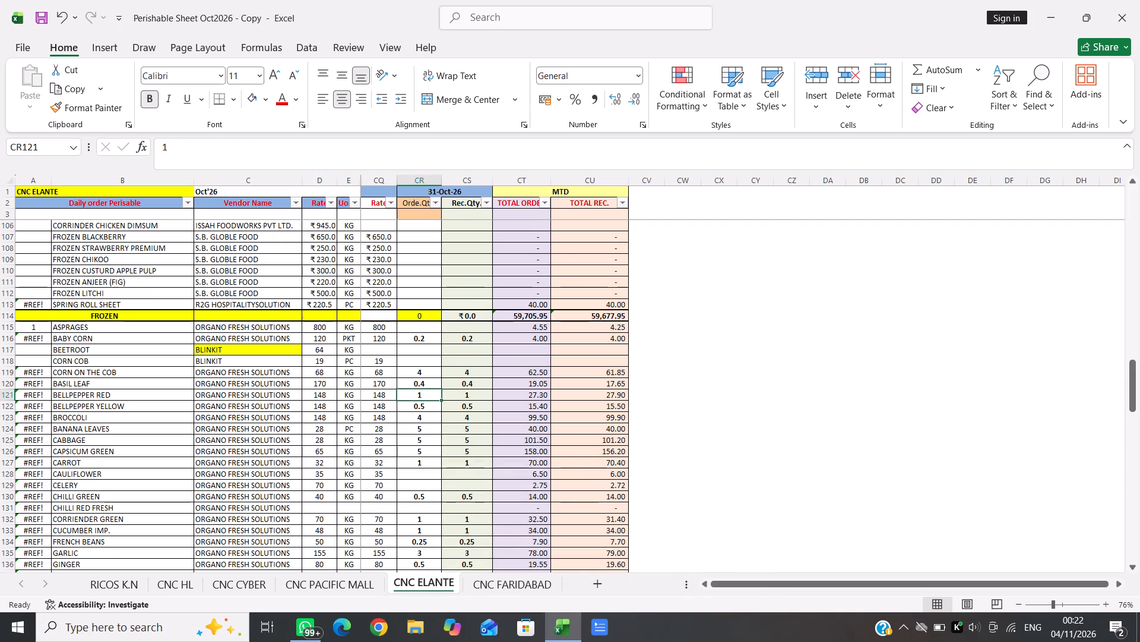
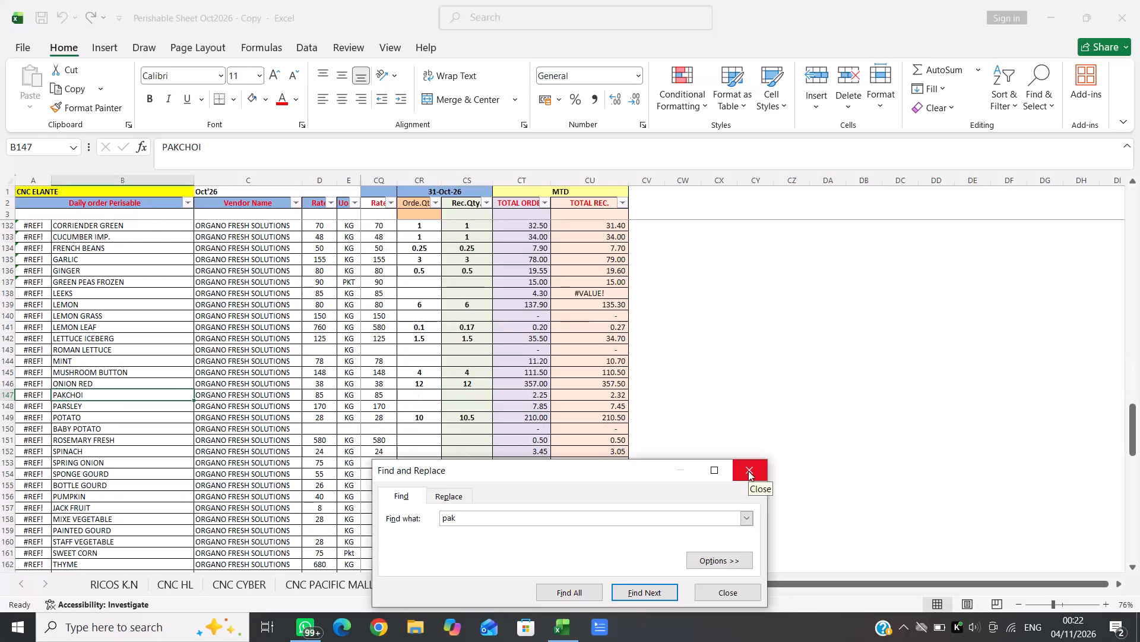
Enter 0.5 as PAKCHOI's order quantity under 31-Oct-26.
left_click(748, 471)
key("Right")
key("Right")
key("Right")
key("Right")
key("Right")
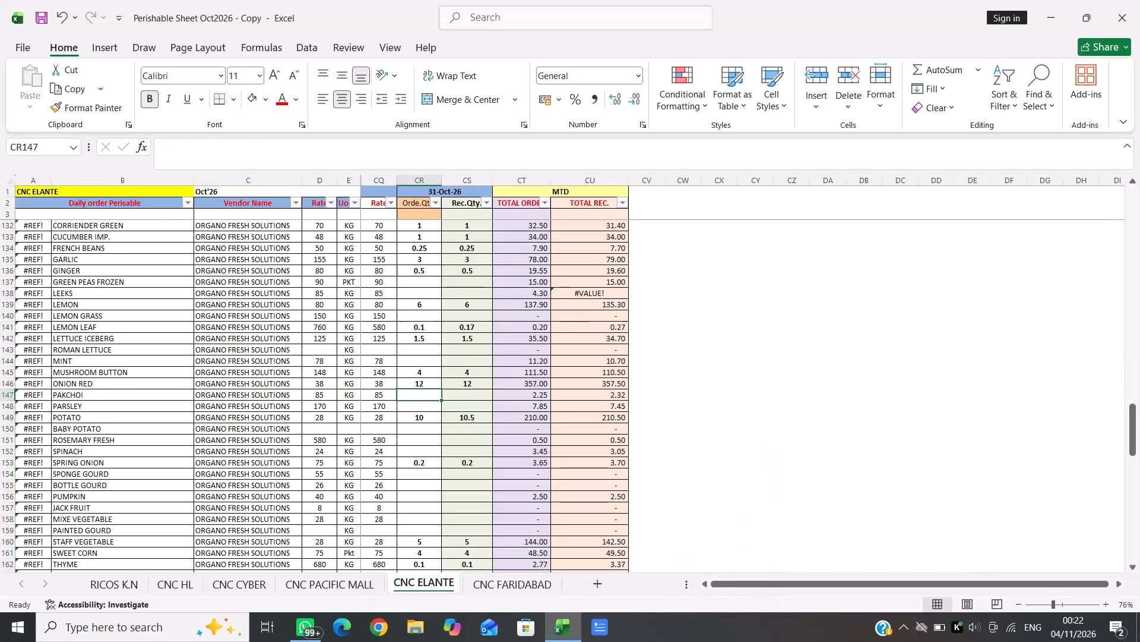
type("0.5")
key("Right")
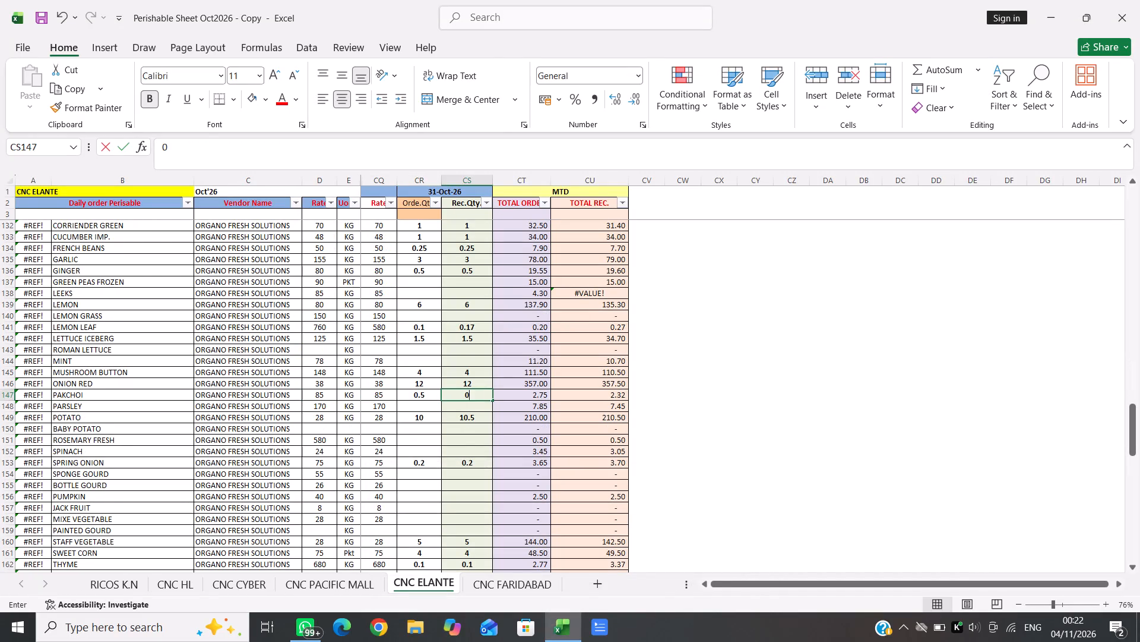
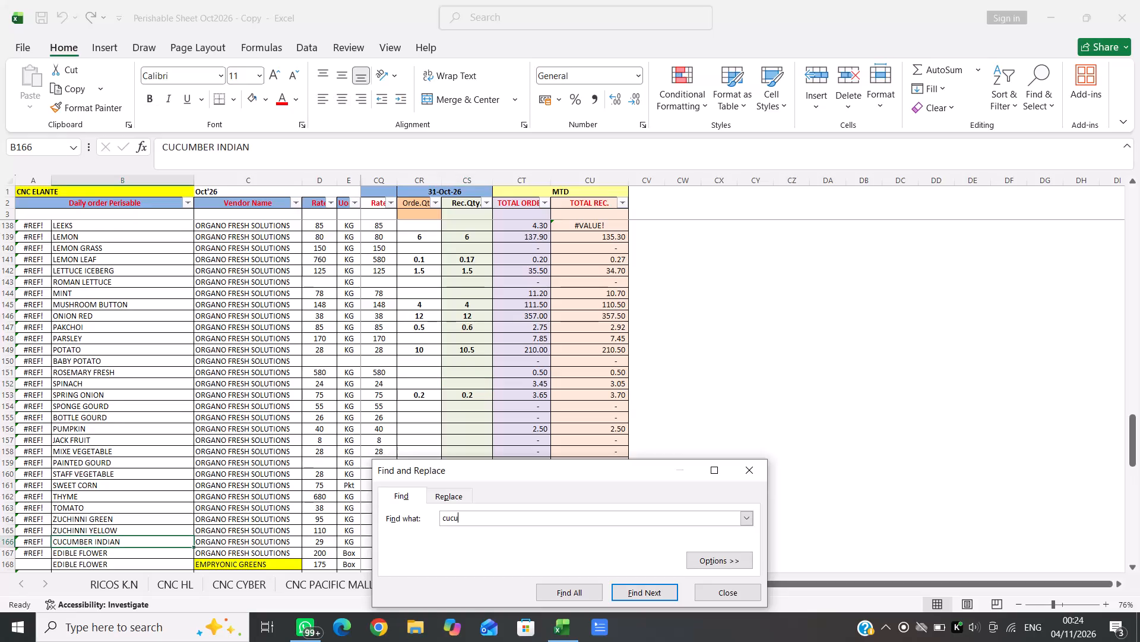
Go to CUCUMBER INDIAN's order quantity cell under 31-Oct-26 in the ORGANO FRESH SOLUTIONS rows.
left_click(753, 479)
key("Right")
key("Right")
key("Right")
key("Right")
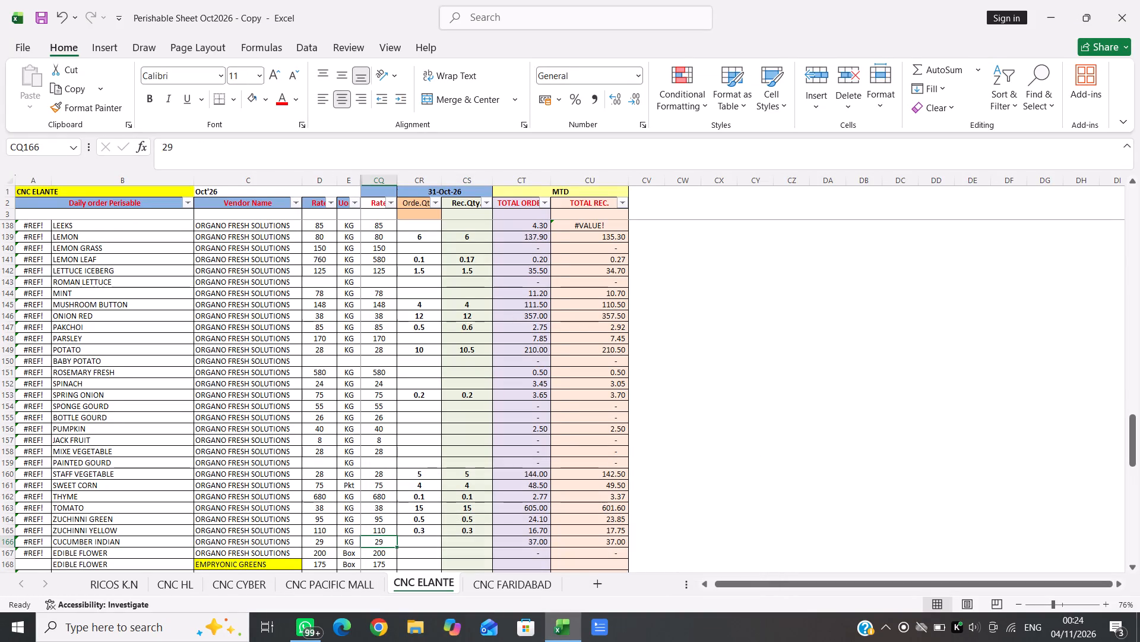
key("Right")
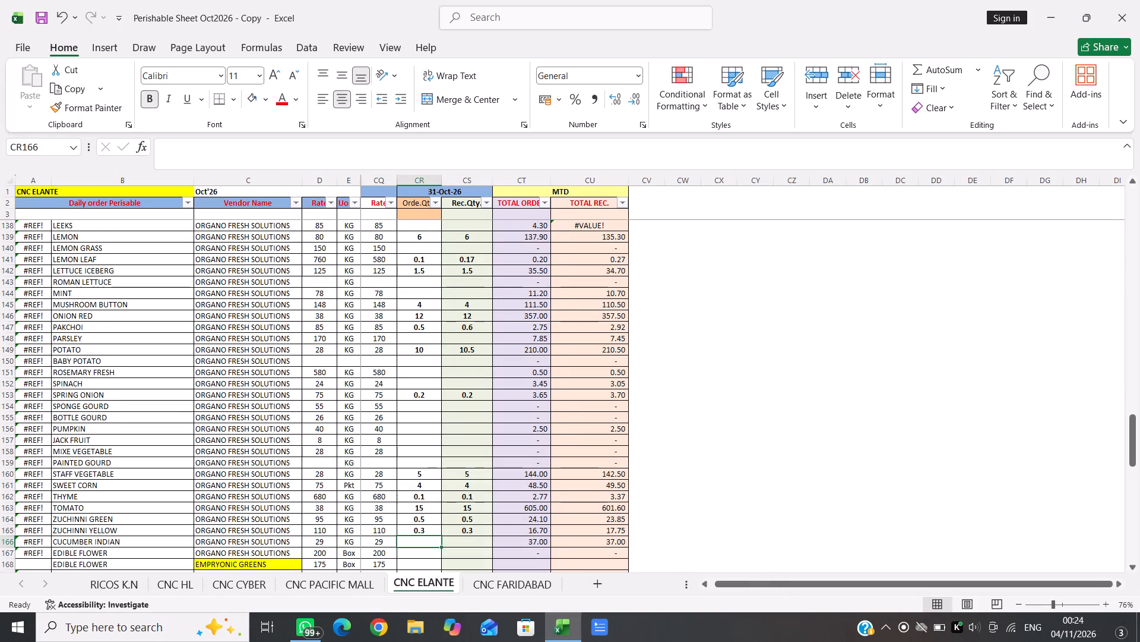
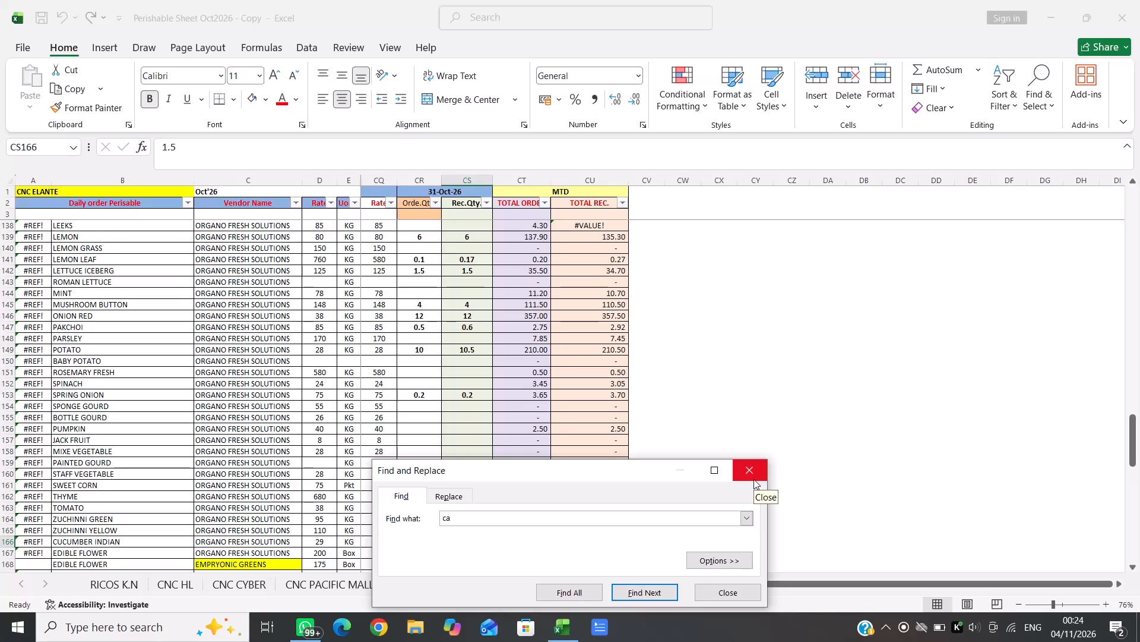
Search the sheet for "carr" and go to CARROT's order quantity cell under 31-Oct-26 in the ORGANO FRESH SOLUTIONS rows.
type("rra")
key("Return")
key("Return")
key("BackSpace")
key("BackSpace")
key("BackSpace")
key("BackSpace")
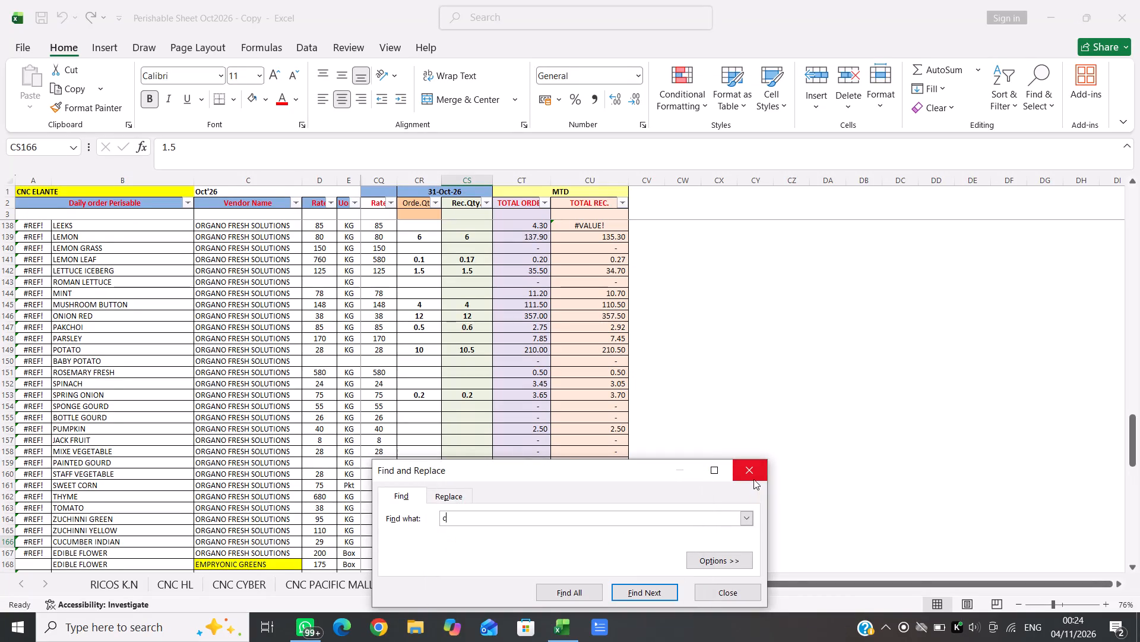
key("BackSpace")
key("BackSpace")
key("BackSpace")
key("BackSpace")
type("carr")
key("Return")
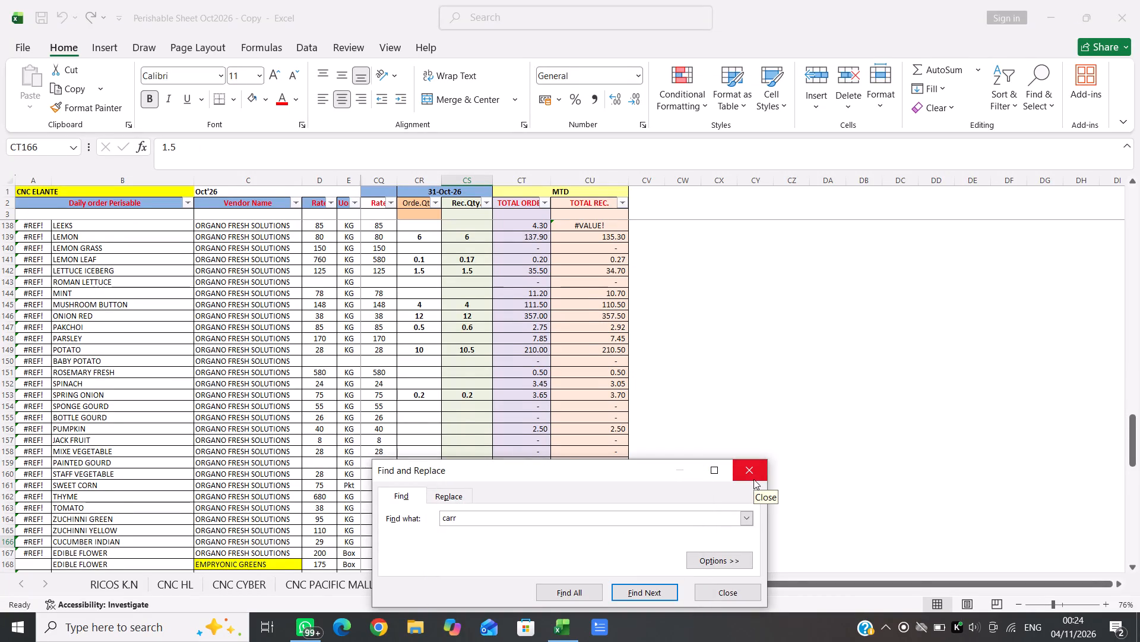
left_click(753, 471)
key("Right")
key("Right")
key("Right")
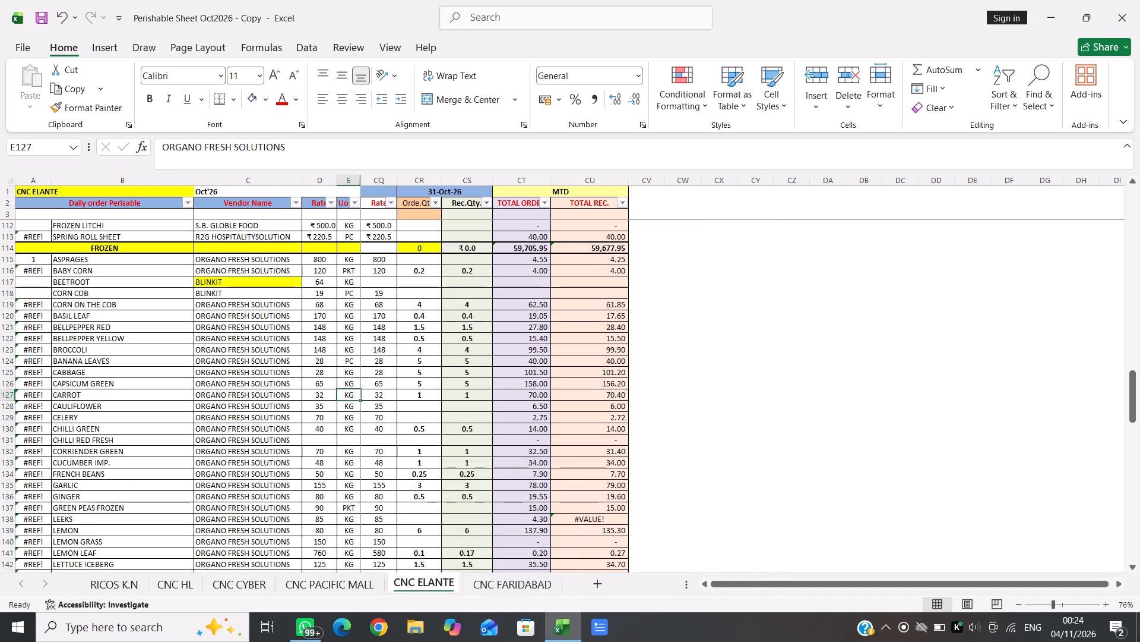
key("Right")
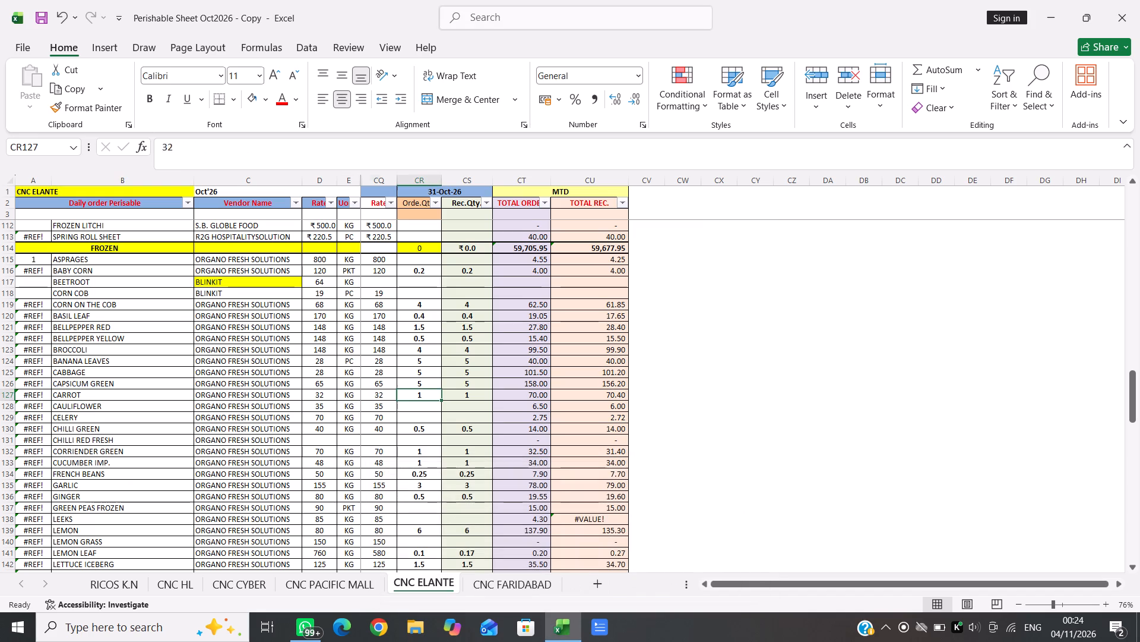
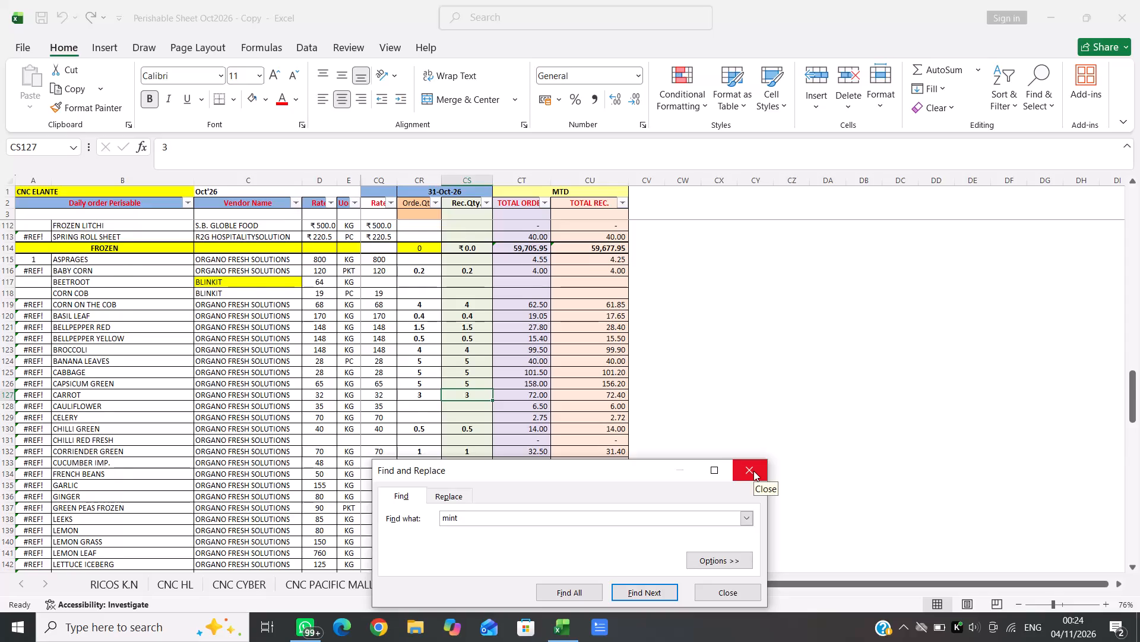
Find MINT in the ORGANO FRESH SOLUTIONS rows and enter 0.3 as both ordered and received quantity under 31-Oct-26.
key("Return")
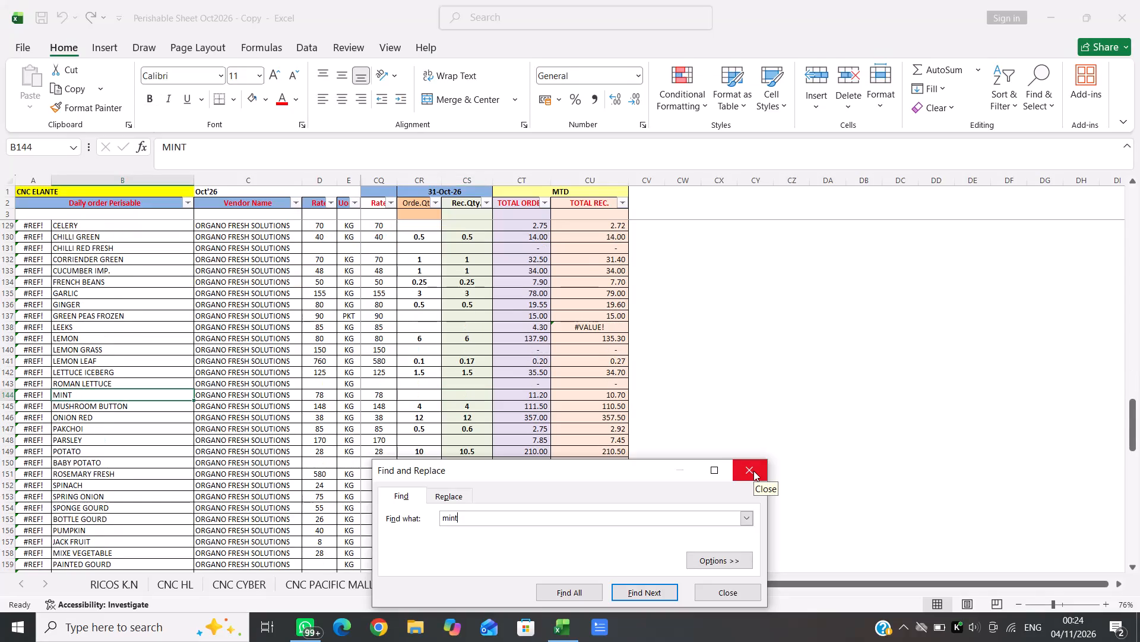
left_click(753, 471)
key("Right")
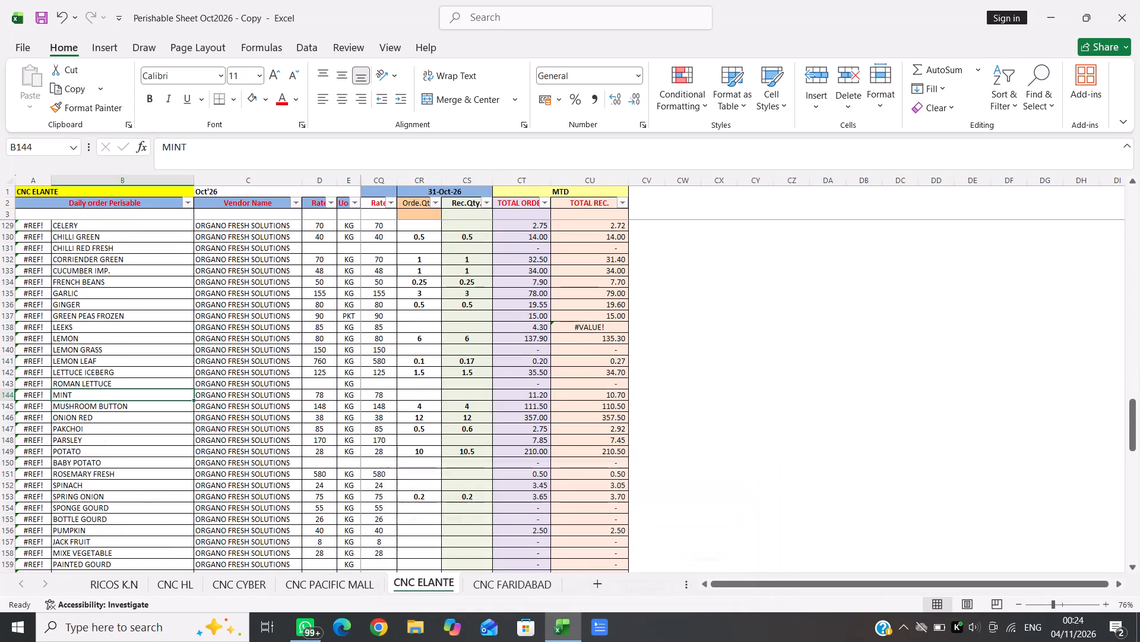
key("Right")
key("Right")
key("Right")
key("Right")
type("0.3")
key("Right")
type("0.3")
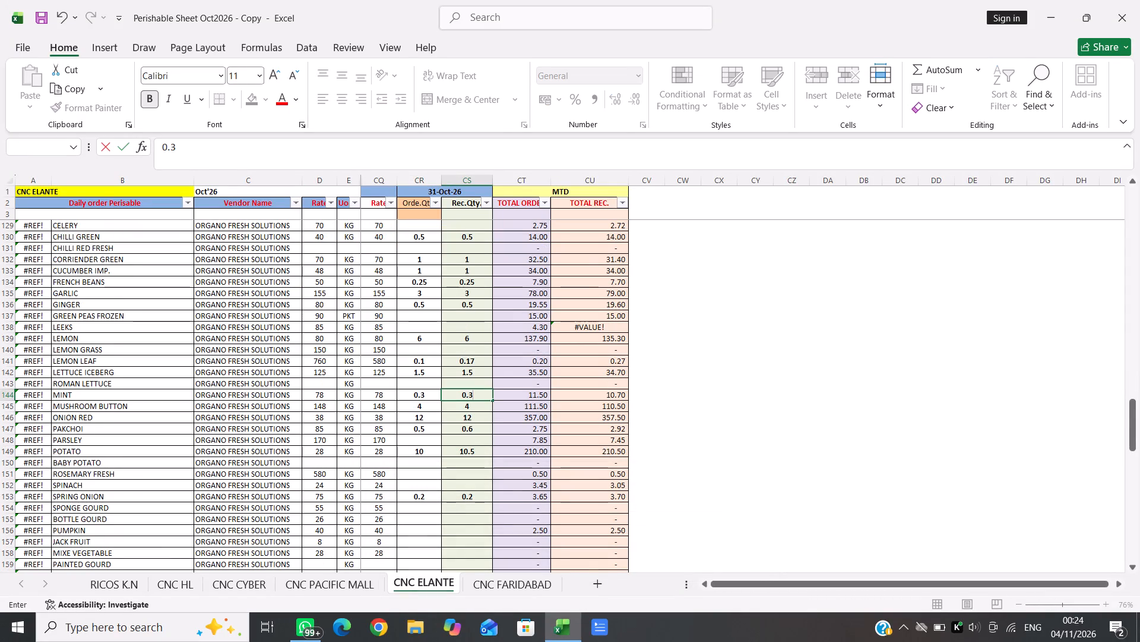
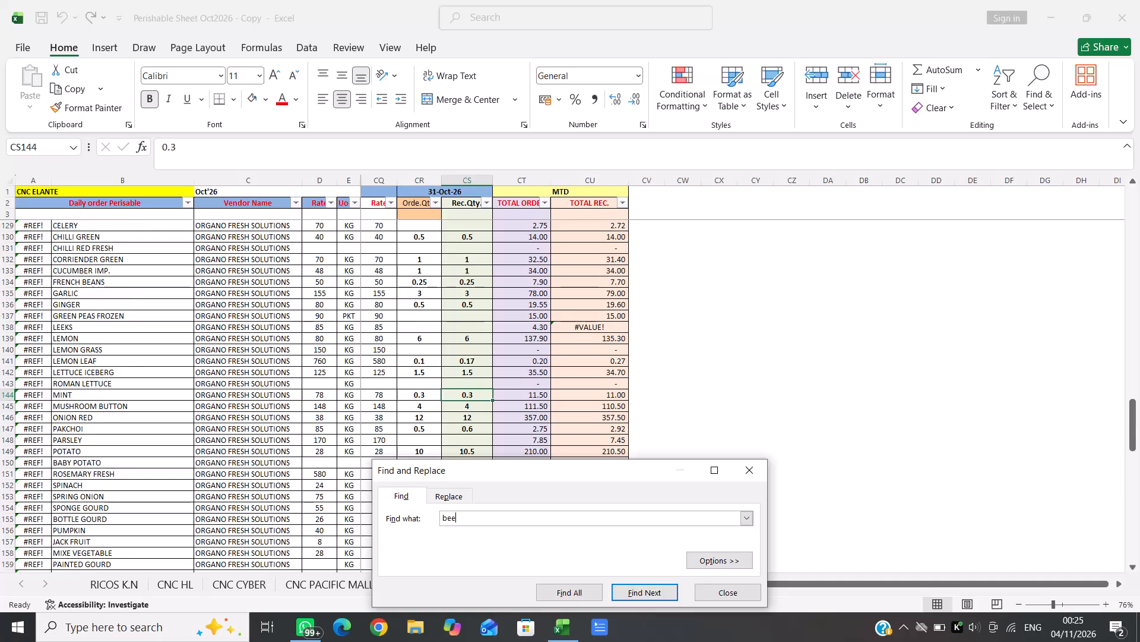
Find BEETROOT in the ORGANO FRESH SOLUTIONS rows by searching for "bee" and check its ordered quantity under 31-Oct-26.
key("Return")
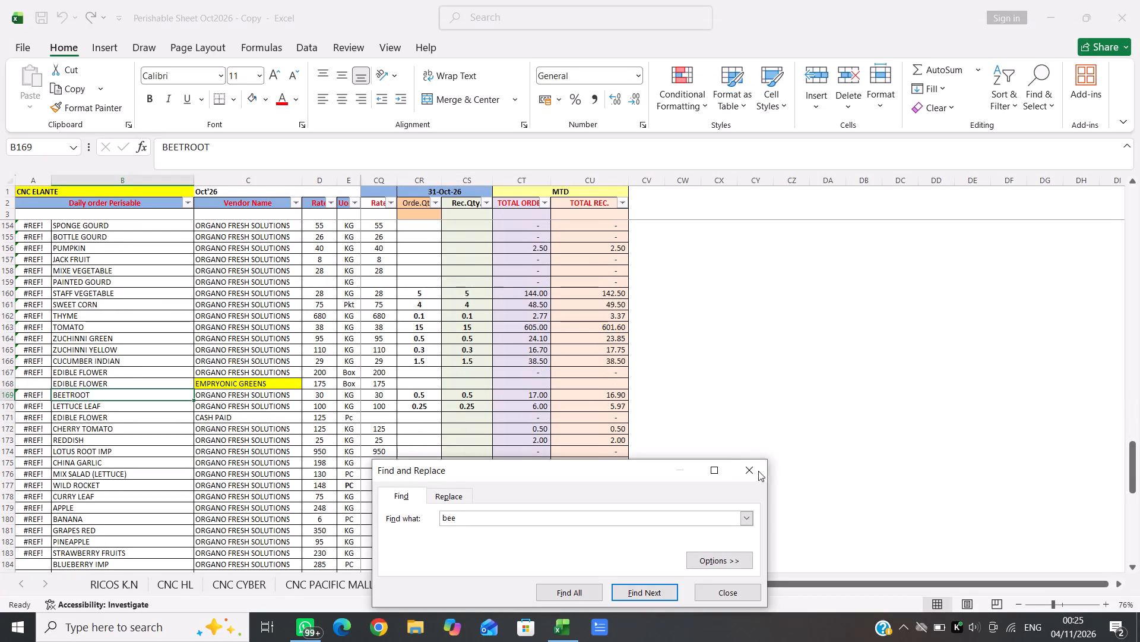
left_click(747, 469)
key("Right")
key("Right")
key("Right")
key("Right")
key("Right")
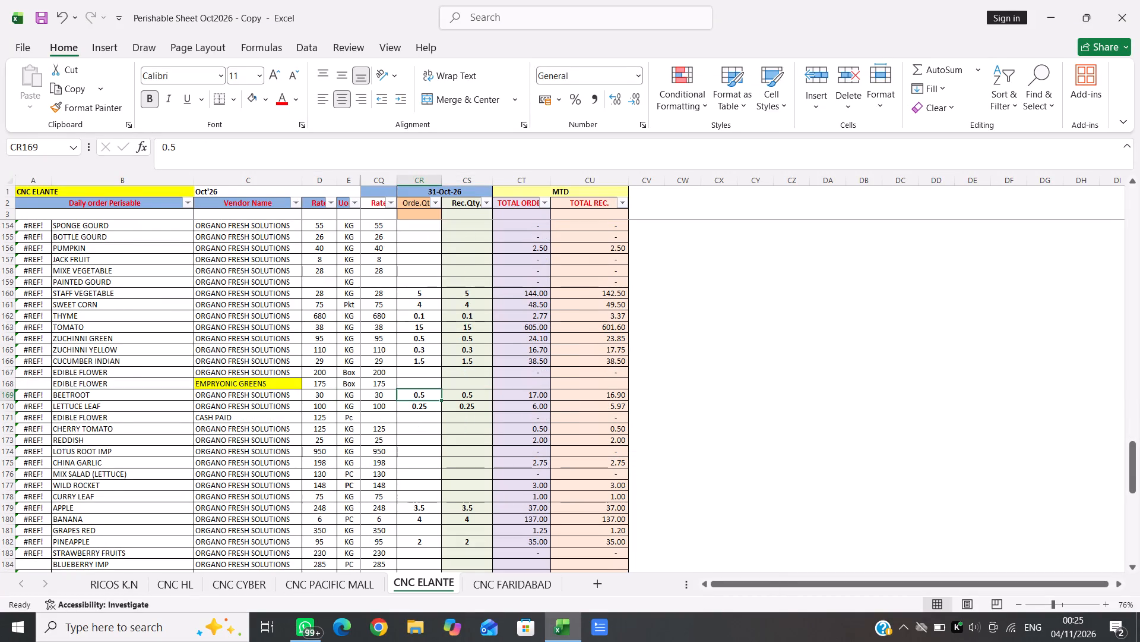
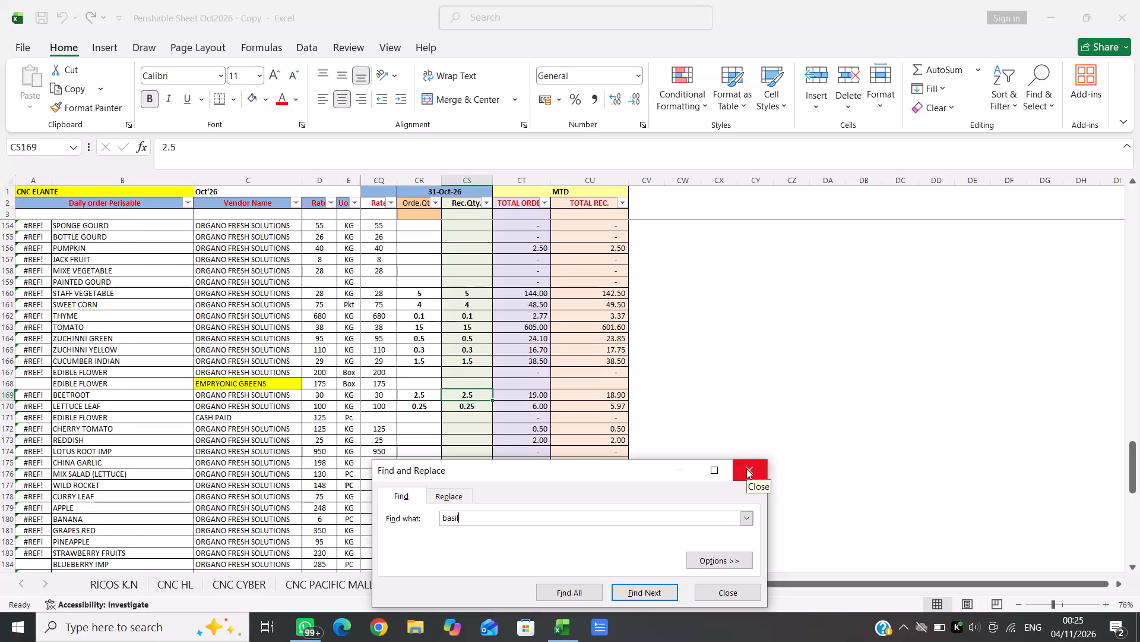
Find BASIL LEAF by searching for "basil" and set its 31-Oct-26 ordered quantity to 0.5 and received quantity to 0.75.
key("Return")
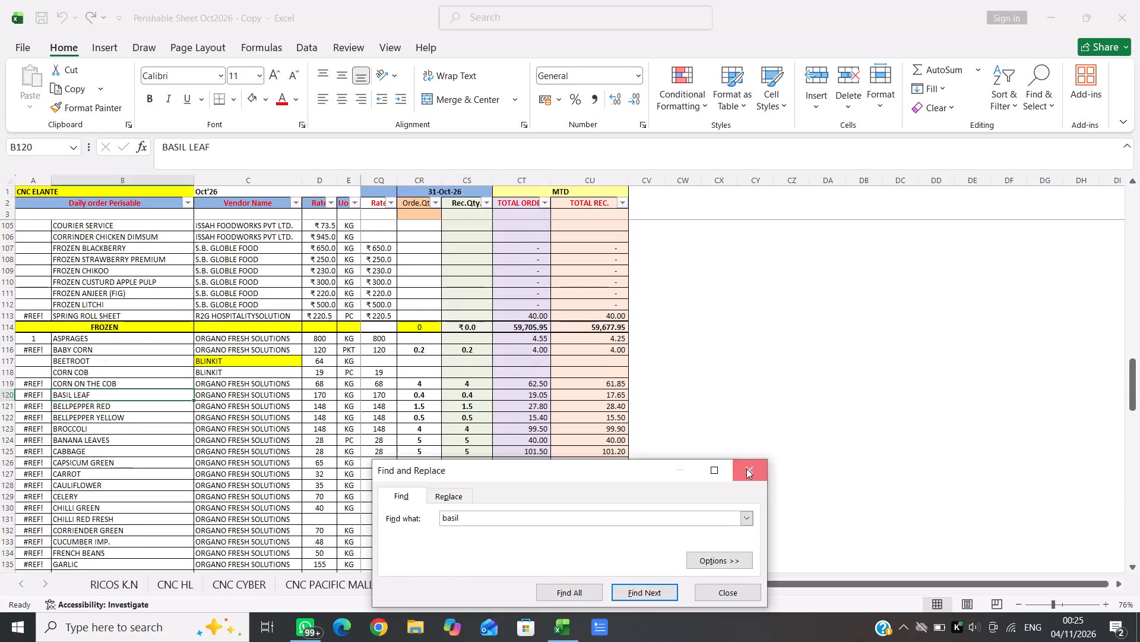
left_click(746, 468)
key("Right")
key("Right")
key("Right")
key("Right")
key("Right")
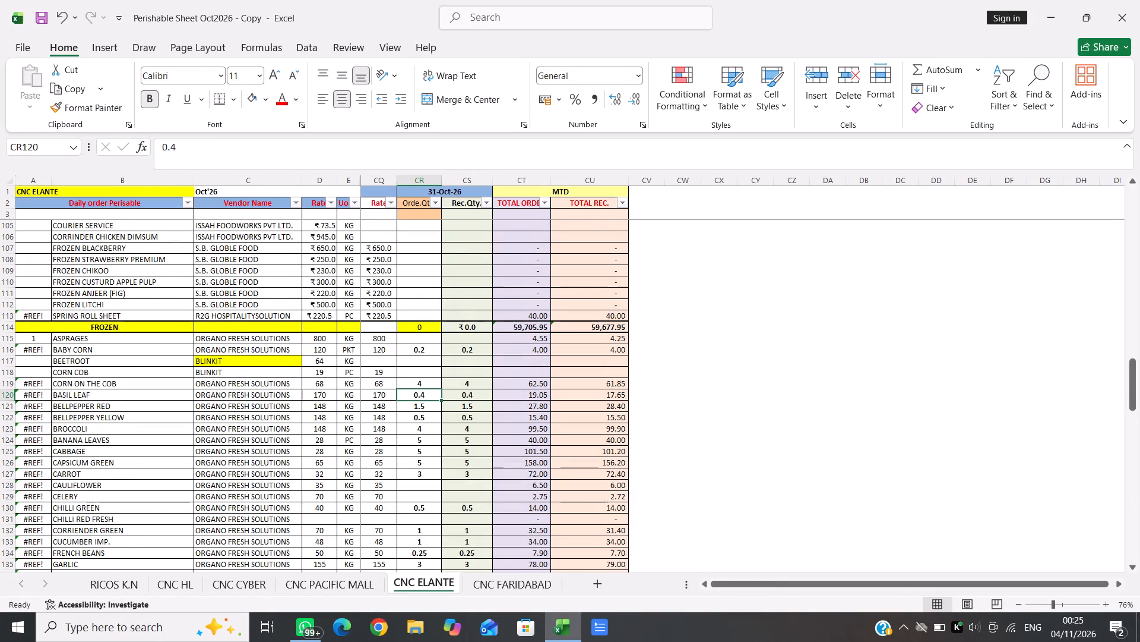
type("0.5")
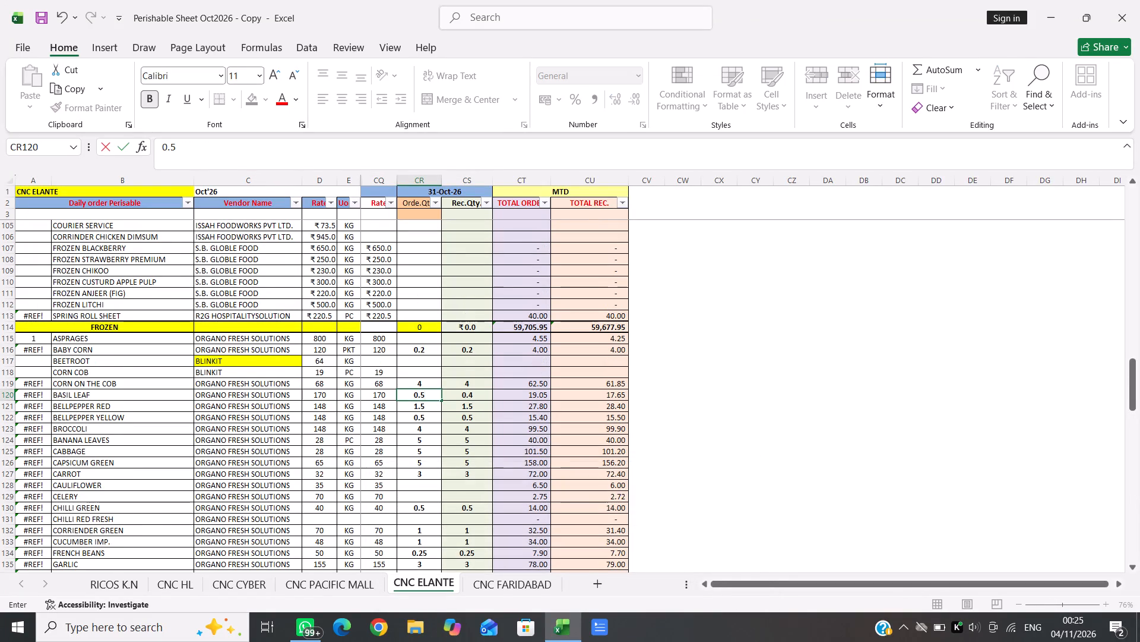
key("Right")
type("0.75")
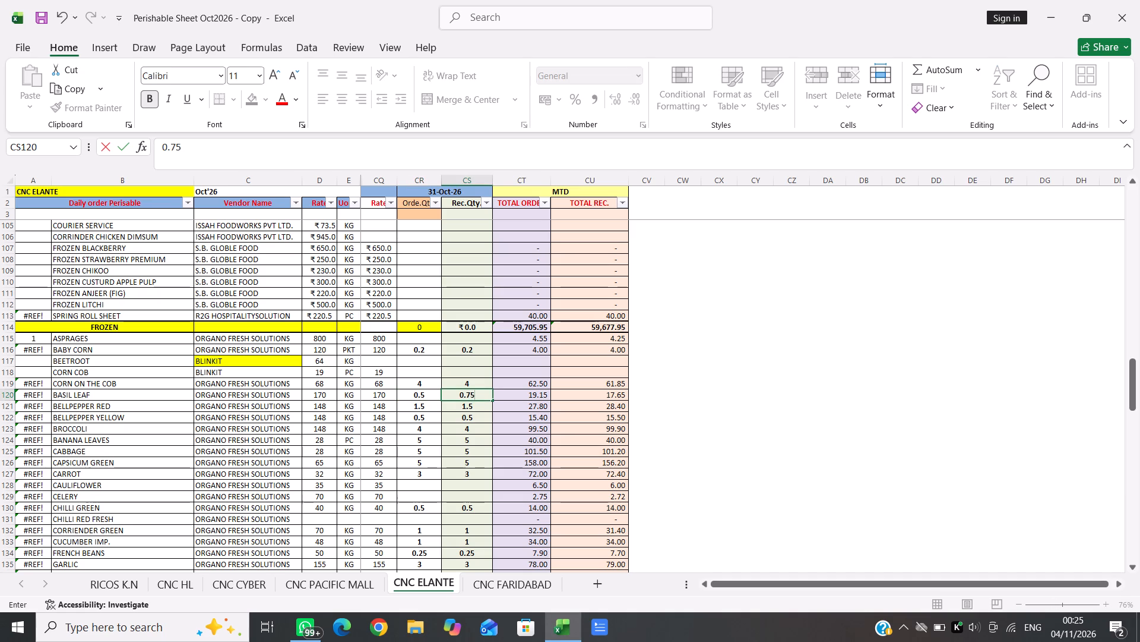
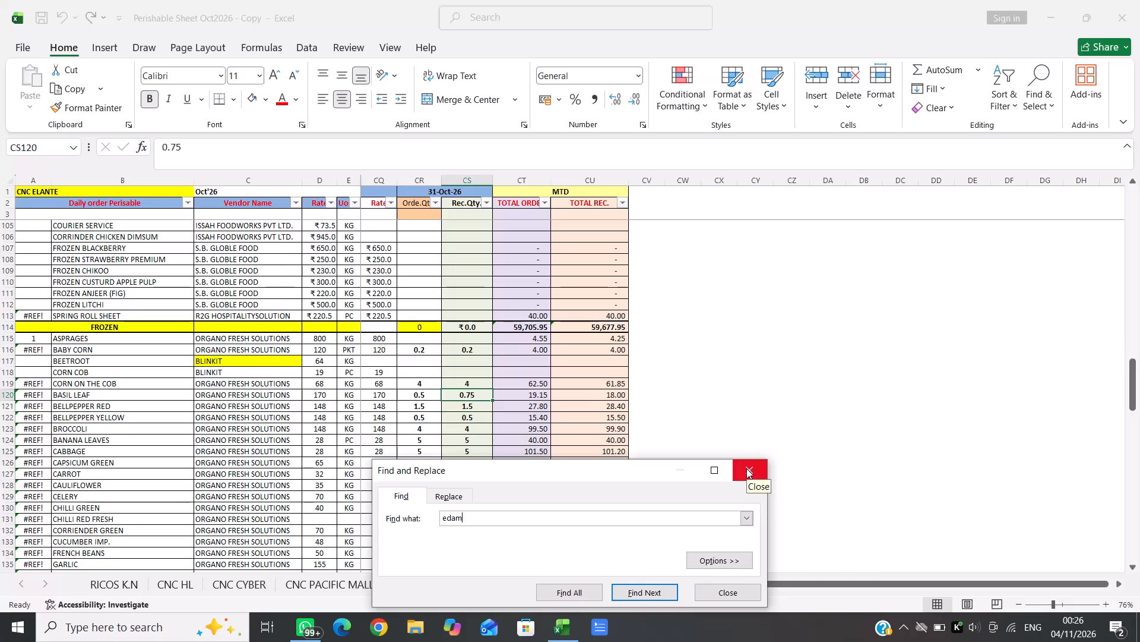
Search the CNC ELANTE sheet for "edam" and close the search.
key("Return")
key("Return")
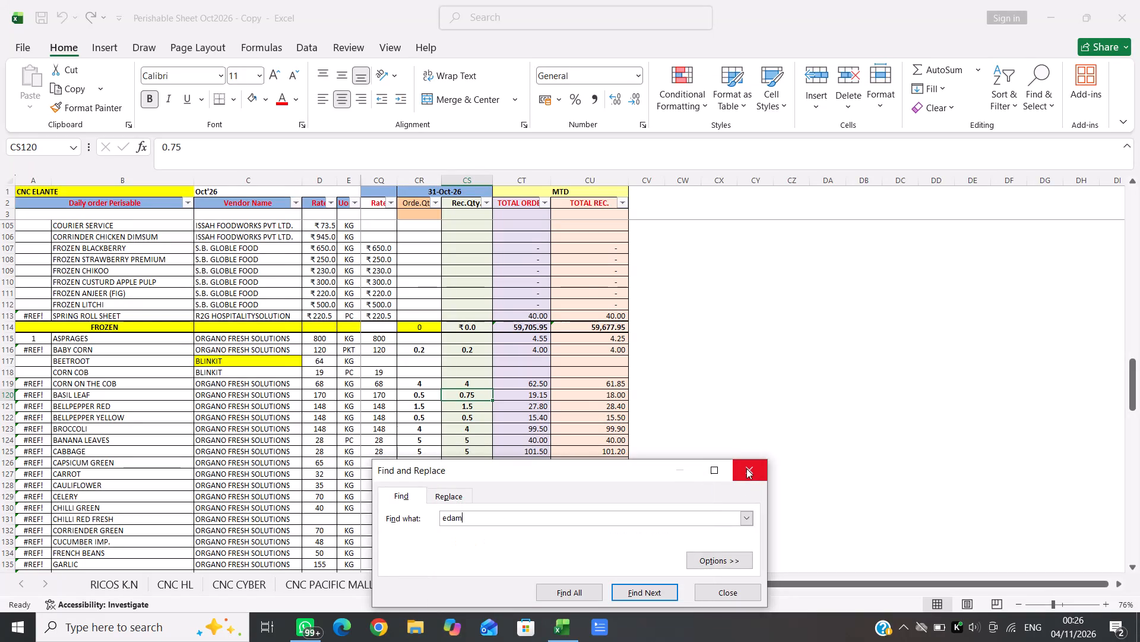
key("Return")
key("Return")
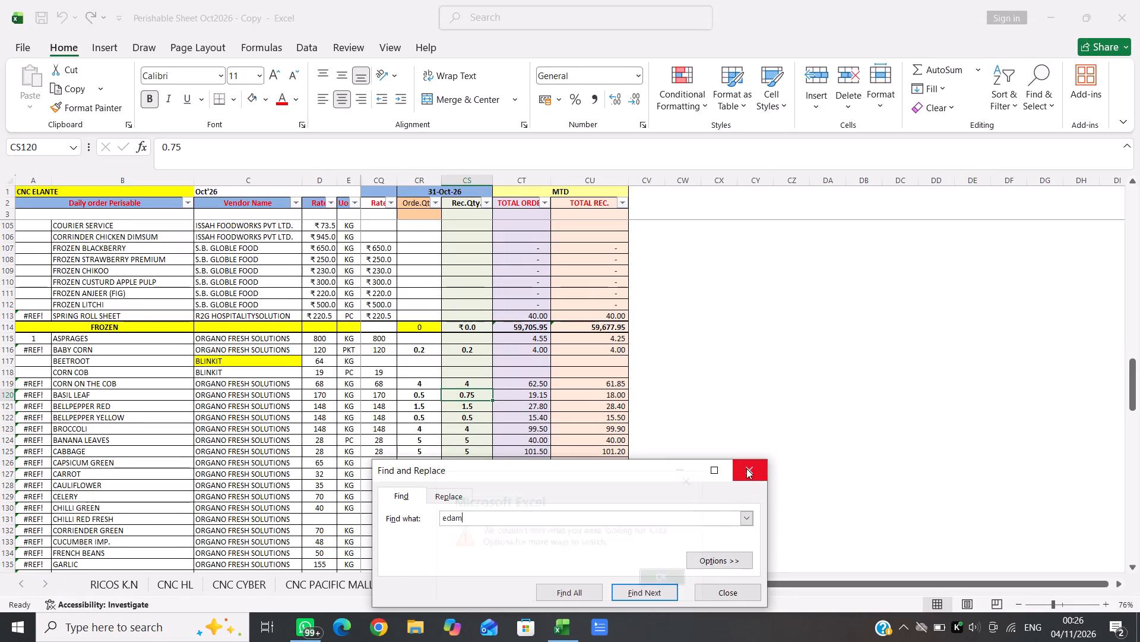
left_click(746, 468)
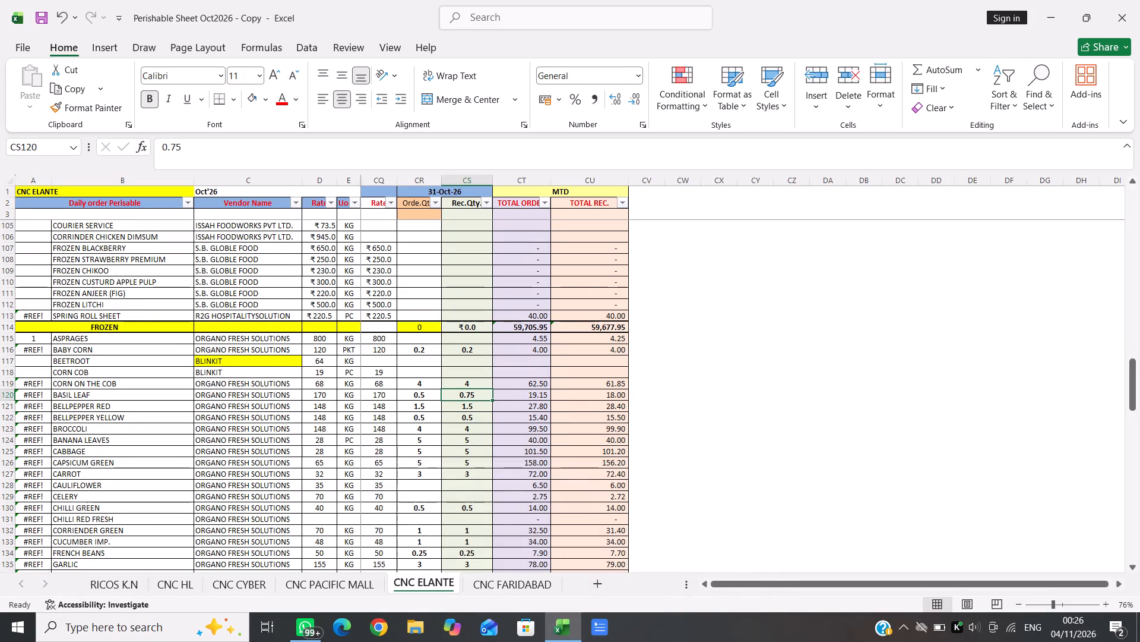
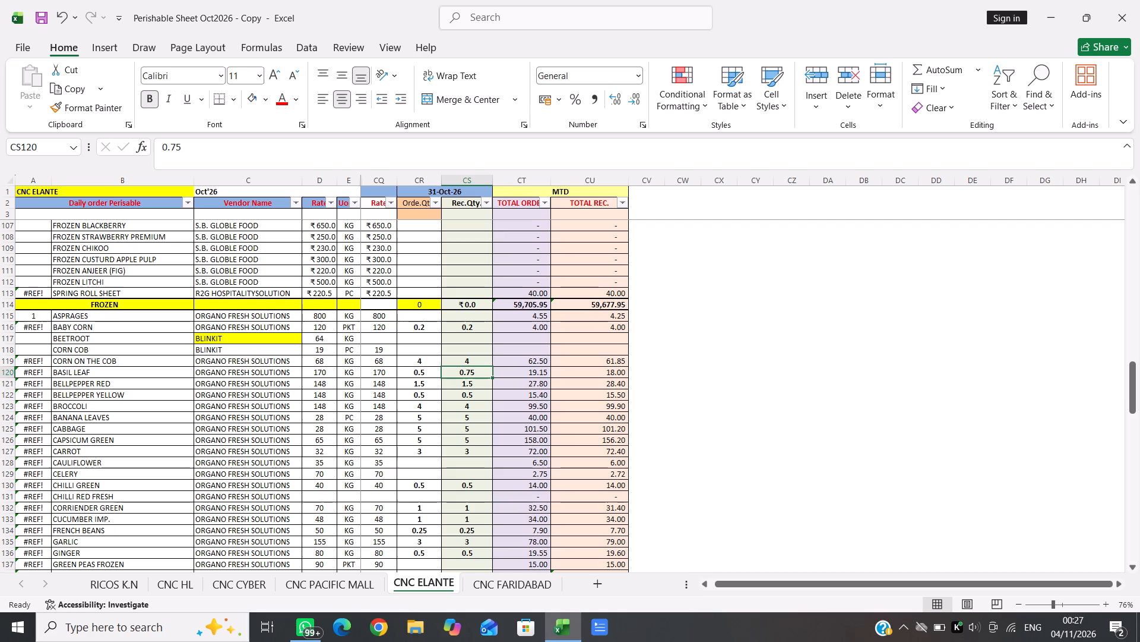
Insert a new row directly above CORN ON THE COB and enter EDAMAME as its item name.
left_click(66, 361)
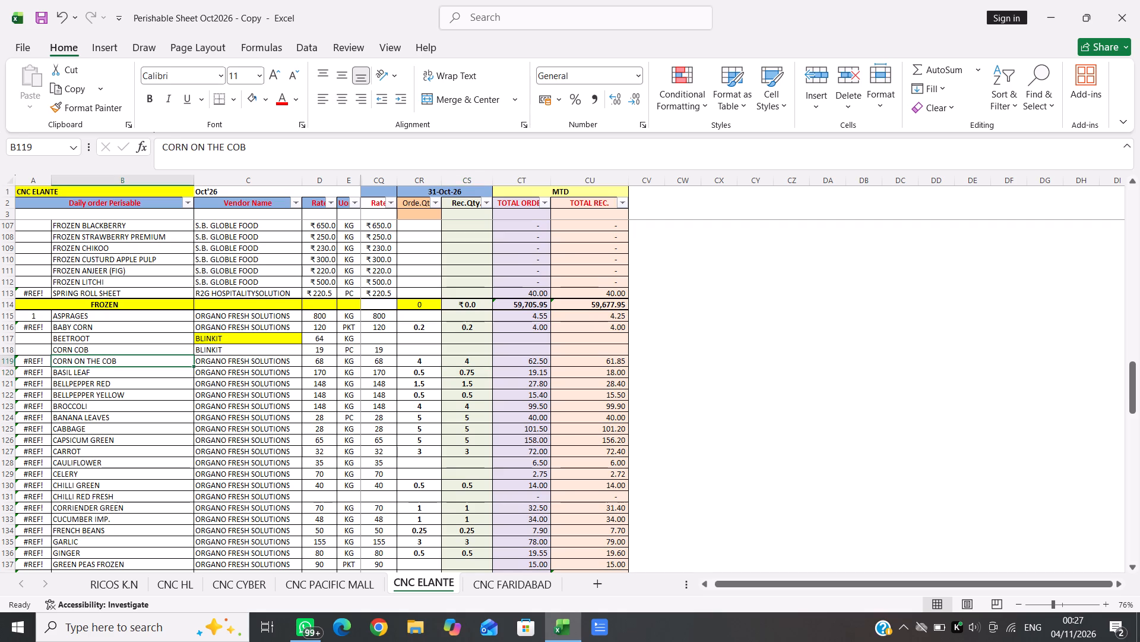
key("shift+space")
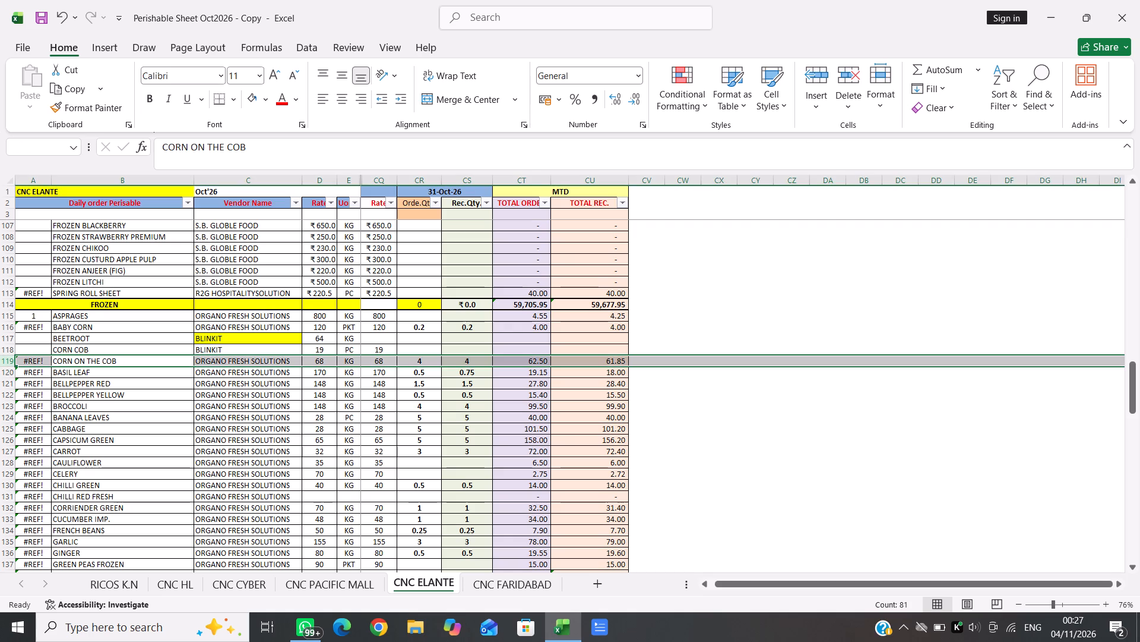
key("ctrl+shift+equal")
left_click(66, 361)
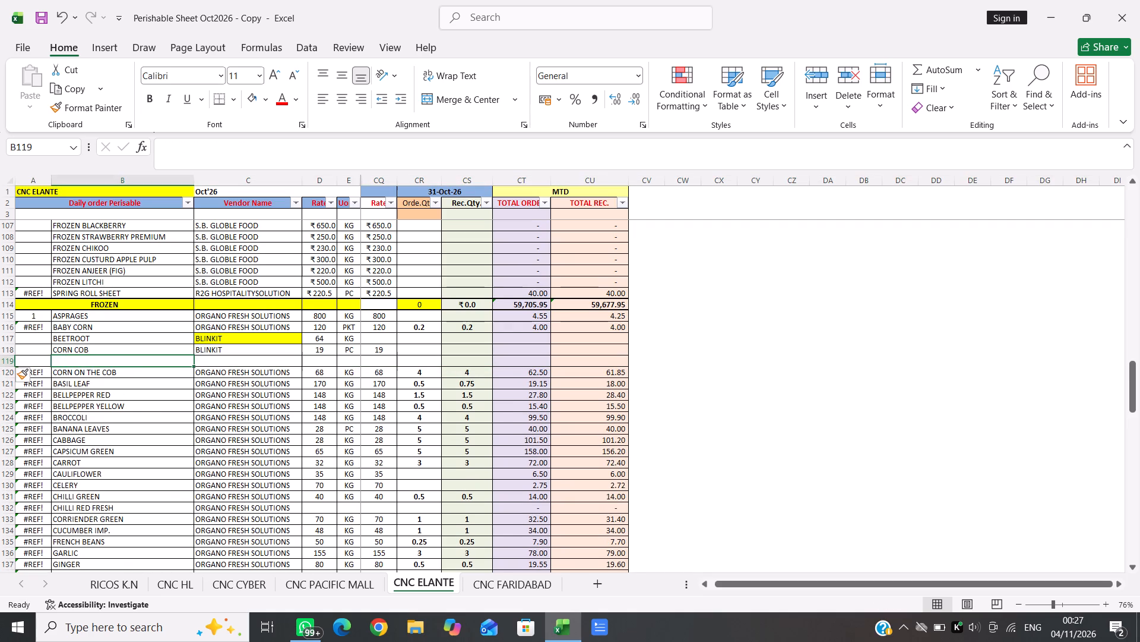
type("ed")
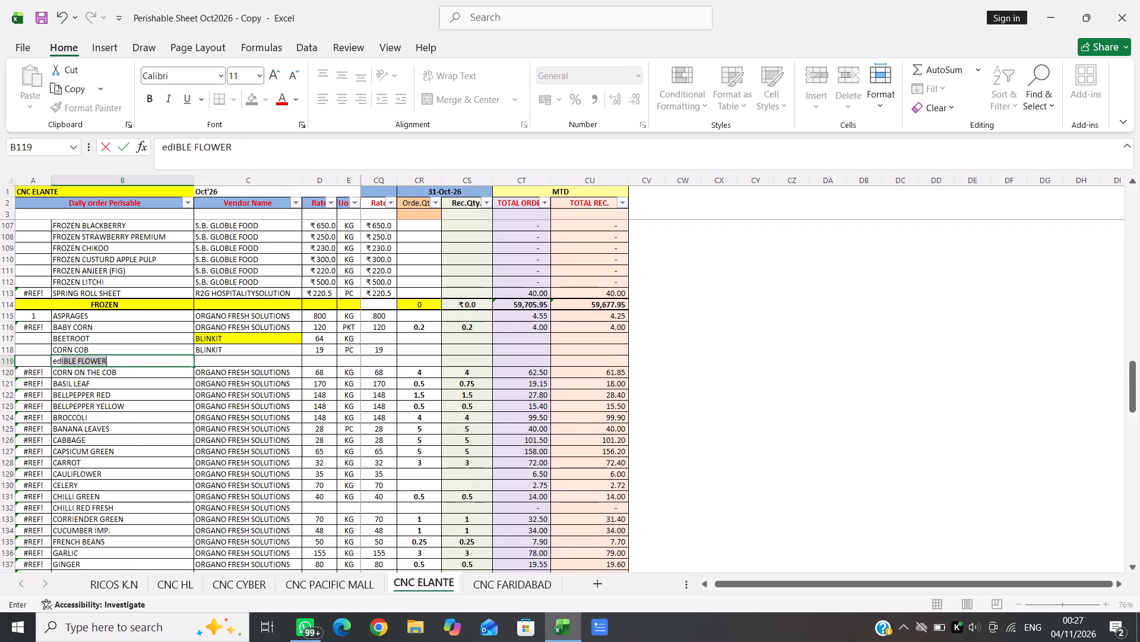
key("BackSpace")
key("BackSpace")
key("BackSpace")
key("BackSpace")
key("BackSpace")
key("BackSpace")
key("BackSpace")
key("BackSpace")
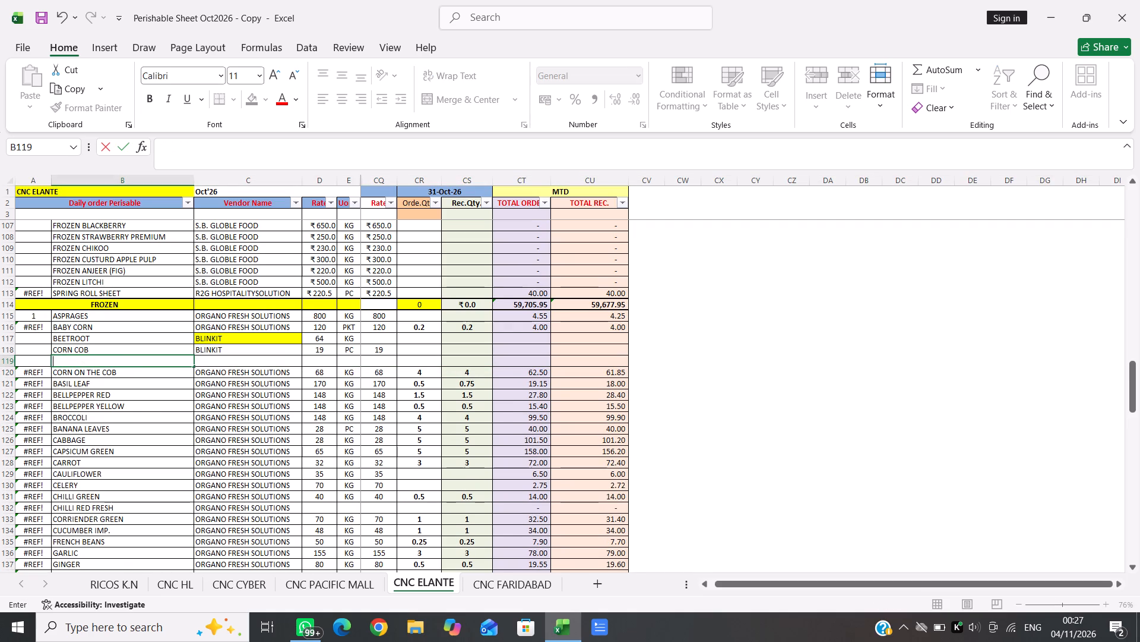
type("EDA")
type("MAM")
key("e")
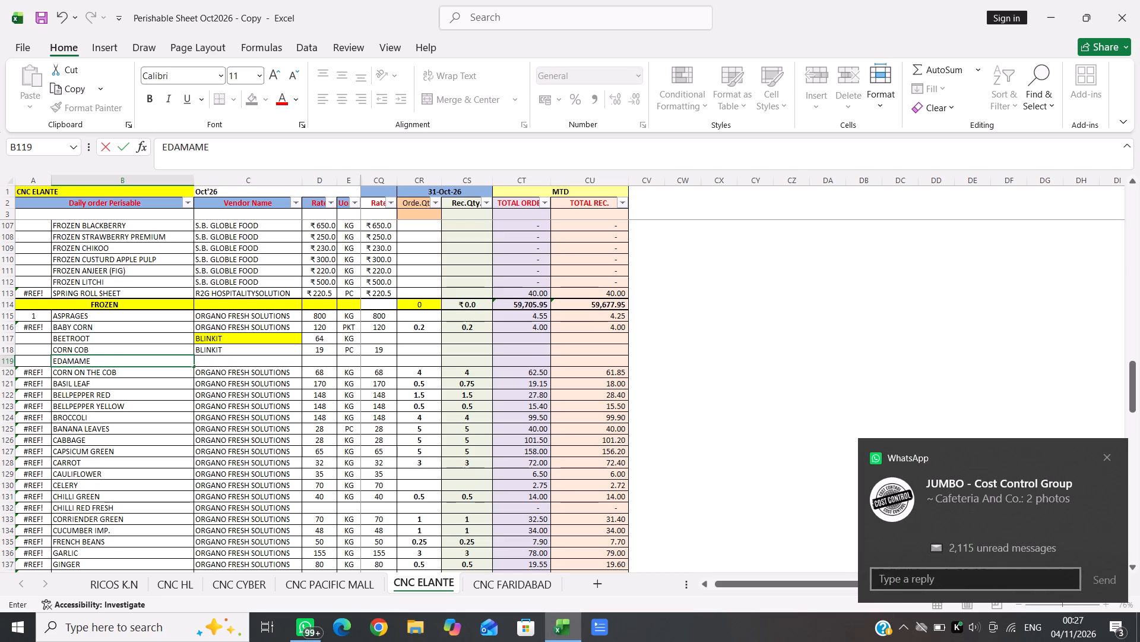
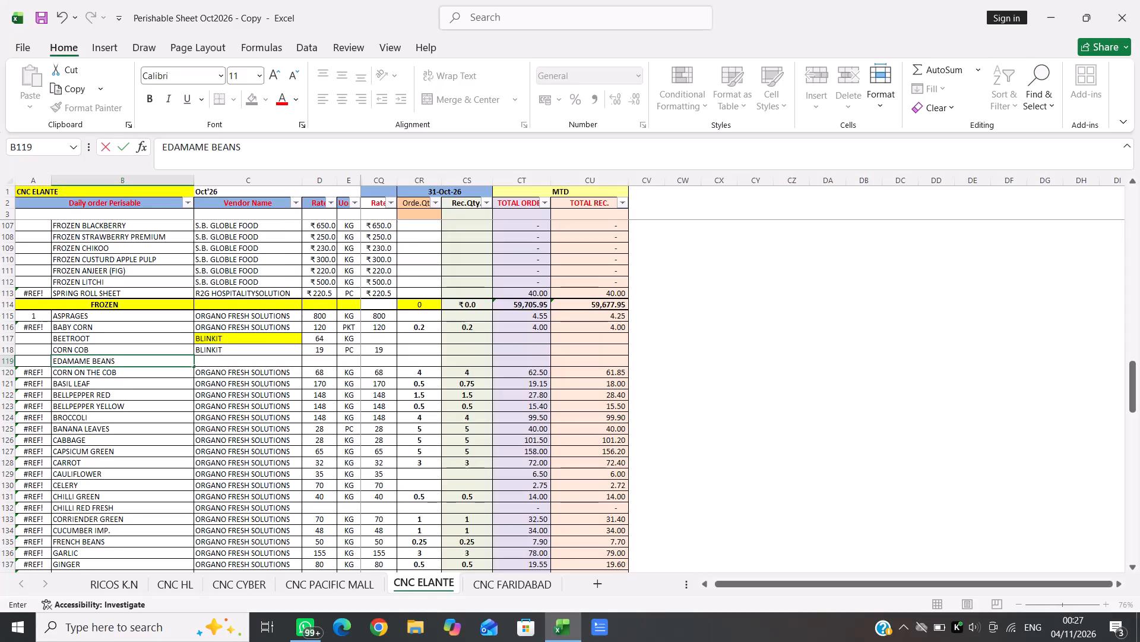
Enter ORGANO FRESH SOLUTIONS as the vendor name for the new EDAMAME BEANS row.
left_click(239, 365)
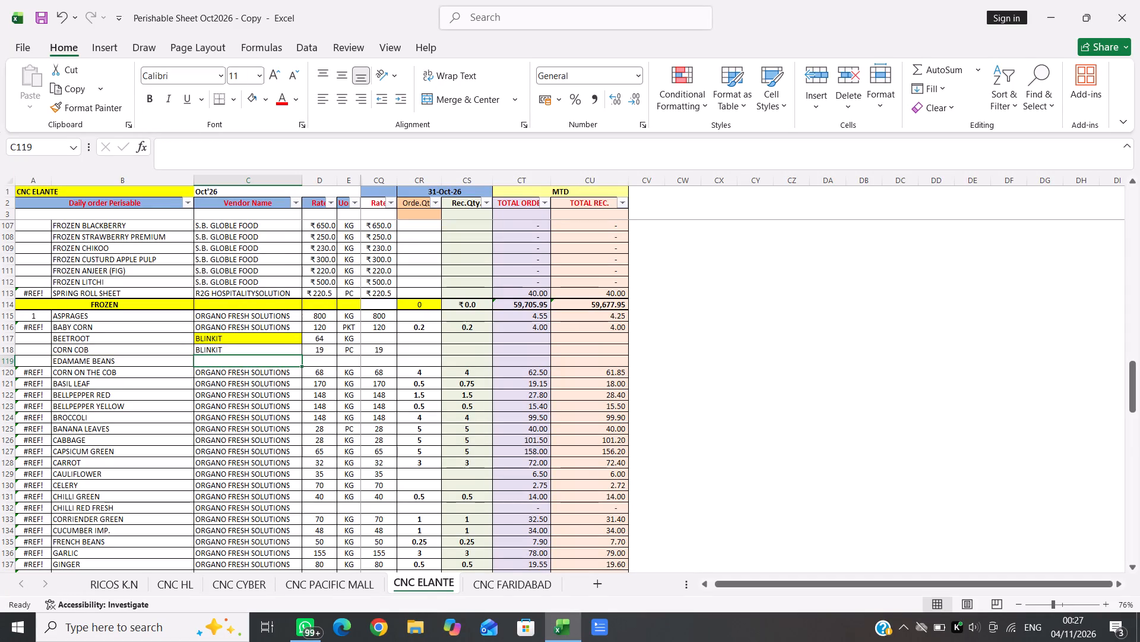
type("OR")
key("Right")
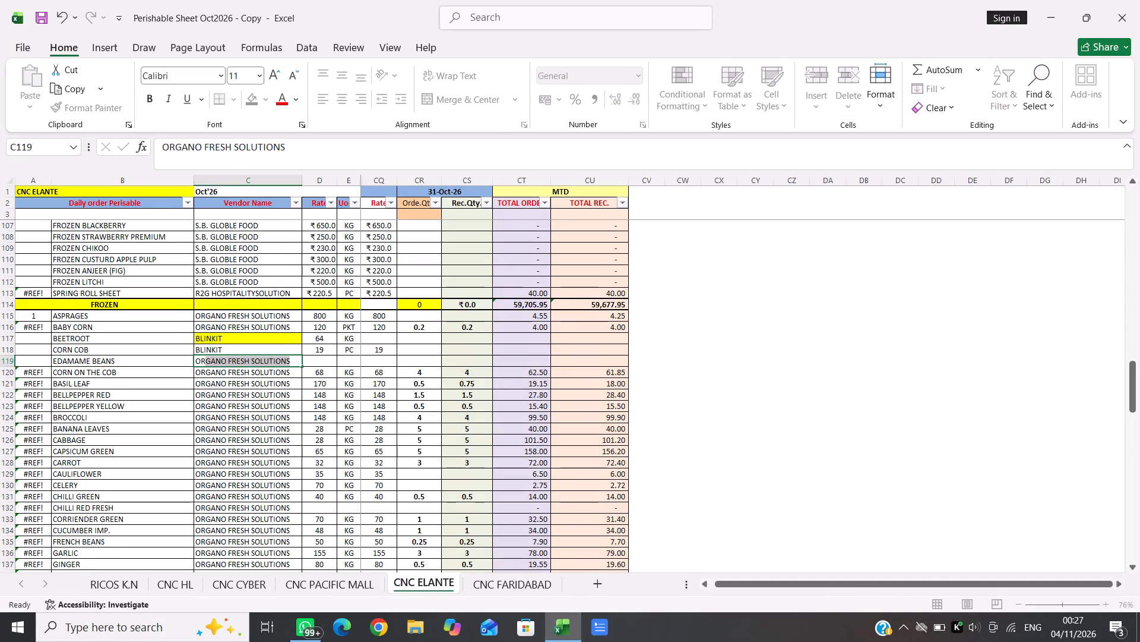
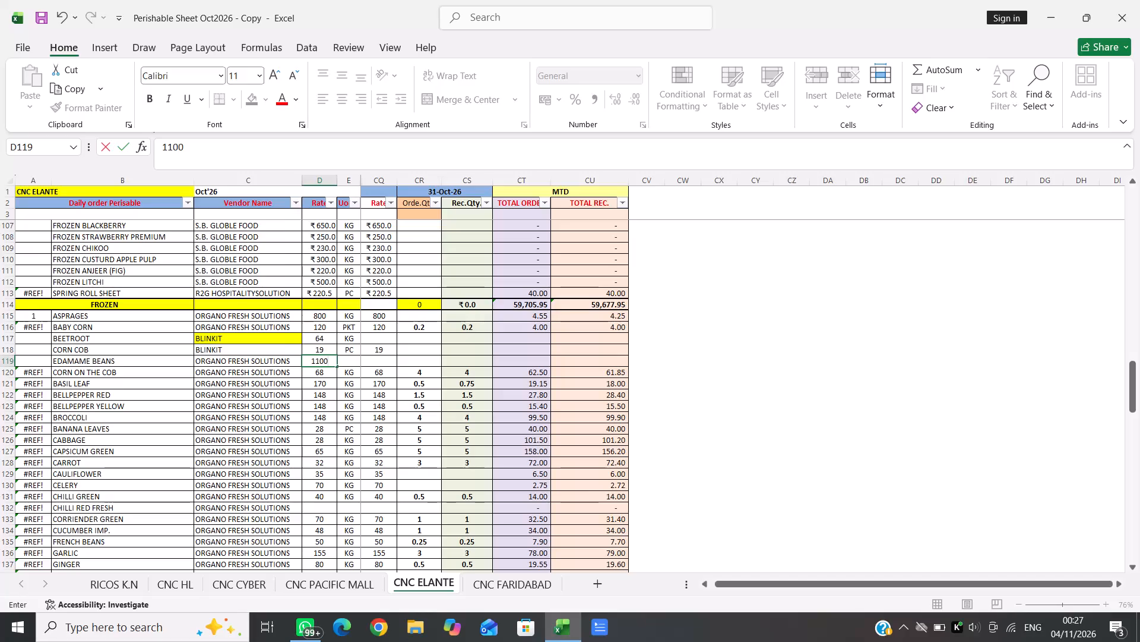
Complete the EDAMAME BEANS row's pricing with a rate of 1100, unit KG, and 1100 in the second Rate column.
key("Right")
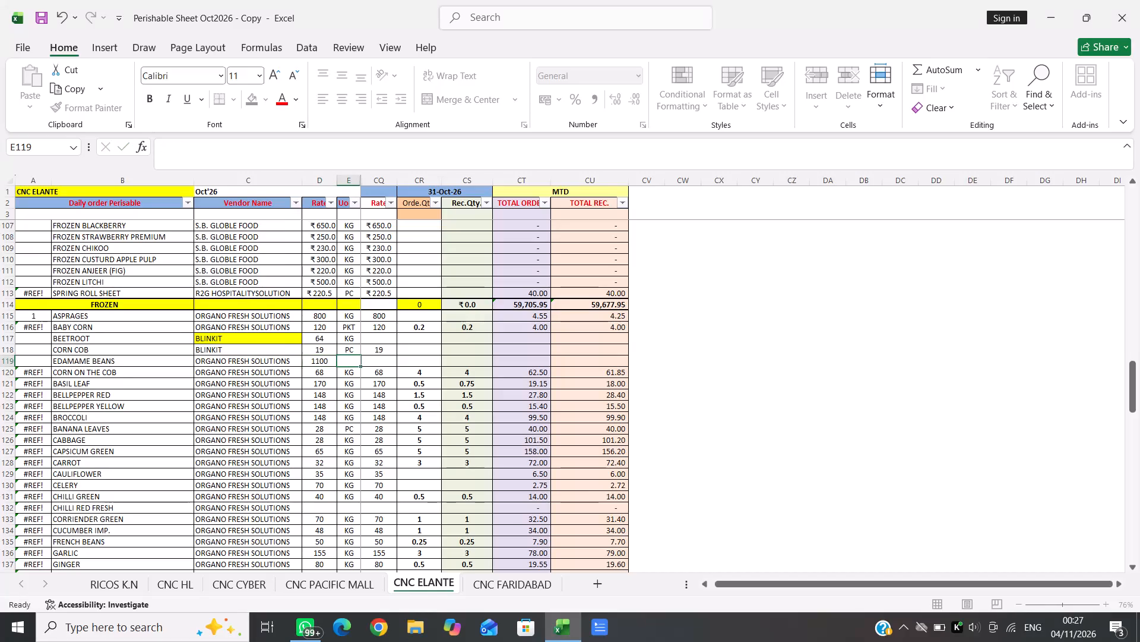
key("k")
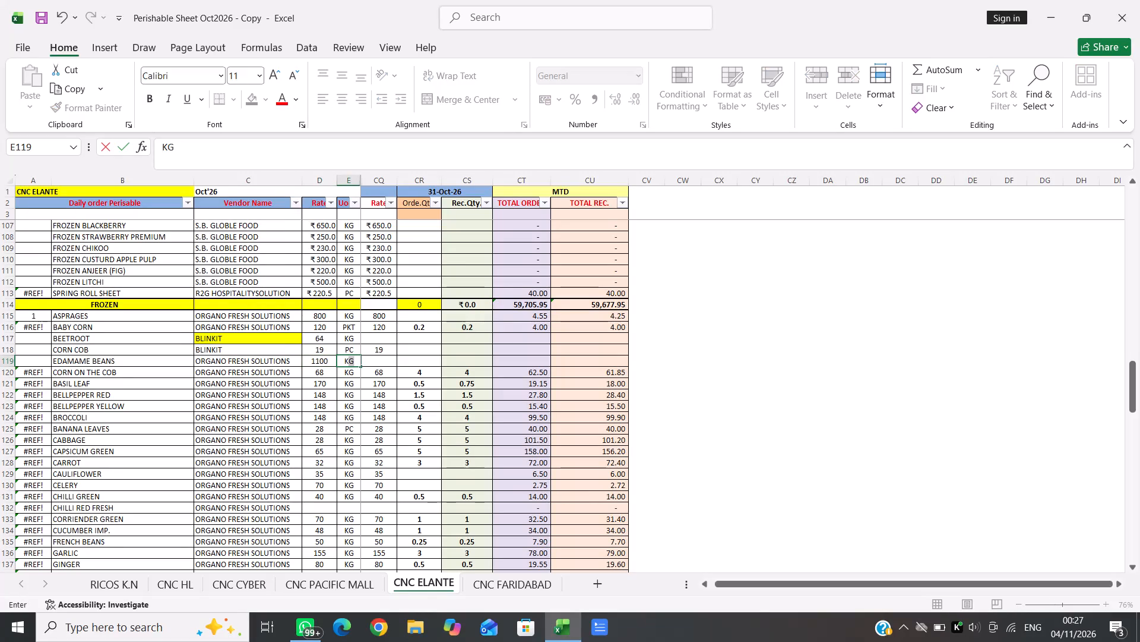
key("Right")
type("10")
key("BackSpace")
type("100")
key("Right")
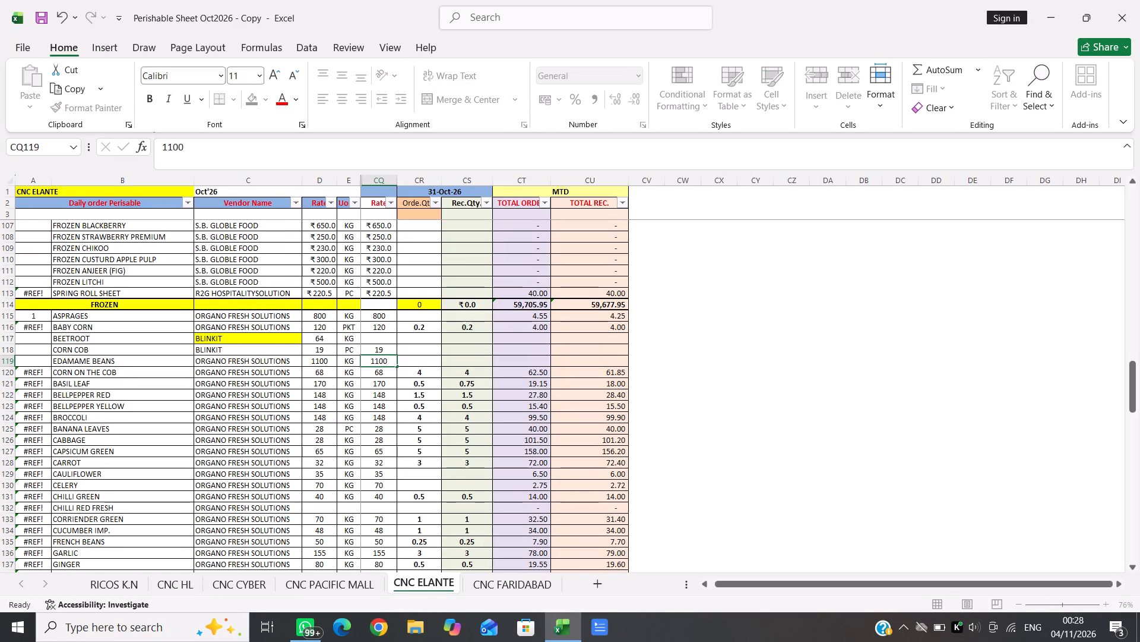
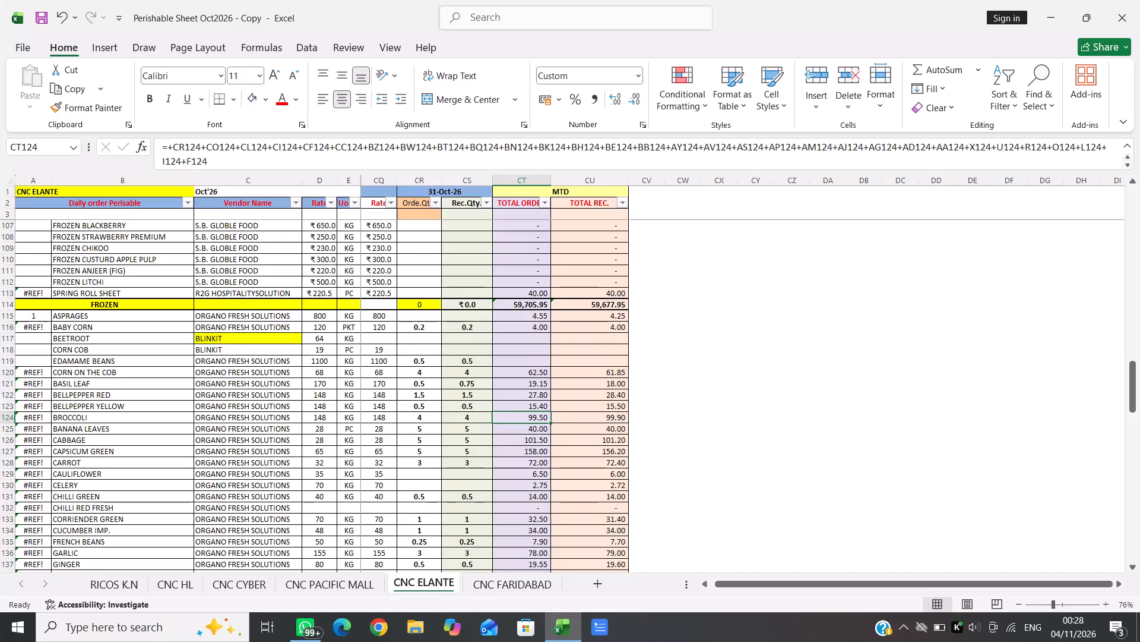
Copy BABY CORN's TOTAL ORDER and TOTAL REC. formulas into the BEETROOT, CORN COB and EDAMAME BEANS rows below it.
left_click(543, 326)
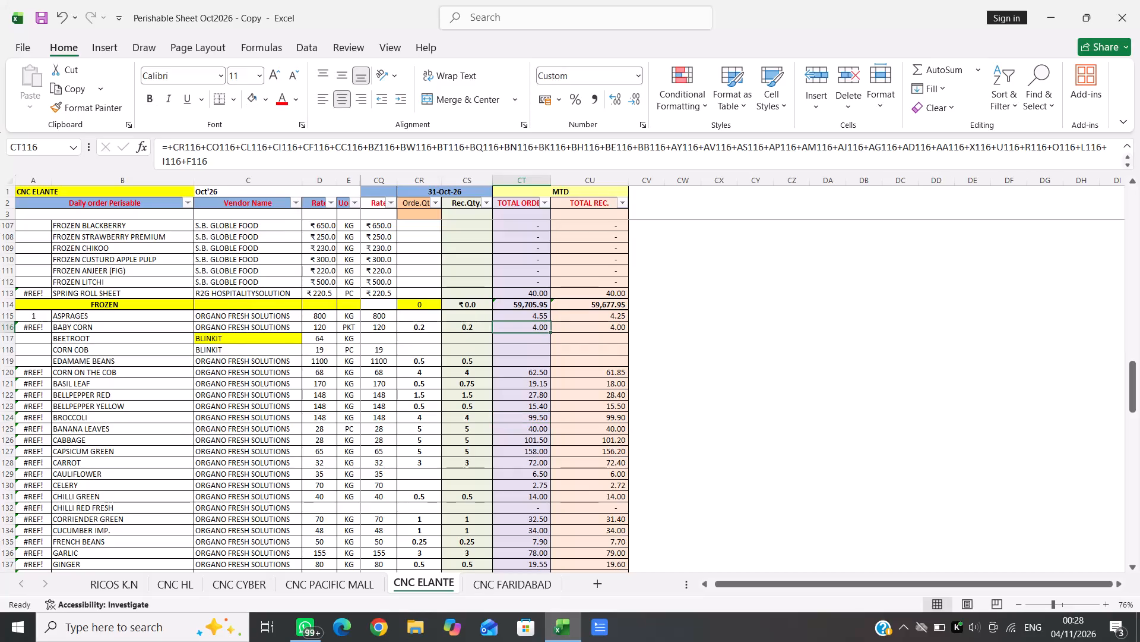
key("ctrl+c")
key("Down")
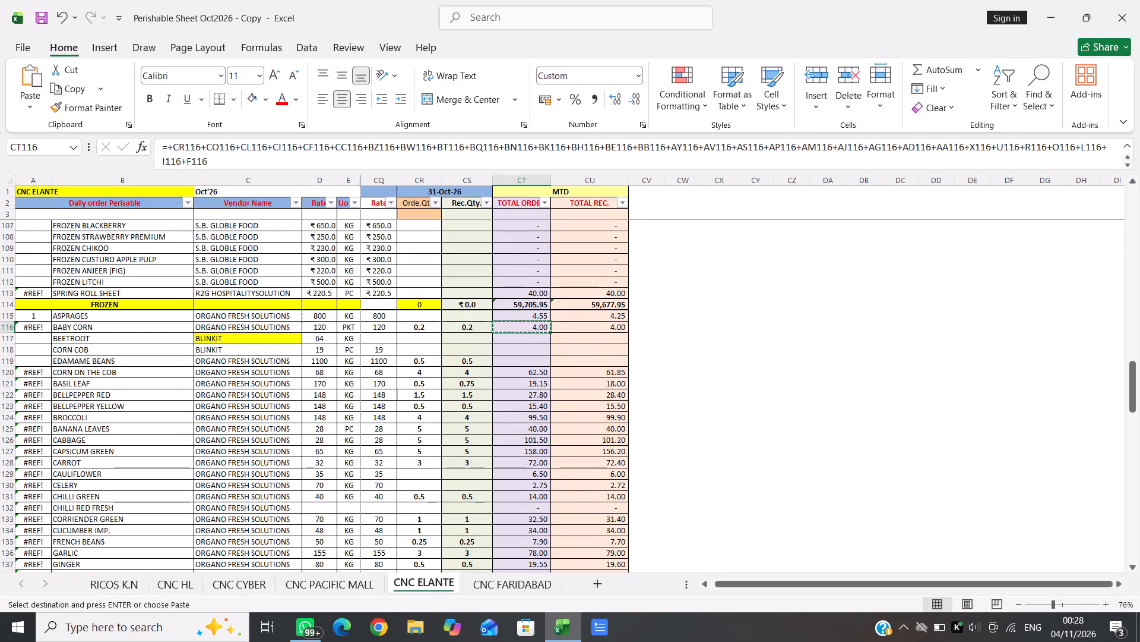
key("shift+Down")
key("shift+Down")
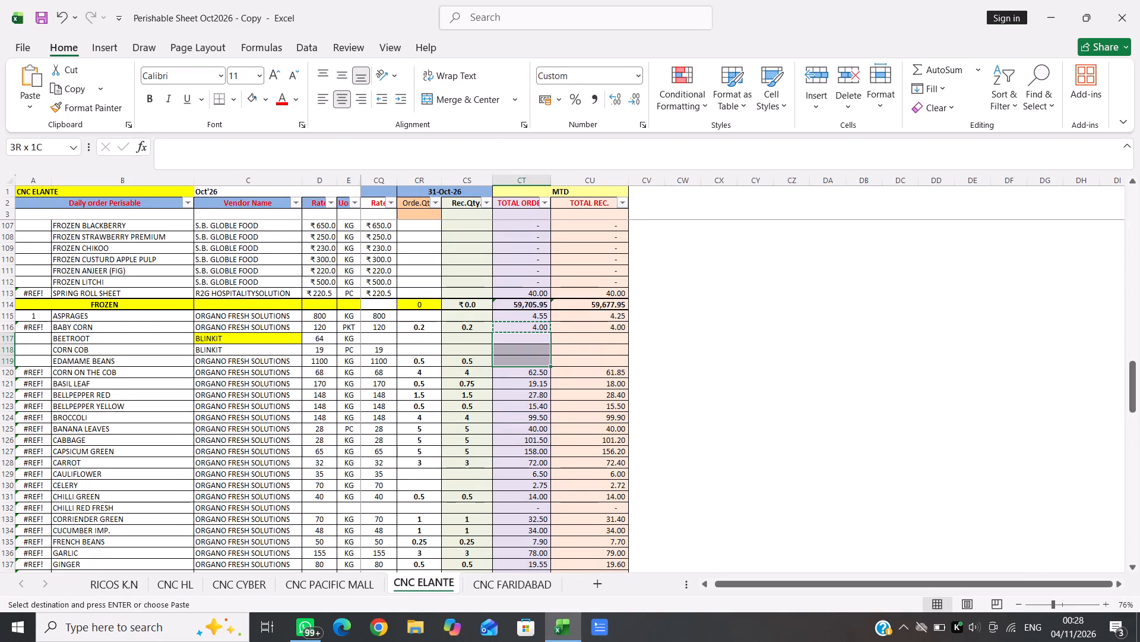
key("Return")
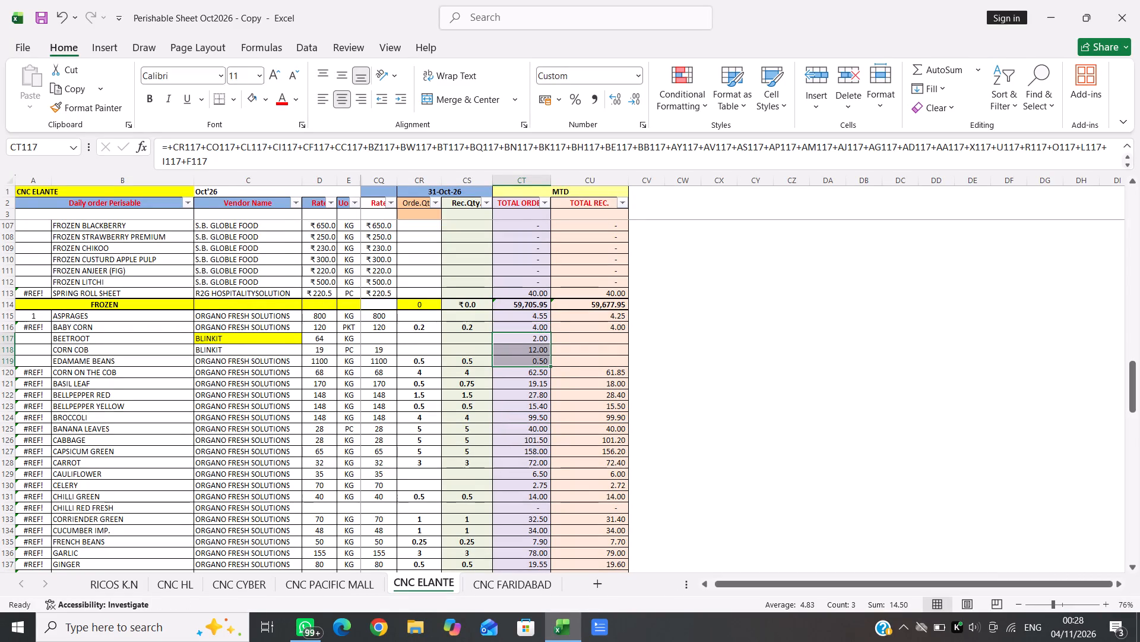
left_click(609, 325)
key("ctrl+c")
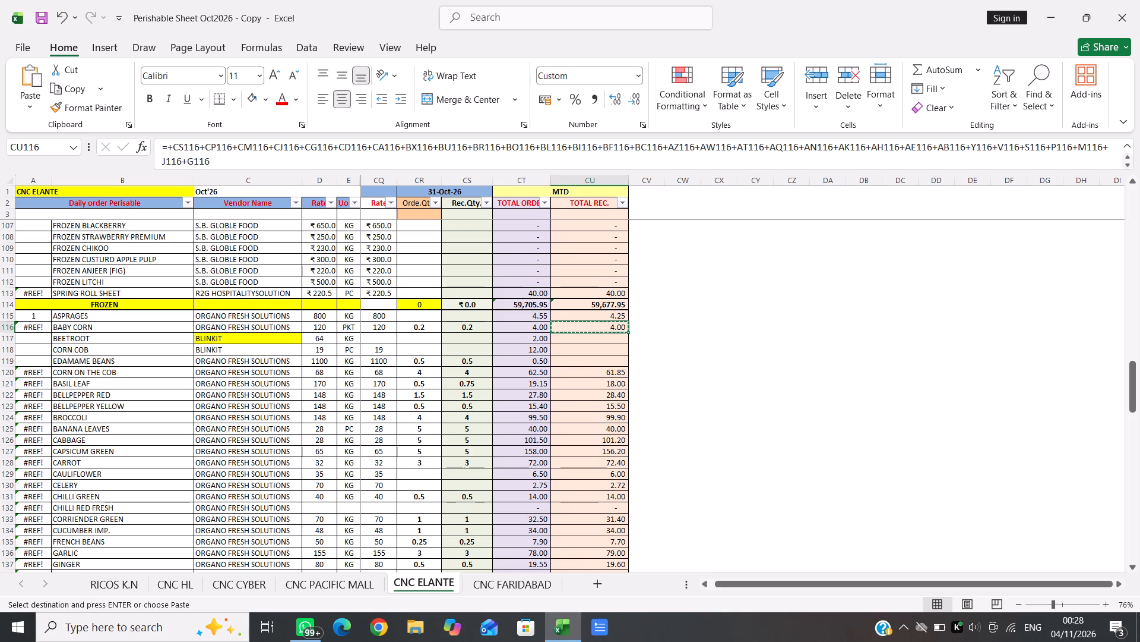
key("Down")
key("shift+Down")
key("shift+Down")
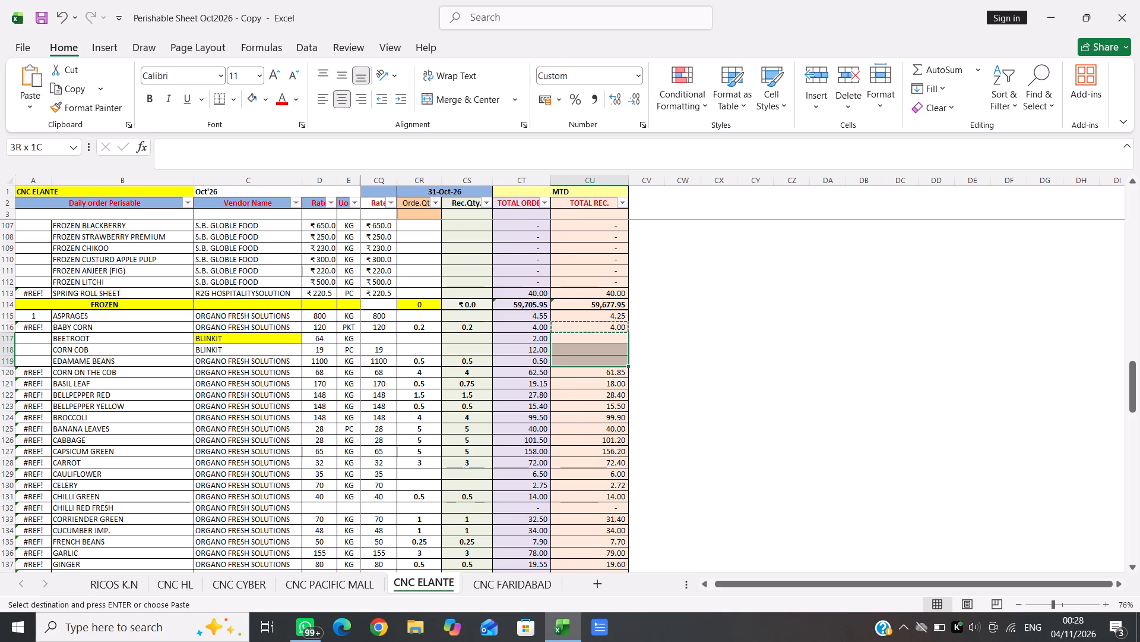
key("Return")
Copy CHILLI GREEN's TOTAL ORDER and TOTAL REC. formulas into the CHILLI RED FRESH row.
scroll(587, 432, "down", 1)
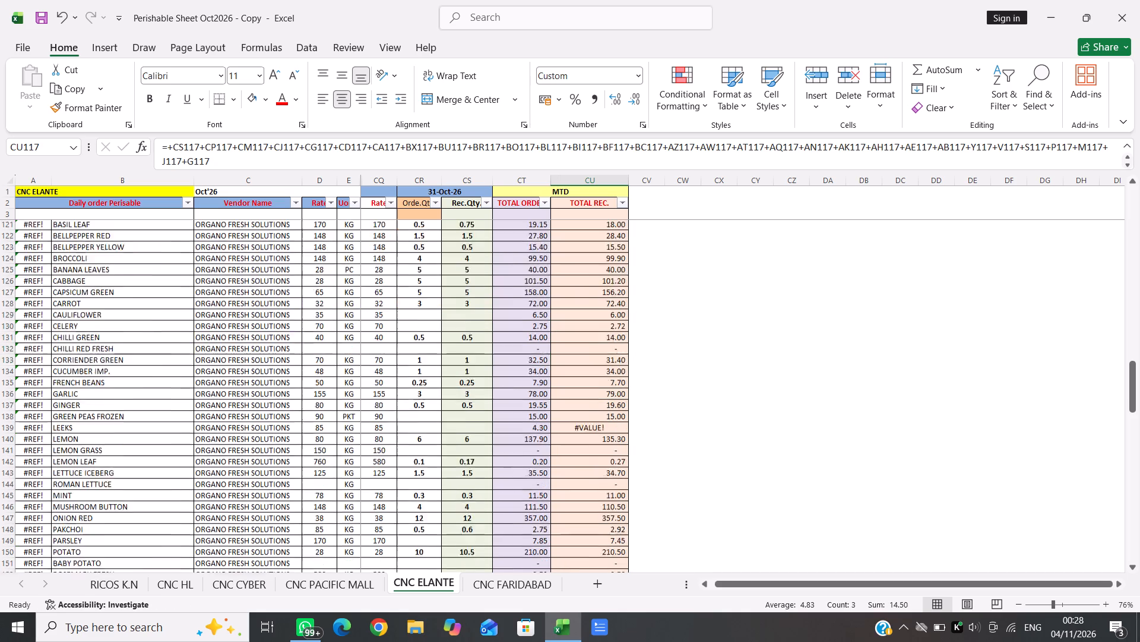
scroll(587, 432, "down", 1)
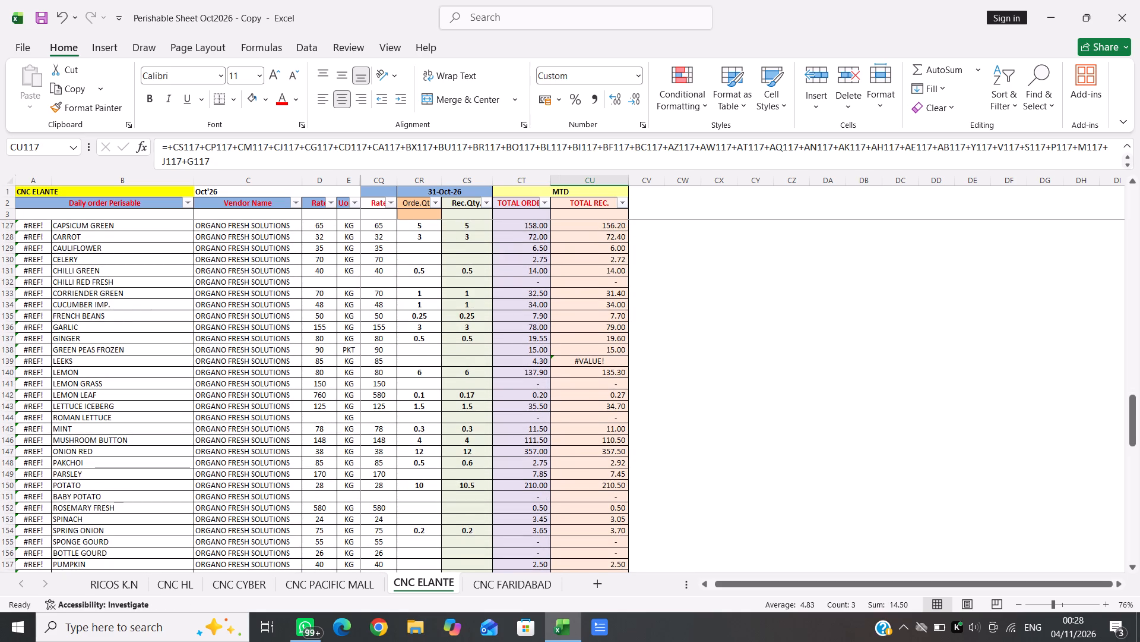
left_click(541, 270)
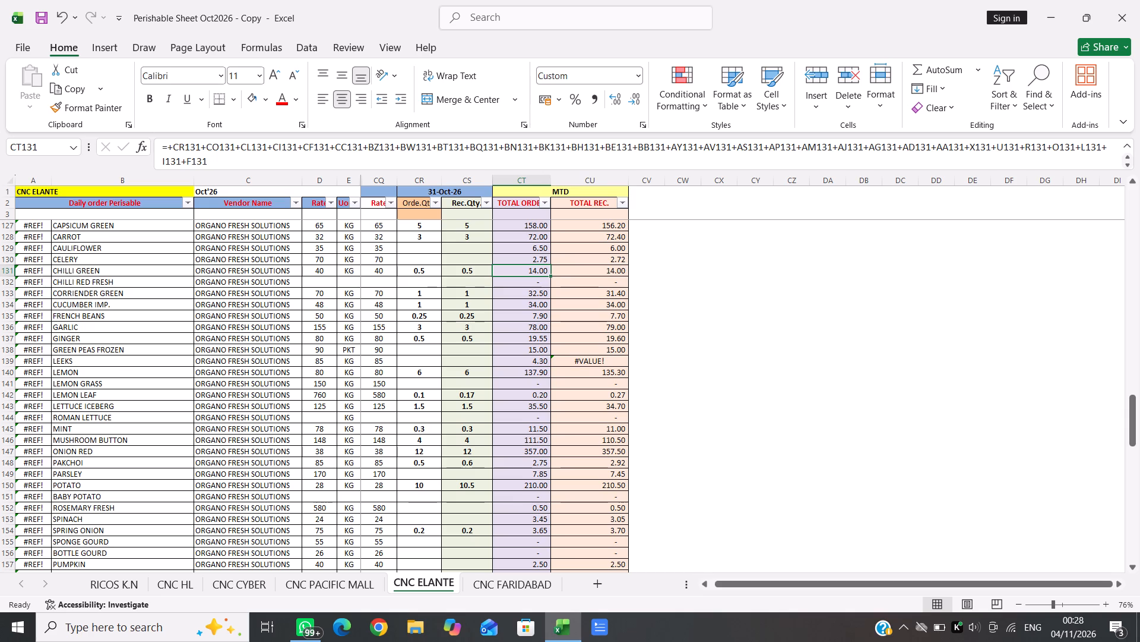
key("ctrl+c")
key("Down")
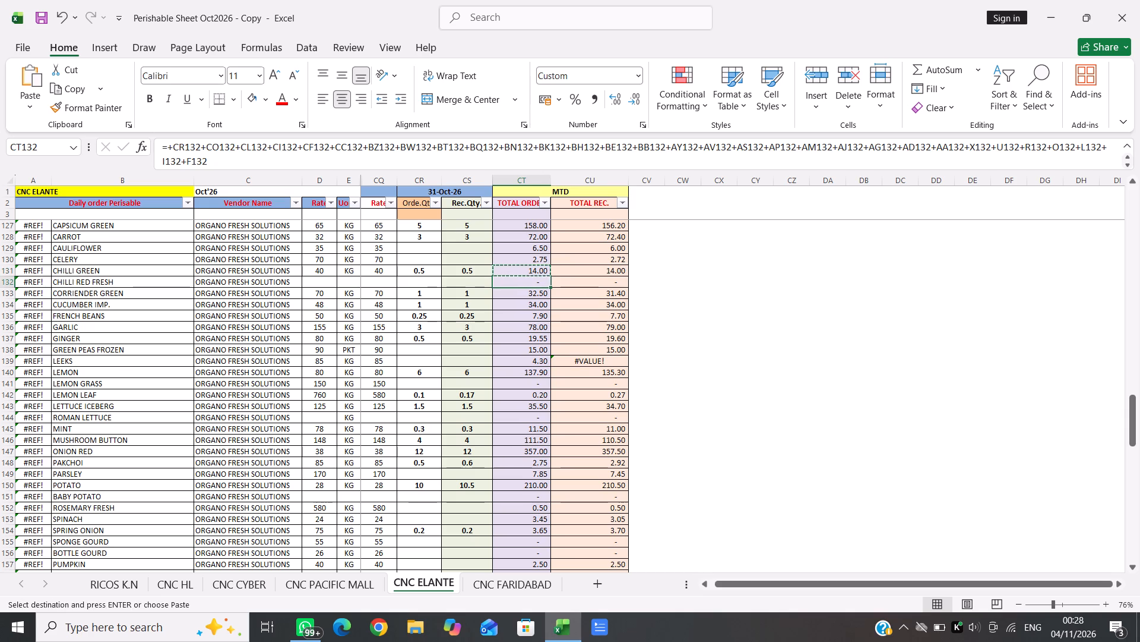
key("Return")
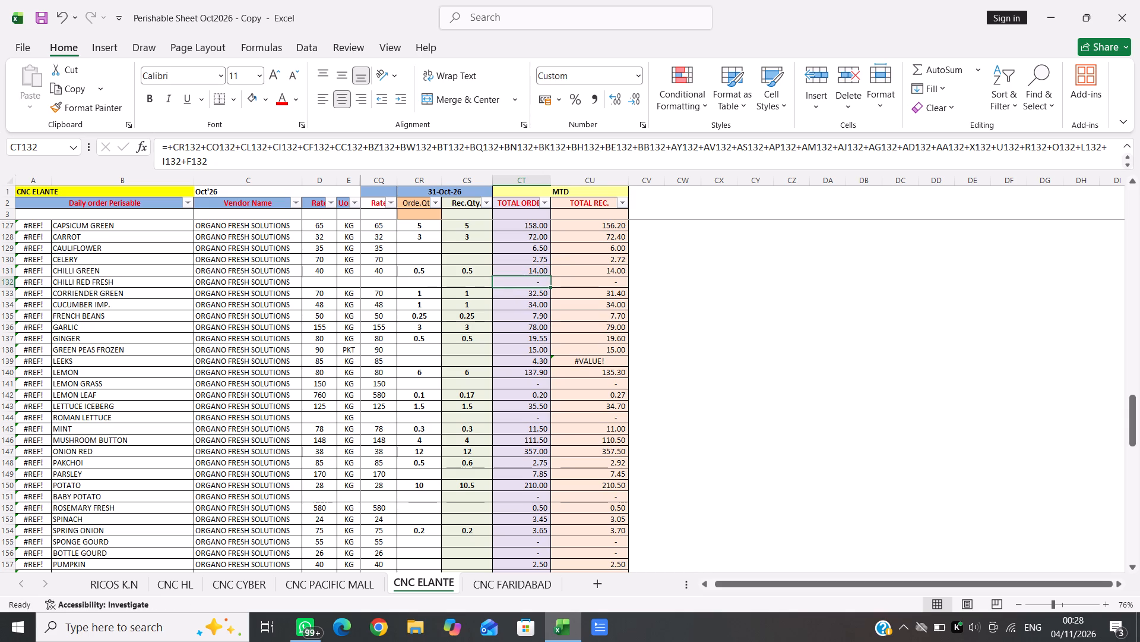
left_click(620, 267)
key("ctrl+c")
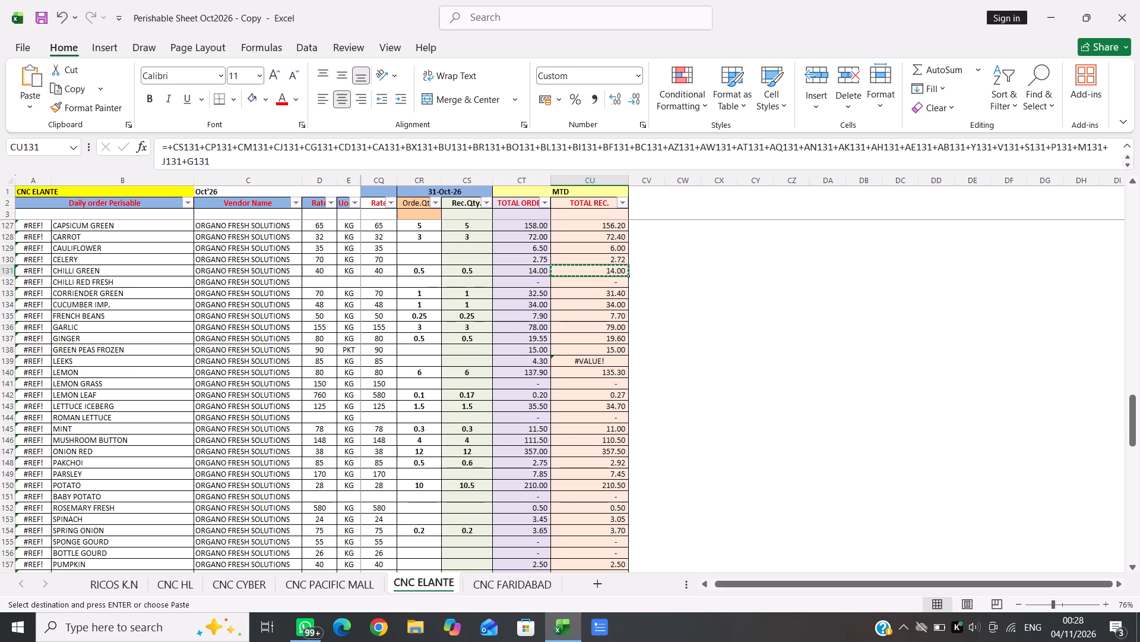
key("Down")
key("Return")
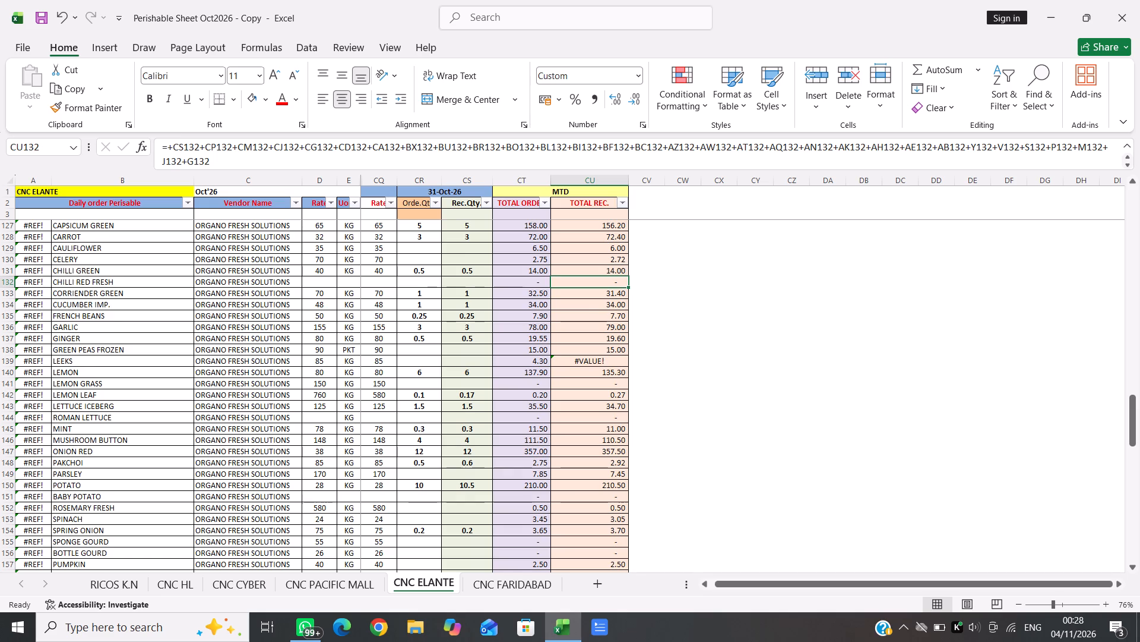
Copy SPRING ONION's TOTAL ORDER and TOTAL REC. formulas into the SPONGE GOURD and BOTTLE GOURD rows.
scroll(573, 356, "down", 2)
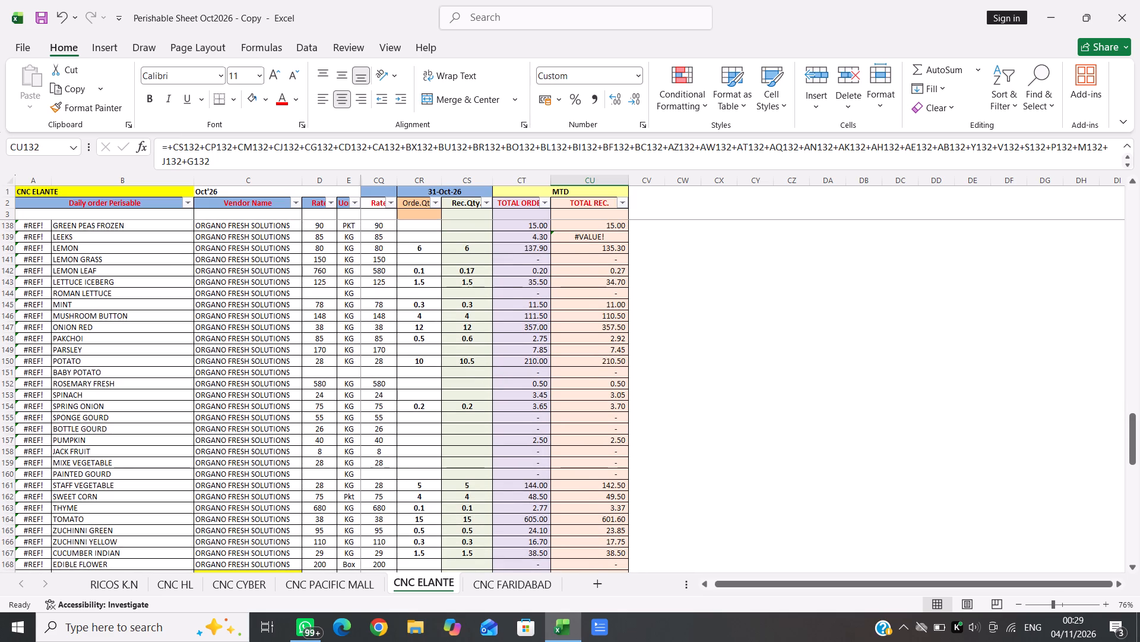
left_click(544, 363)
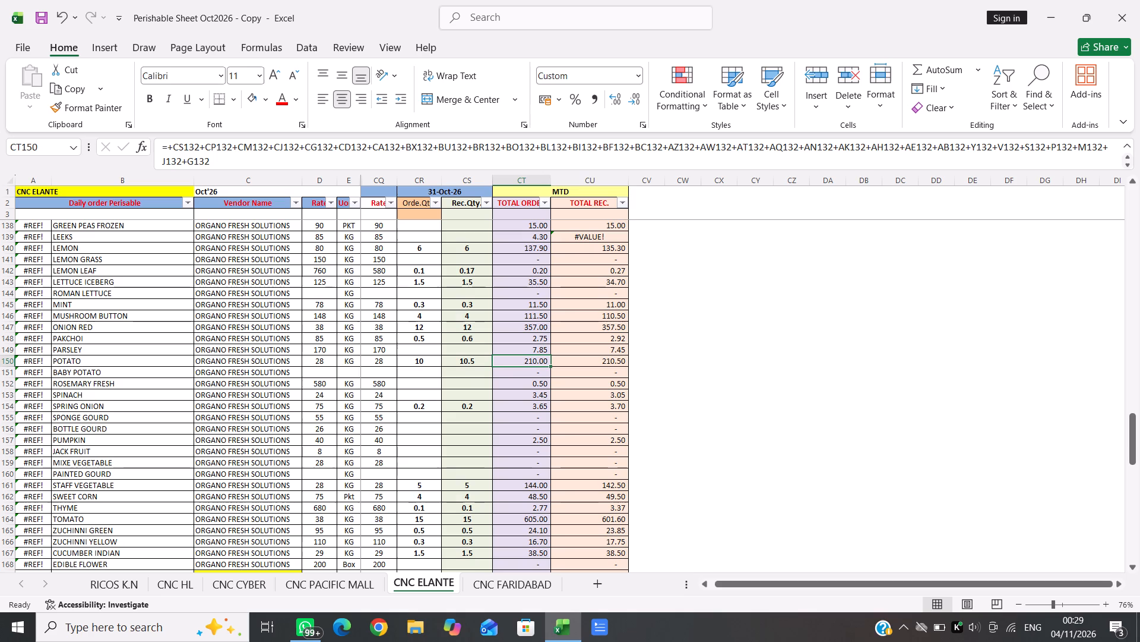
scroll(544, 363, "down", 1)
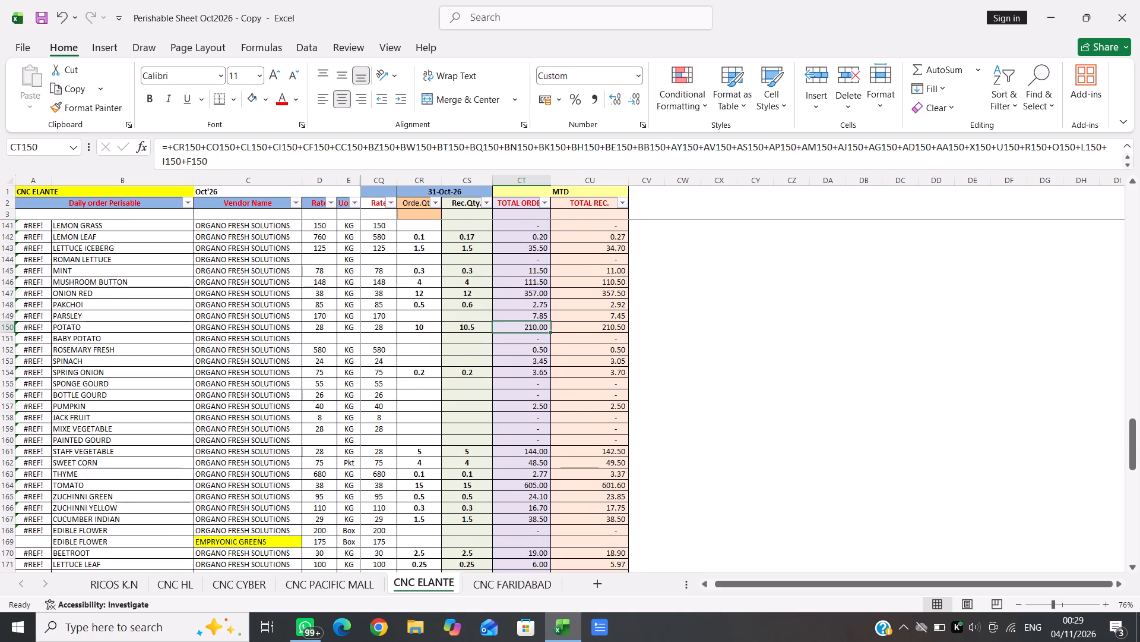
left_click(540, 371)
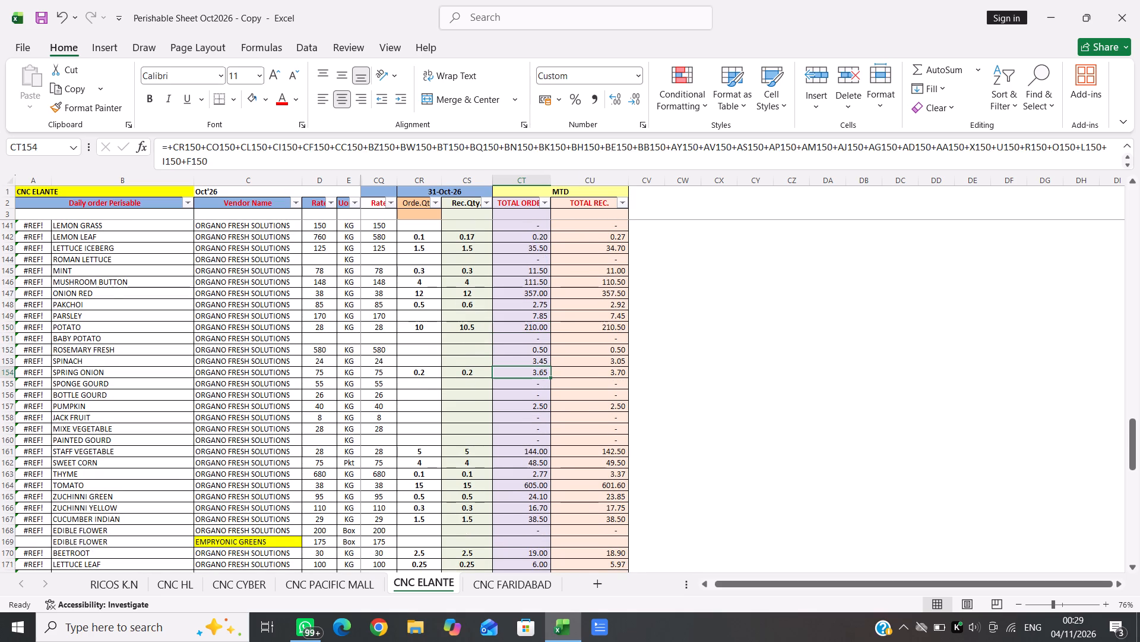
key("ctrl+c")
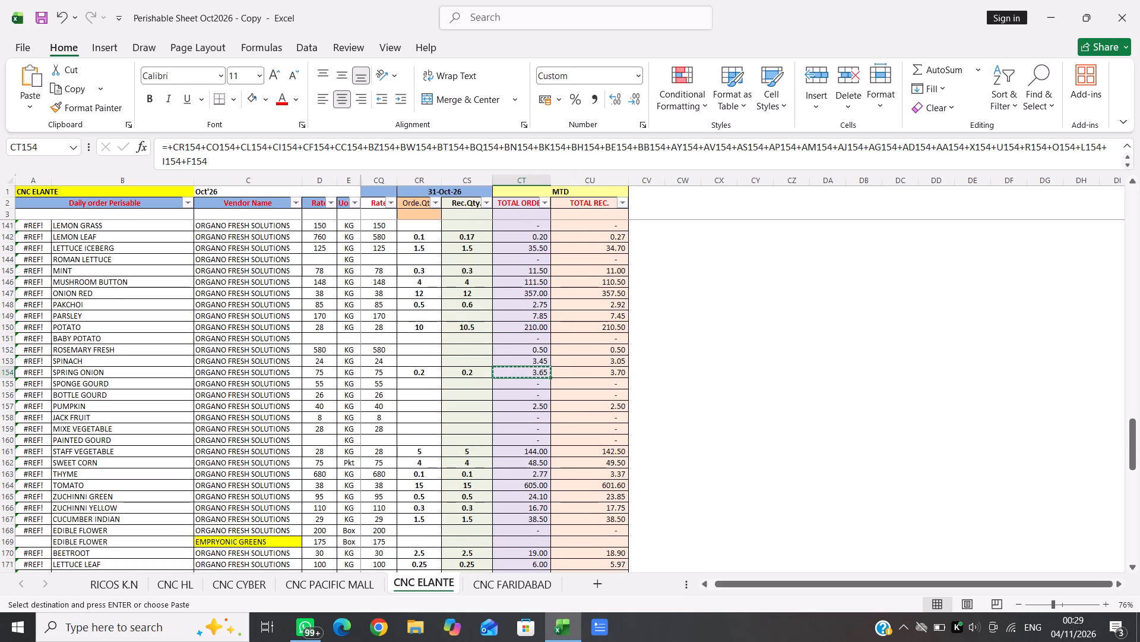
key("Down")
key("shift+Down")
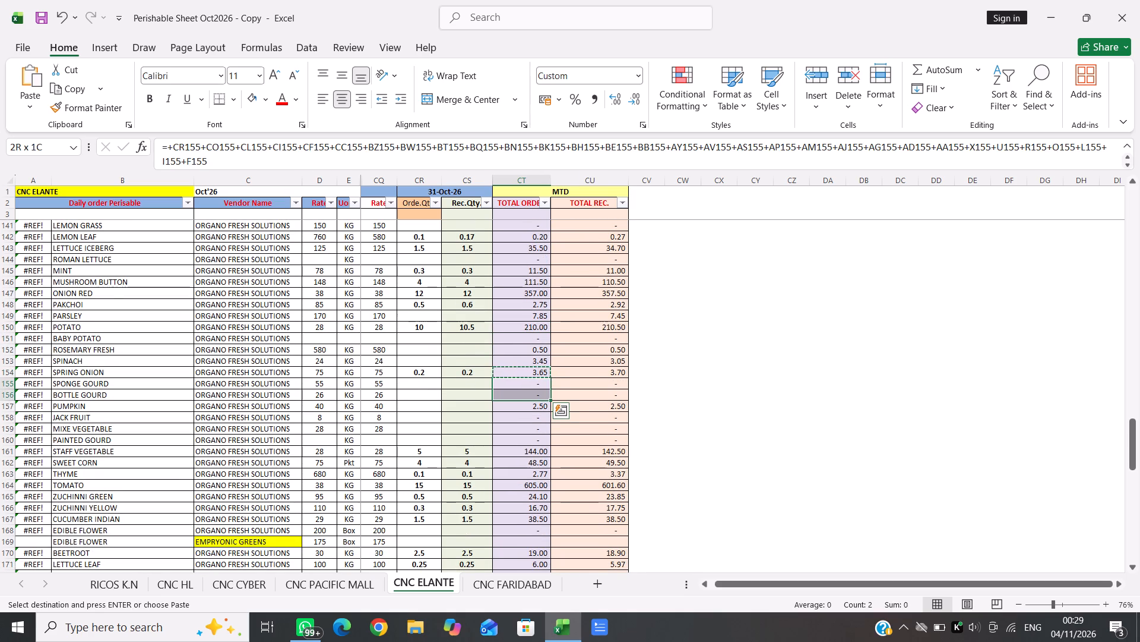
key("Return")
left_click(619, 372)
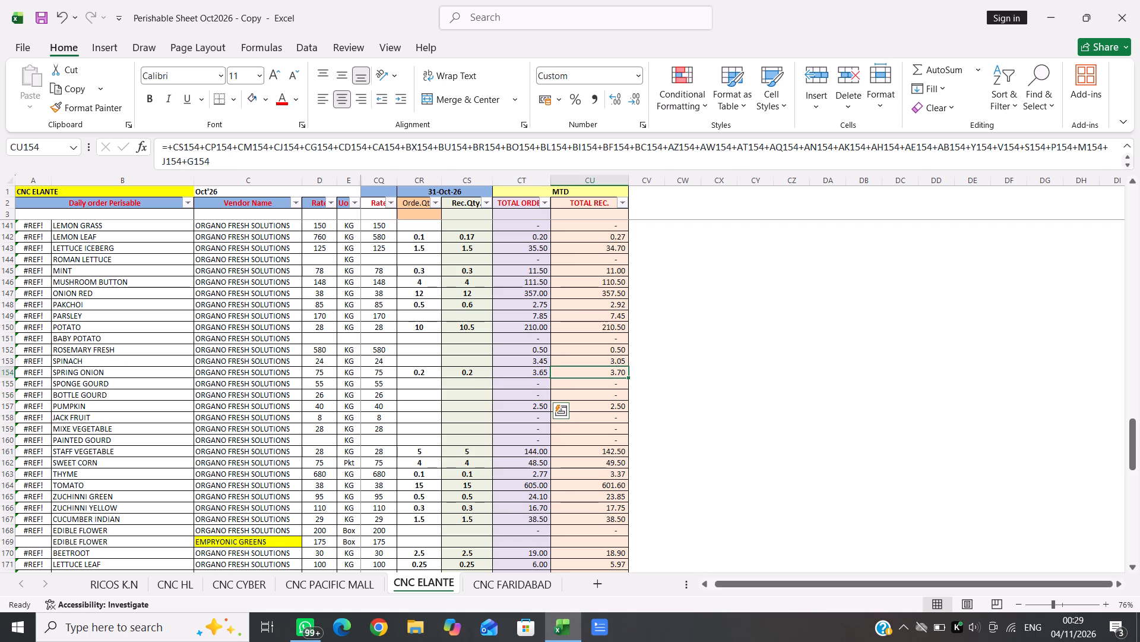
key("ctrl+c")
key("Down")
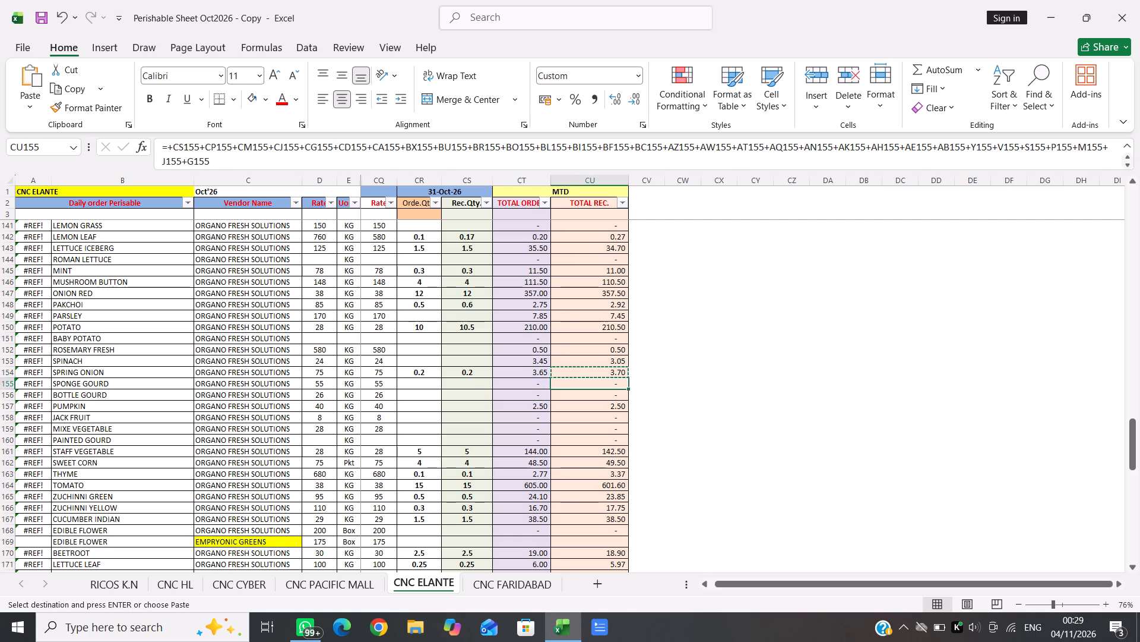
key("shift+Down")
key("Return")
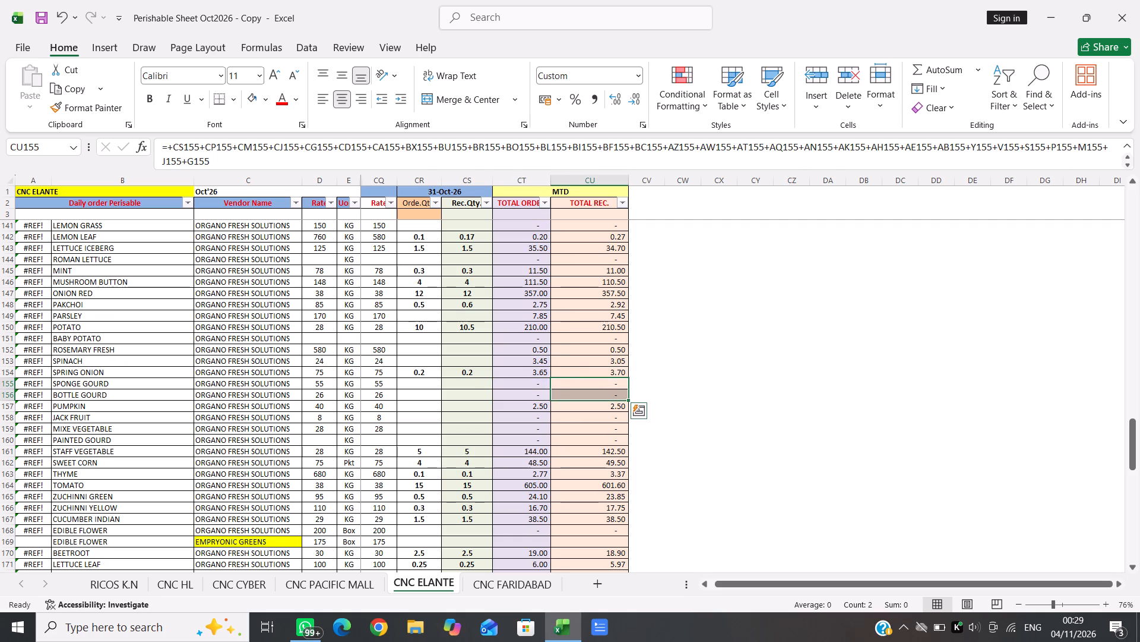
Copy PUMPKIN's TOTAL ORDER and TOTAL REC. formulas into the JACK FRUIT, MIXE VEGETABLE and PAINTED GOURD rows.
left_click(540, 405)
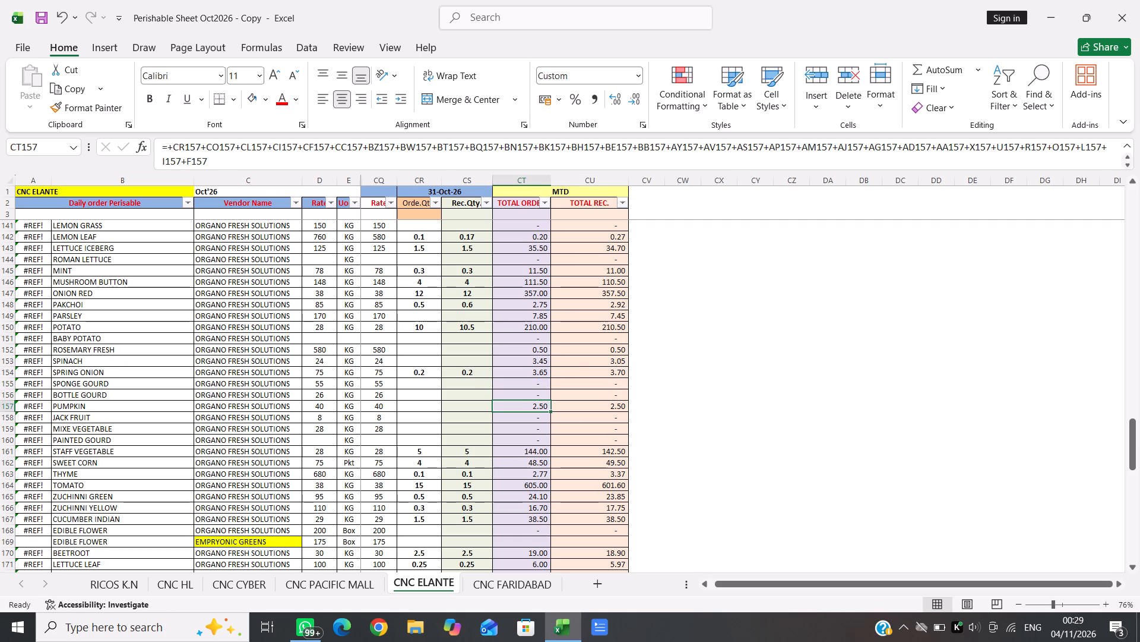
key("ctrl+c")
key("Down")
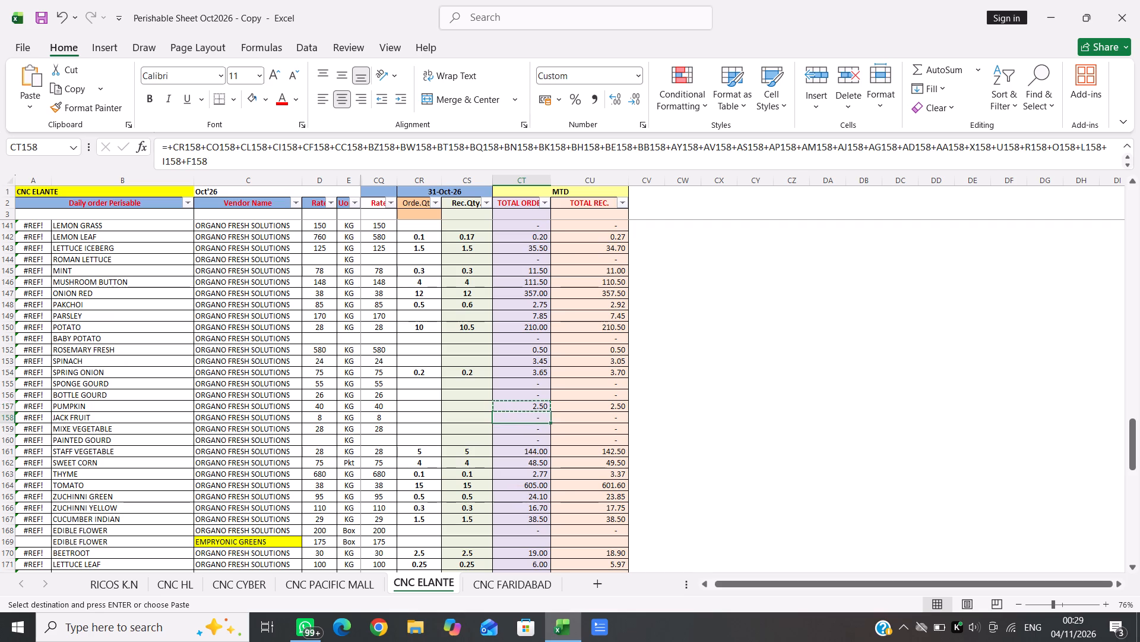
key("shift+Down")
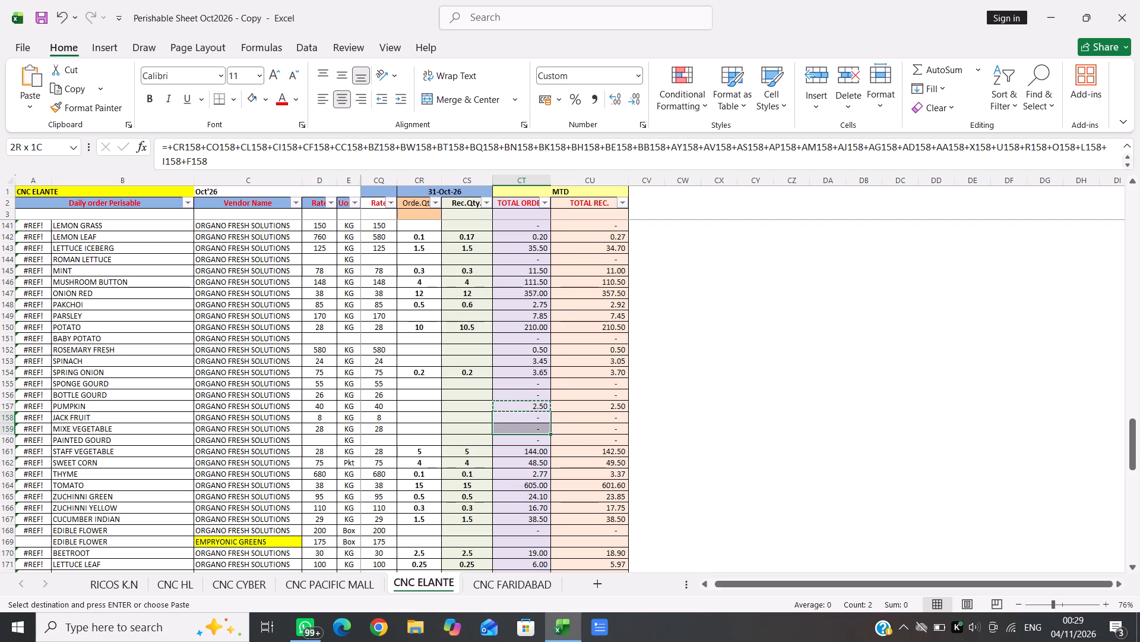
key("shift+Down")
key("Return")
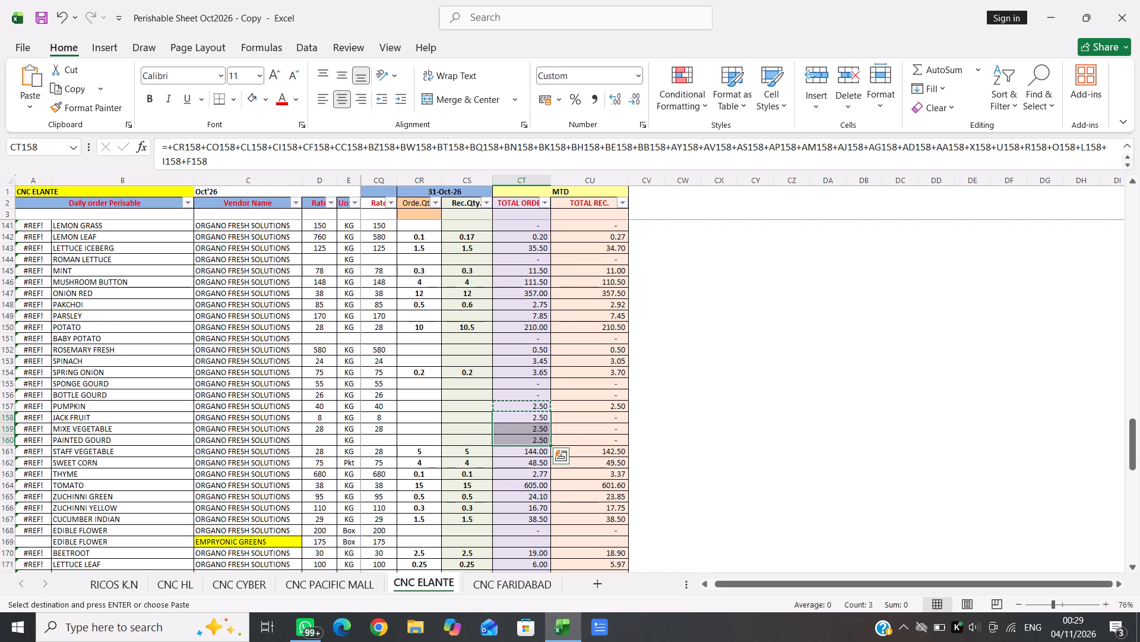
left_click(619, 407)
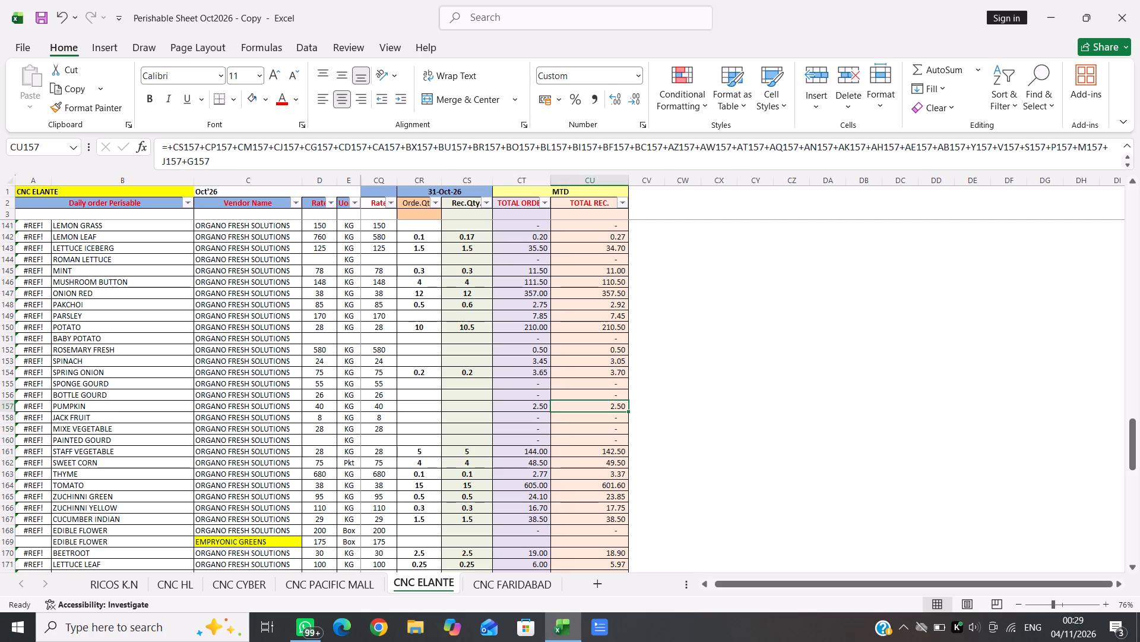
key("ctrl+c")
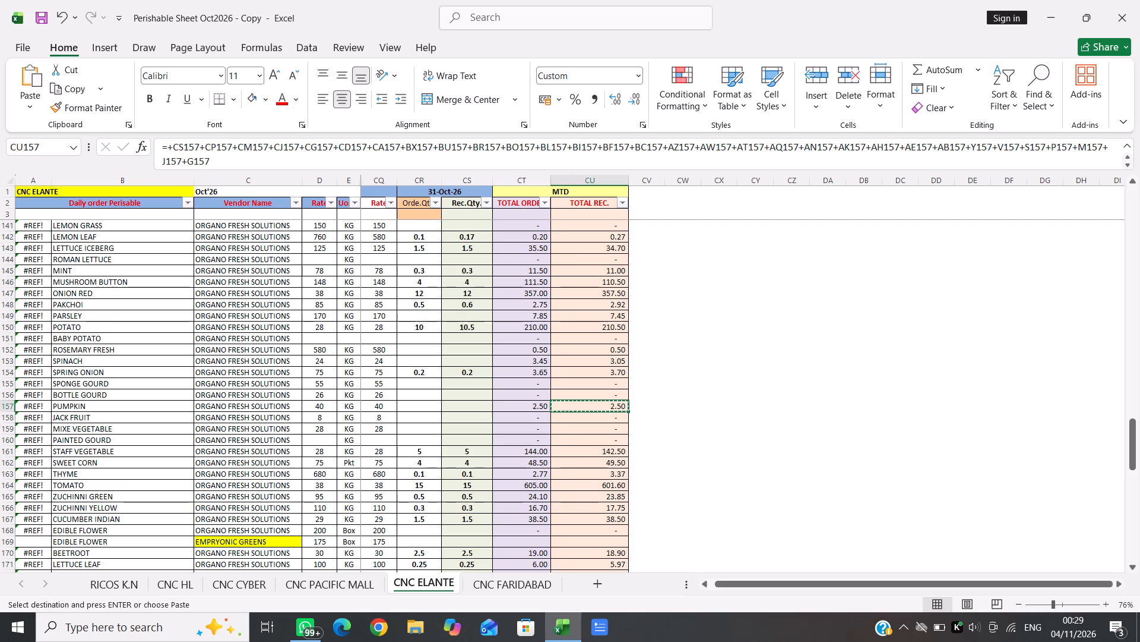
key("Down")
key("shift+Down")
key("shift+Down")
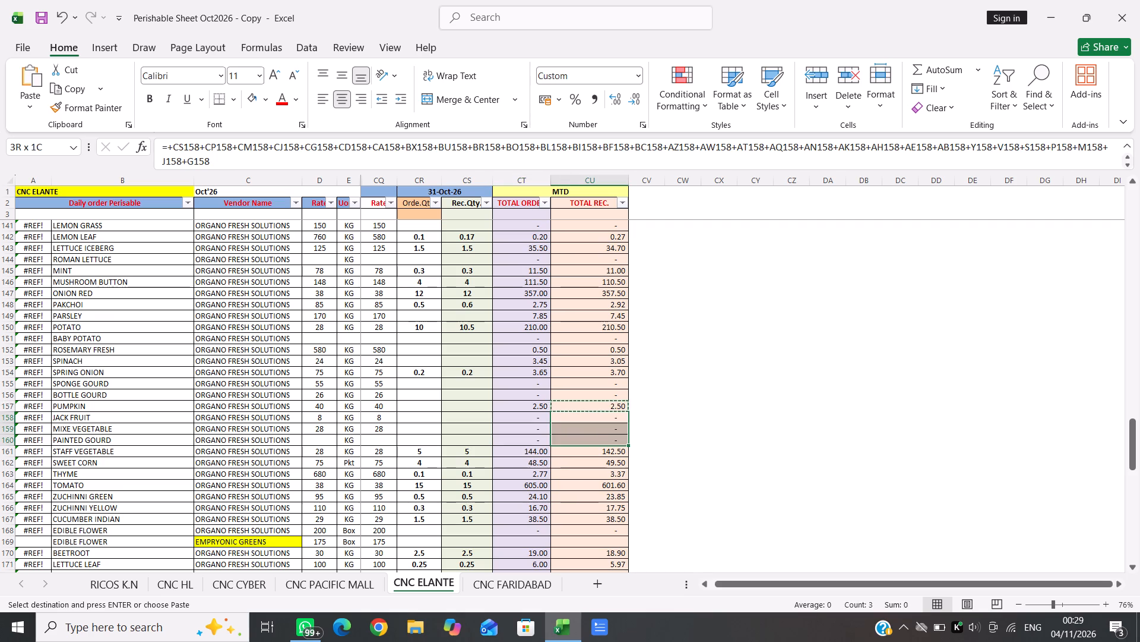
key("Return")
Copy PINEAPPLE's TOTAL ORDER and TOTAL REC. formulas into the STRAWBERRY FRUITS and BLUEBERRY IMP rows.
scroll(619, 407, "down", 2)
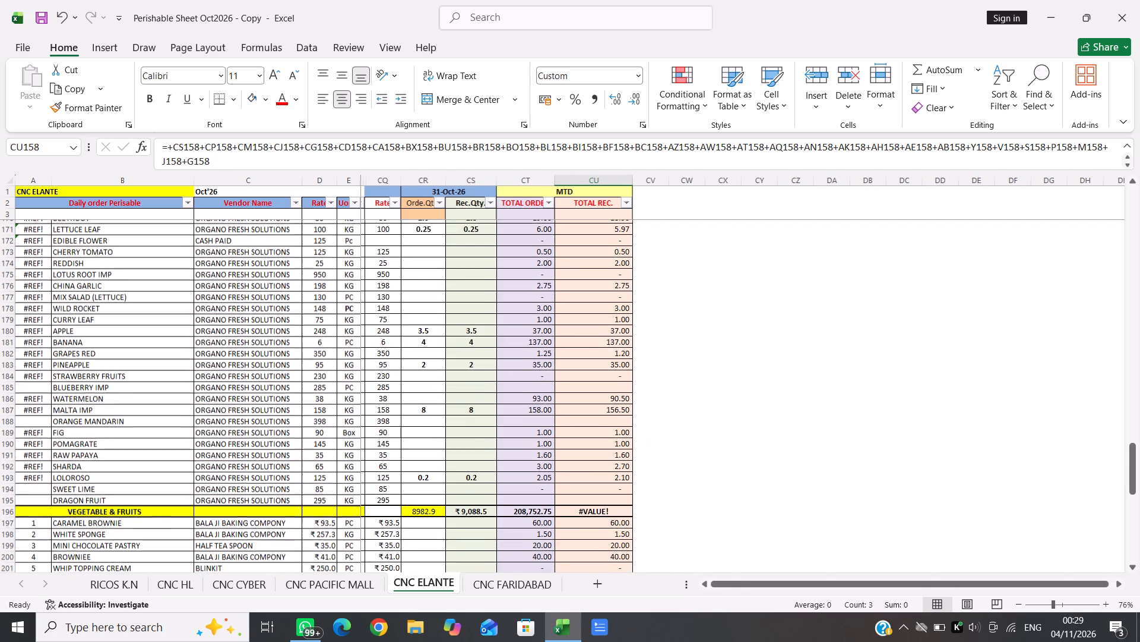
scroll(619, 407, "down", 1)
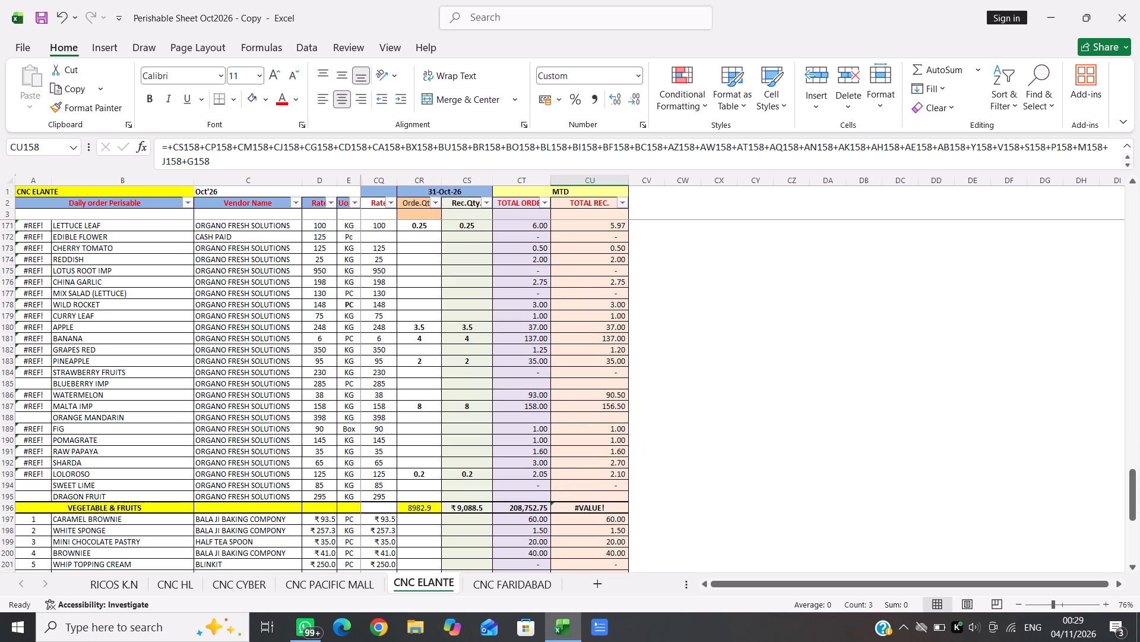
scroll(619, 407, "up", 1)
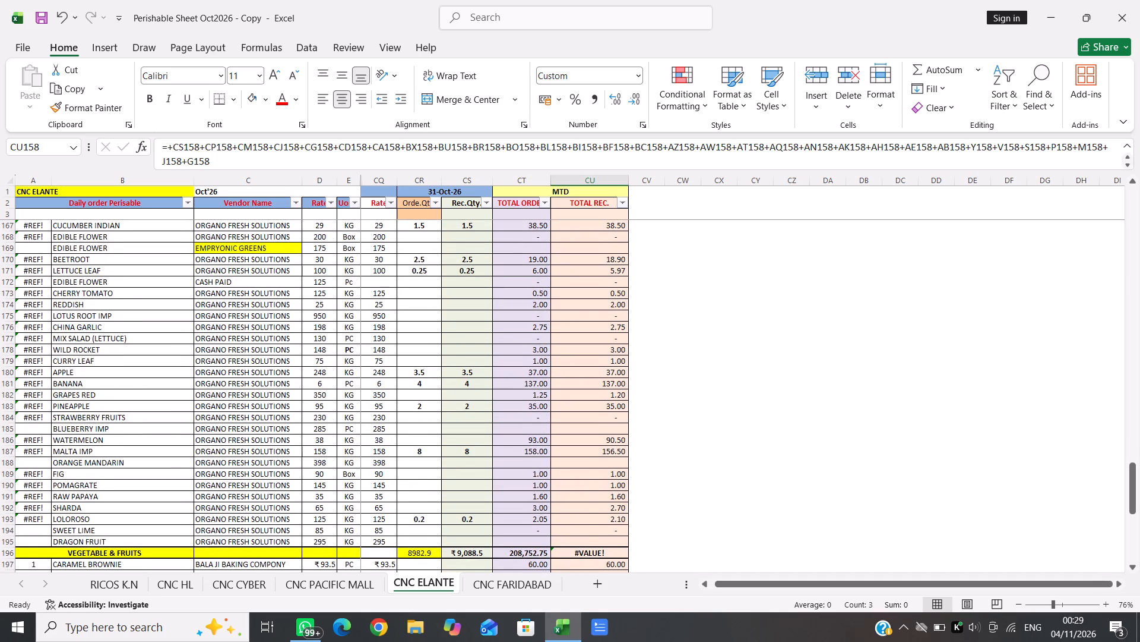
scroll(619, 407, "down", 1)
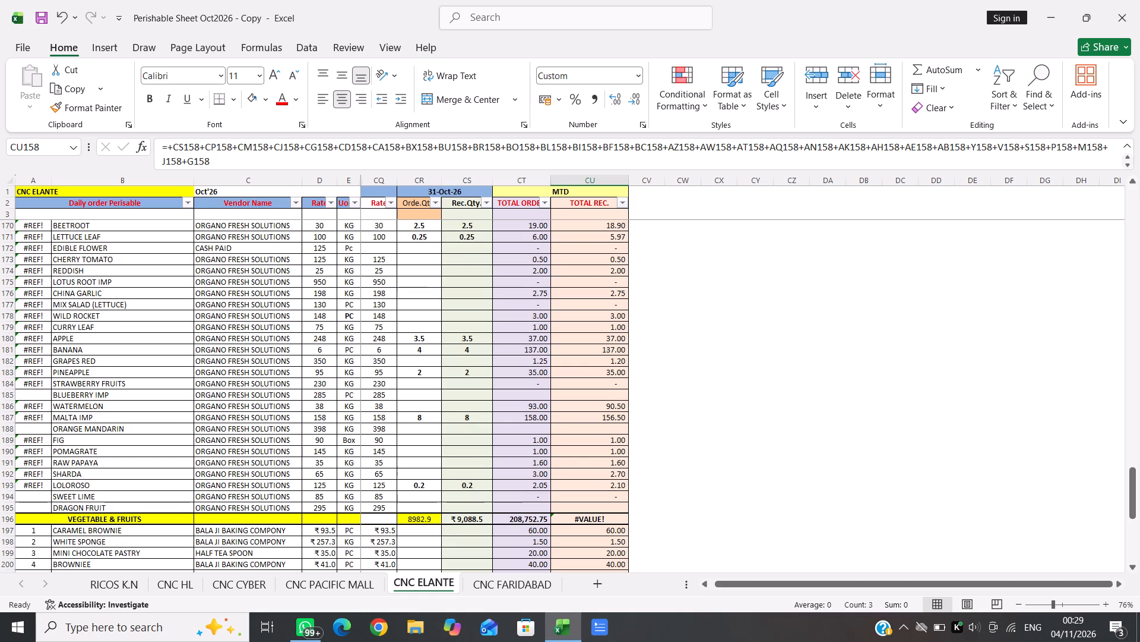
left_click(547, 373)
key("ctrl+c")
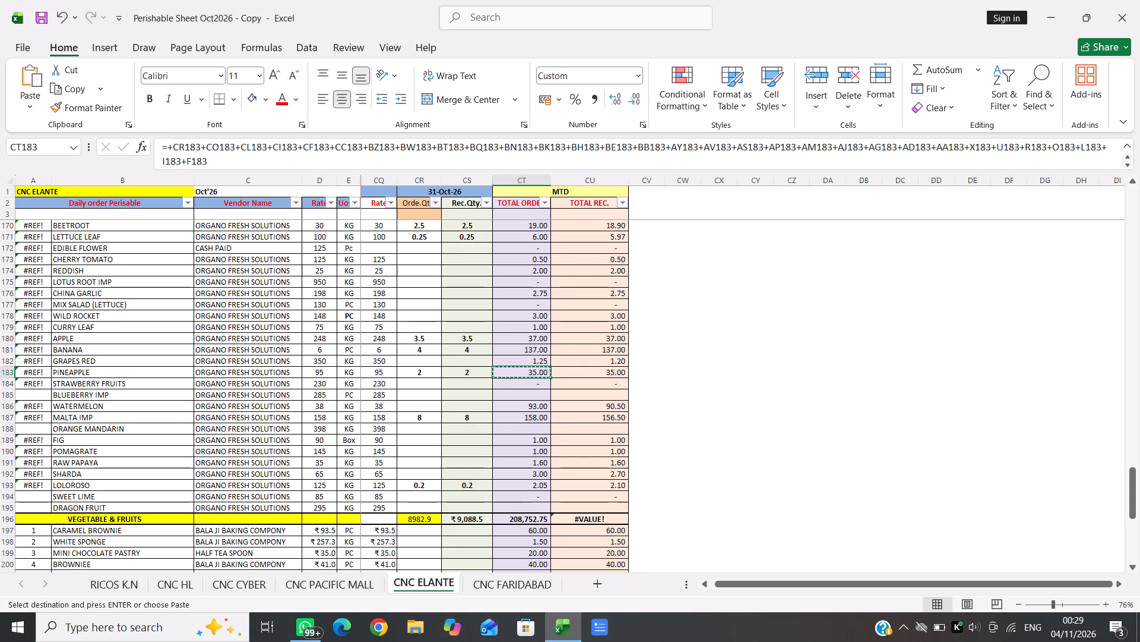
key("Down")
key("shift+Down")
key("Return")
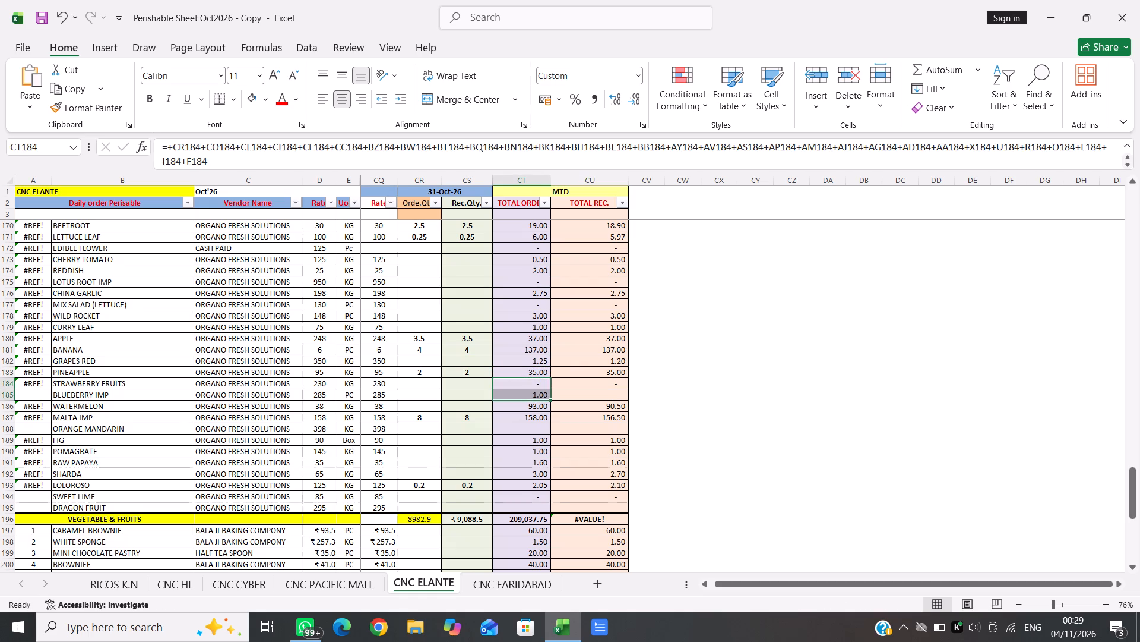
left_click(603, 374)
key("ctrl+c")
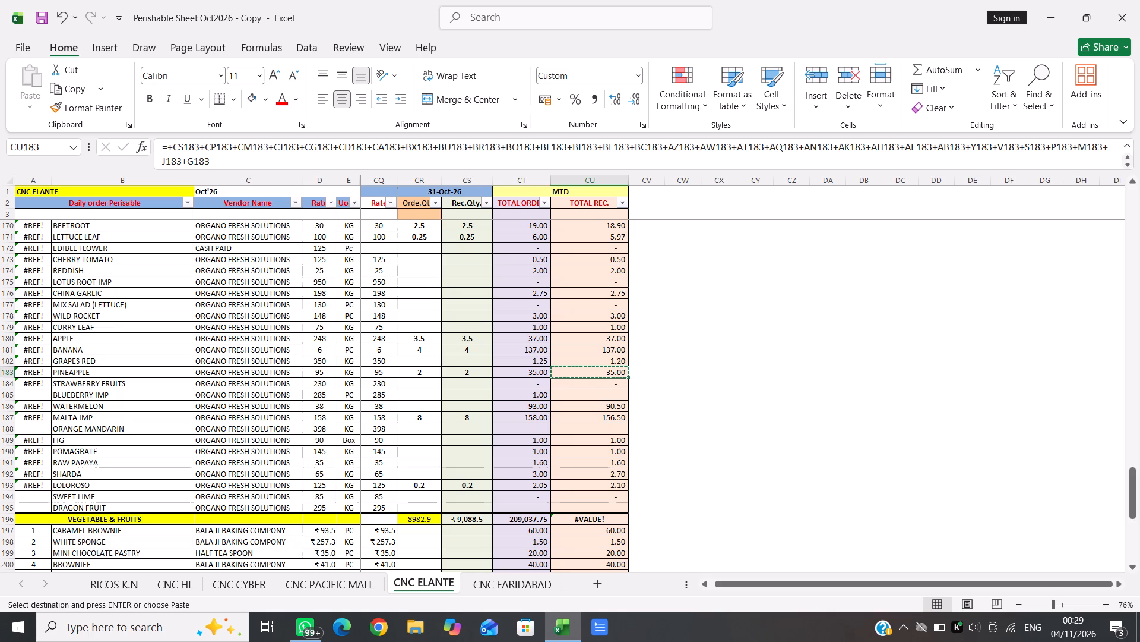
key("Down")
key("shift+Down")
key("Return")
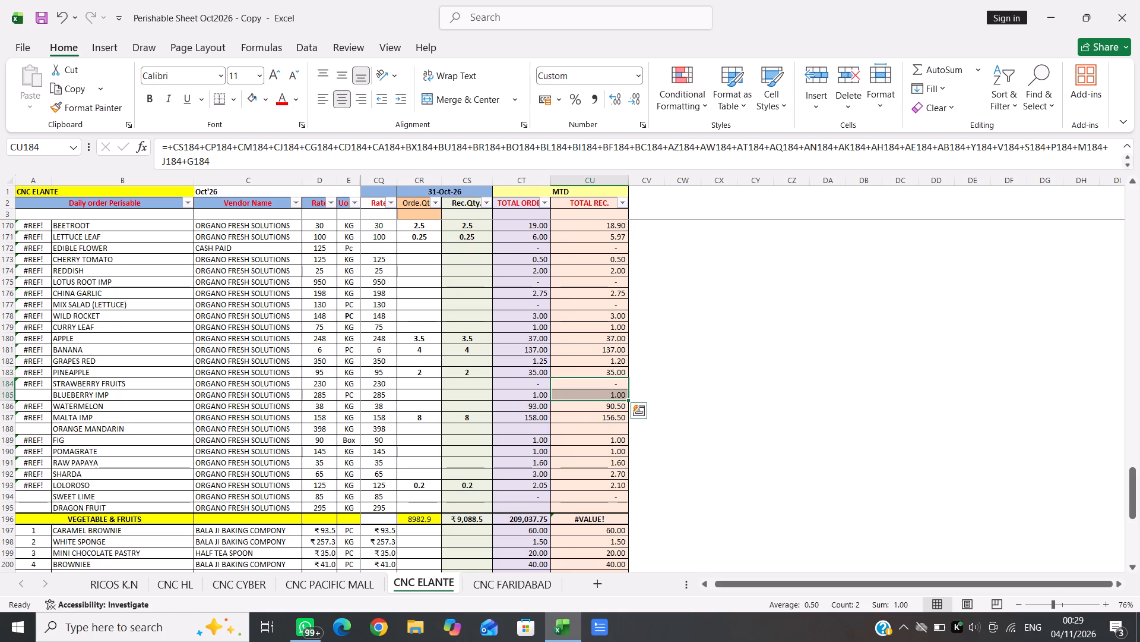
scroll(603, 374, "down", 1)
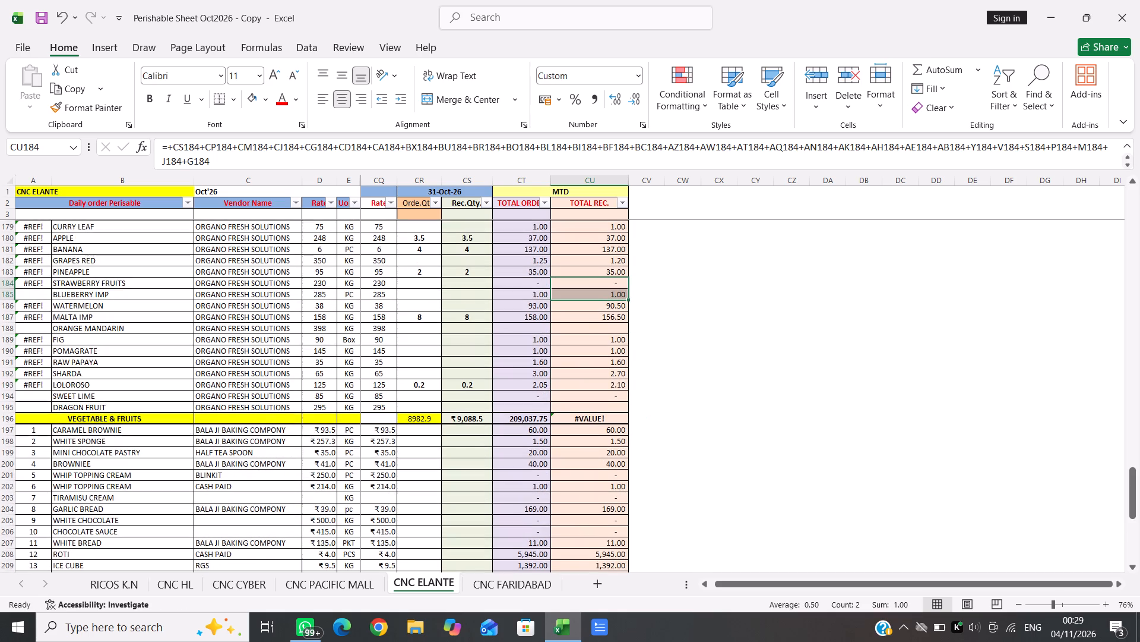
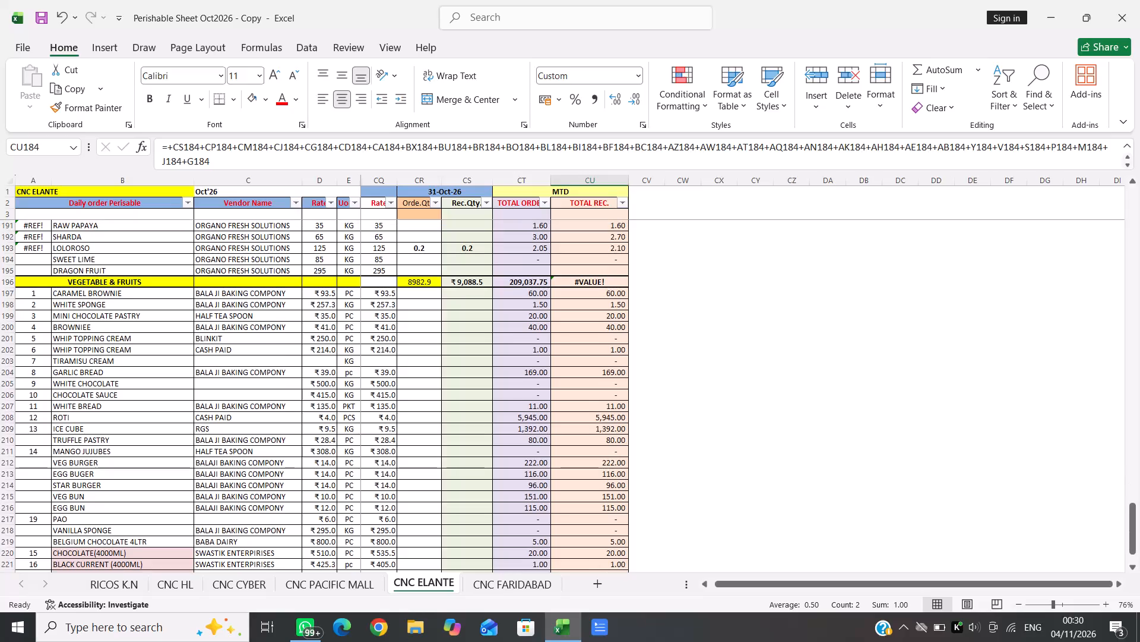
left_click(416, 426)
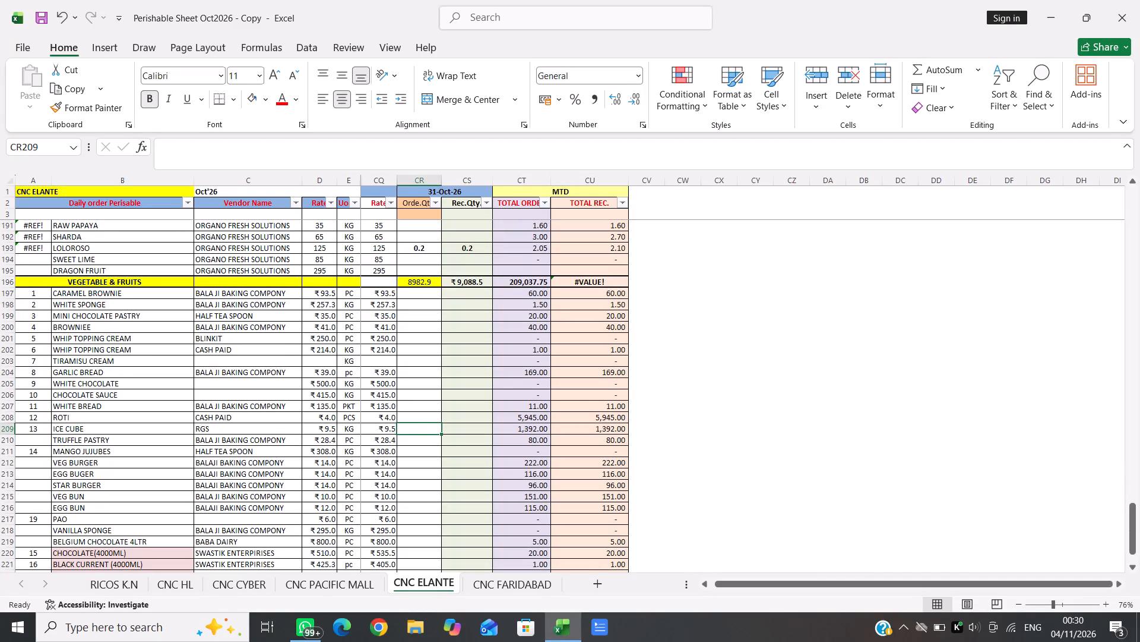
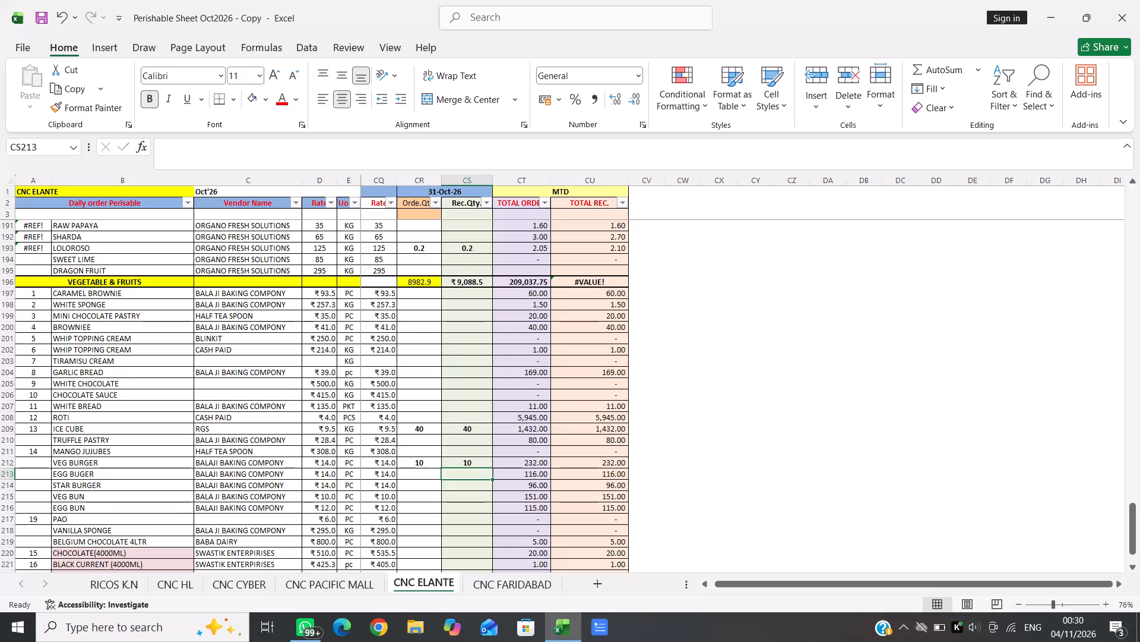
Enter 6 as both the received and ordered quantity of EGG BUGER for 31-Oct-26.
key("6")
key("Left")
key("6")
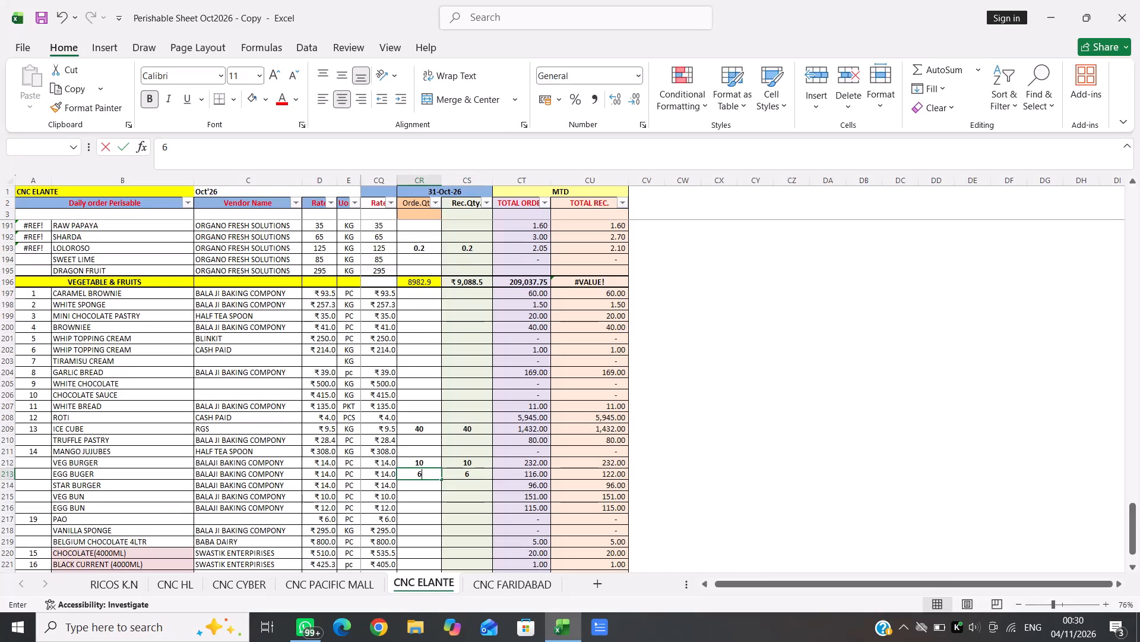
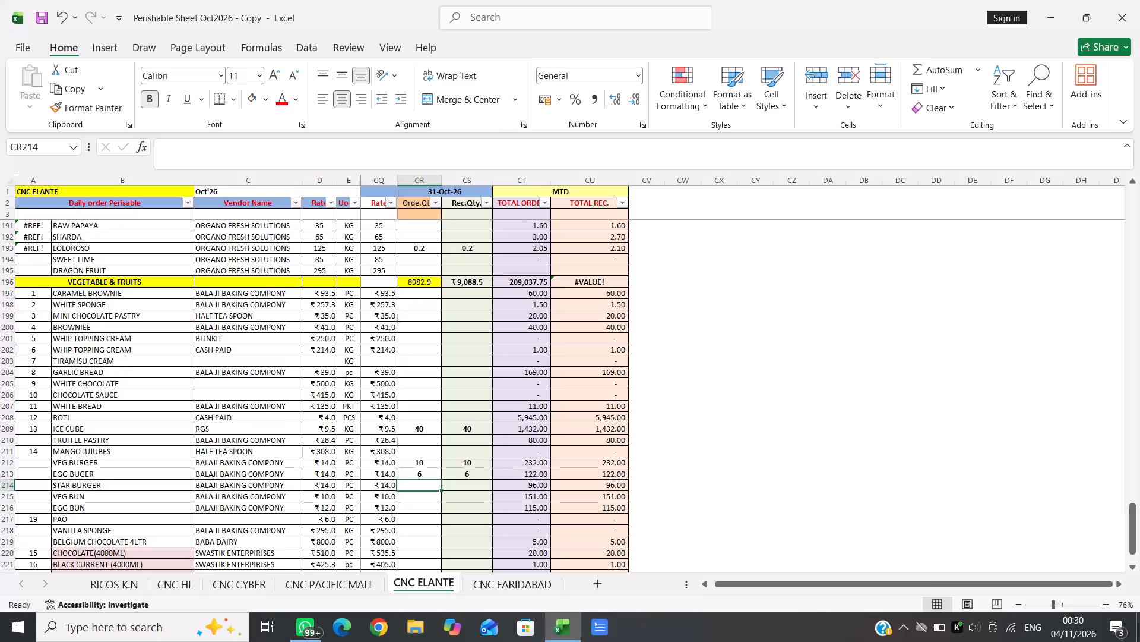
Enter 4 as both the ordered and received quantity of STAR BURGER for 31-Oct-26.
key("4")
key("Right")
key("4")
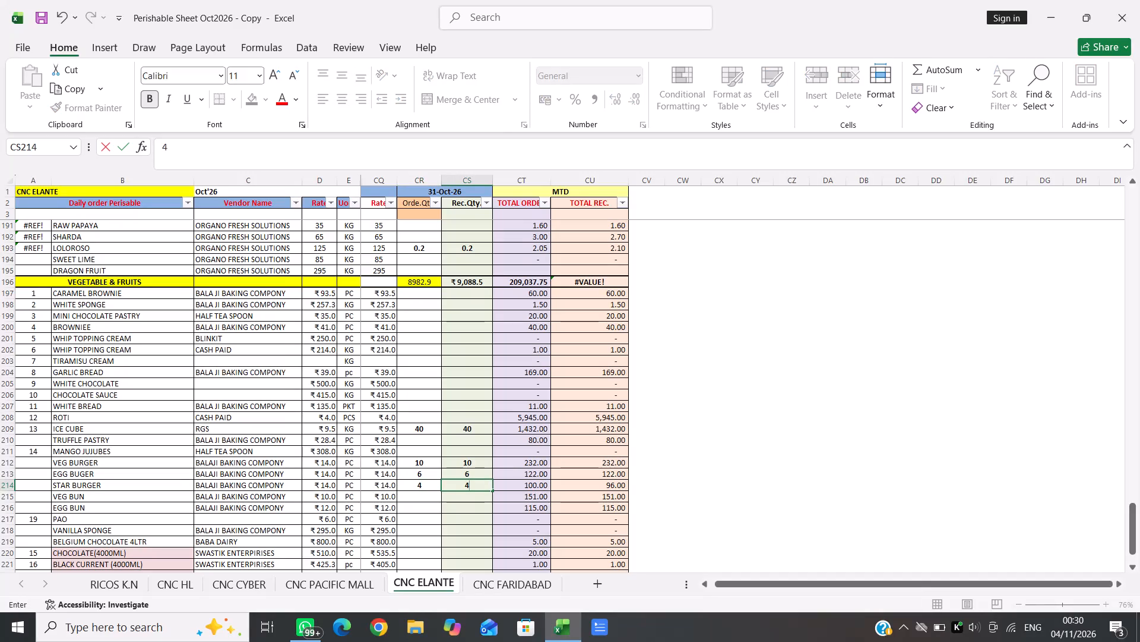
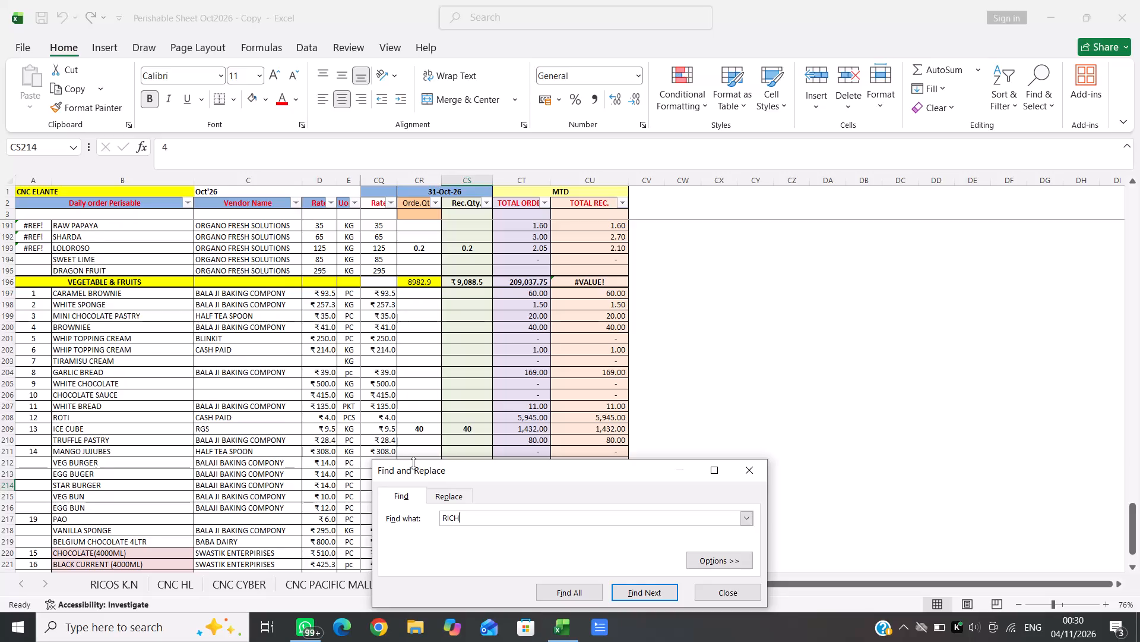
Search the sheet for RICH and go to the 31-Oct-26 entries of RICH COOKIN CREAM supplied by BALAJI BAKING COMPONY.
key("Return")
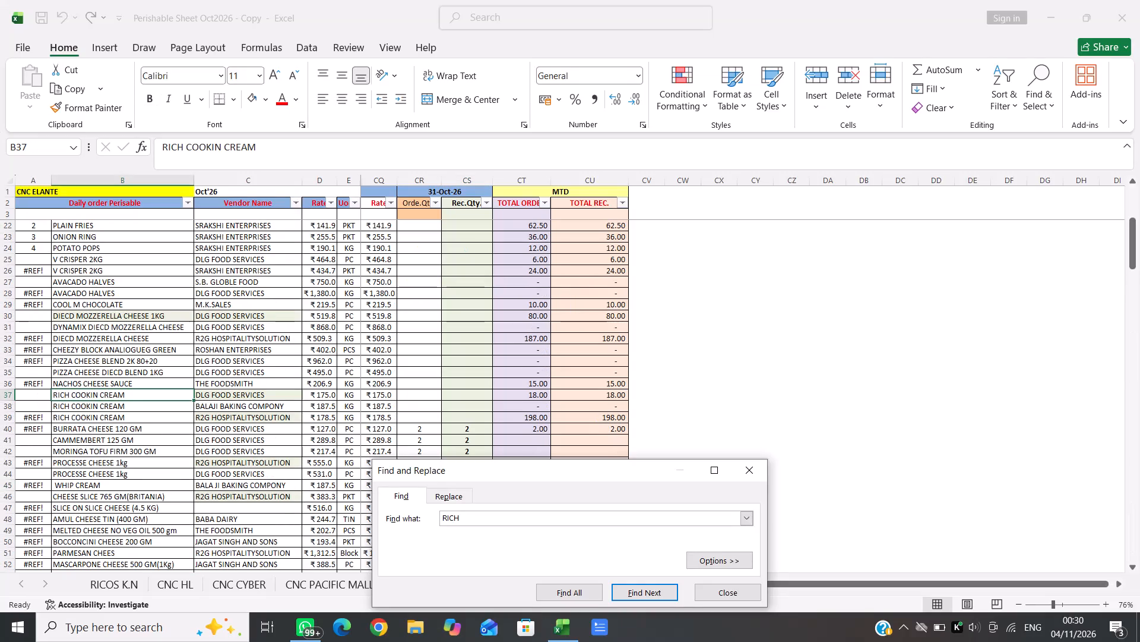
left_click(750, 467)
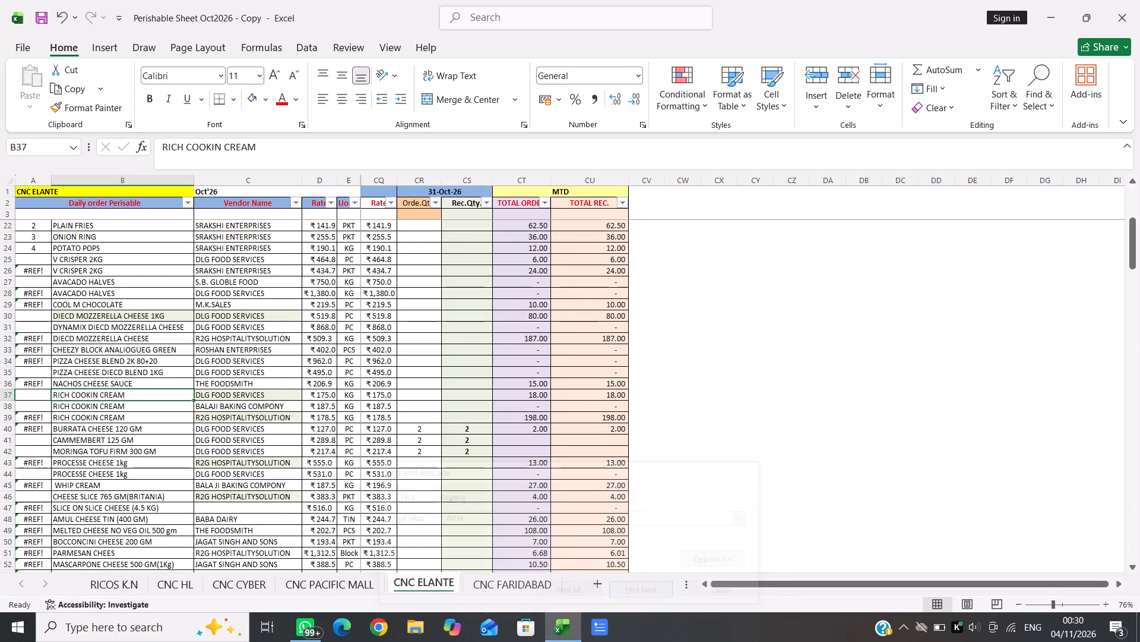
key("Down")
key("Right")
key("Right")
key("Right")
key("Right")
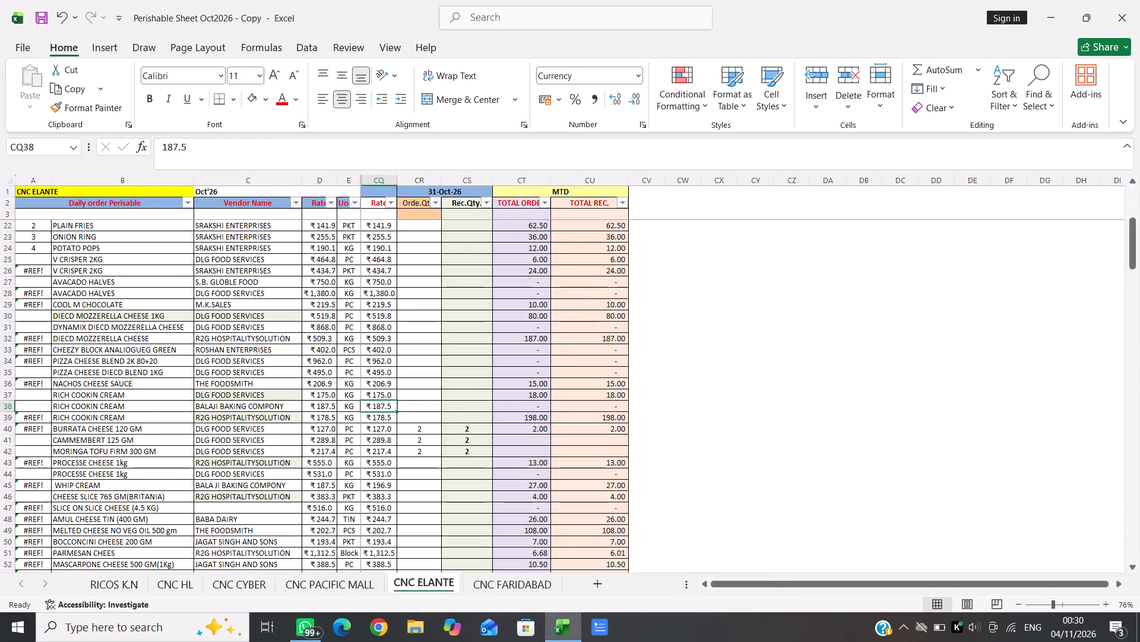
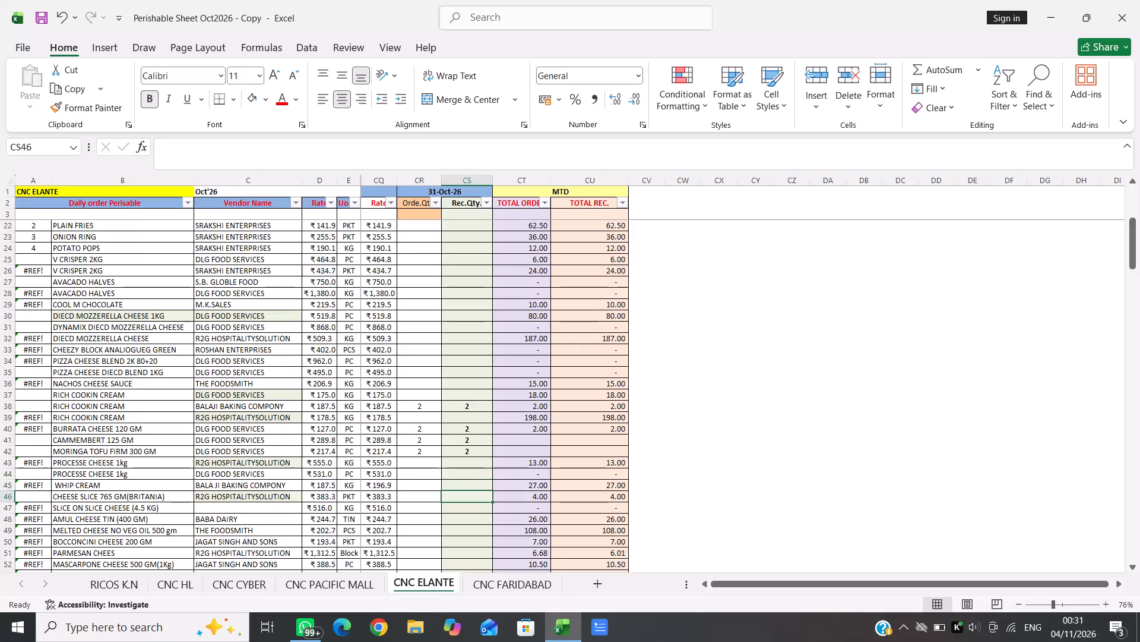
Review the 31-Oct-26 quantities and MTD totals down through the VEGETABLE & FRUITS and BAKERY sections of CNC ELANTE.
key("Down")
key("Up")
scroll(750, 467, "down", 9)
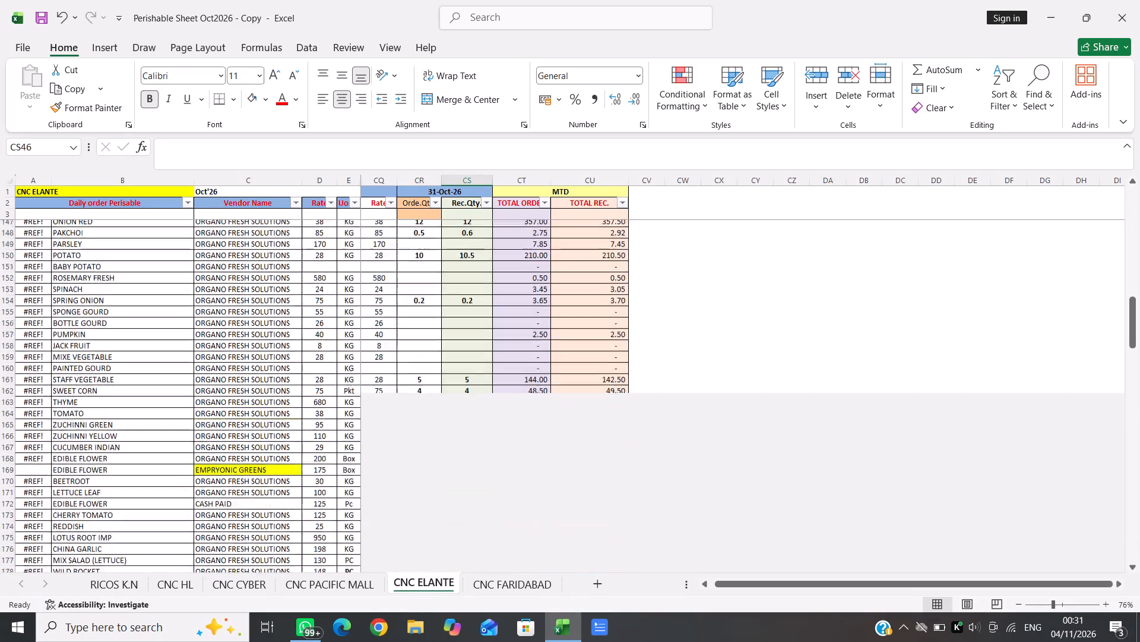
scroll(750, 467, "down", 8)
scroll(750, 467, "up", 4)
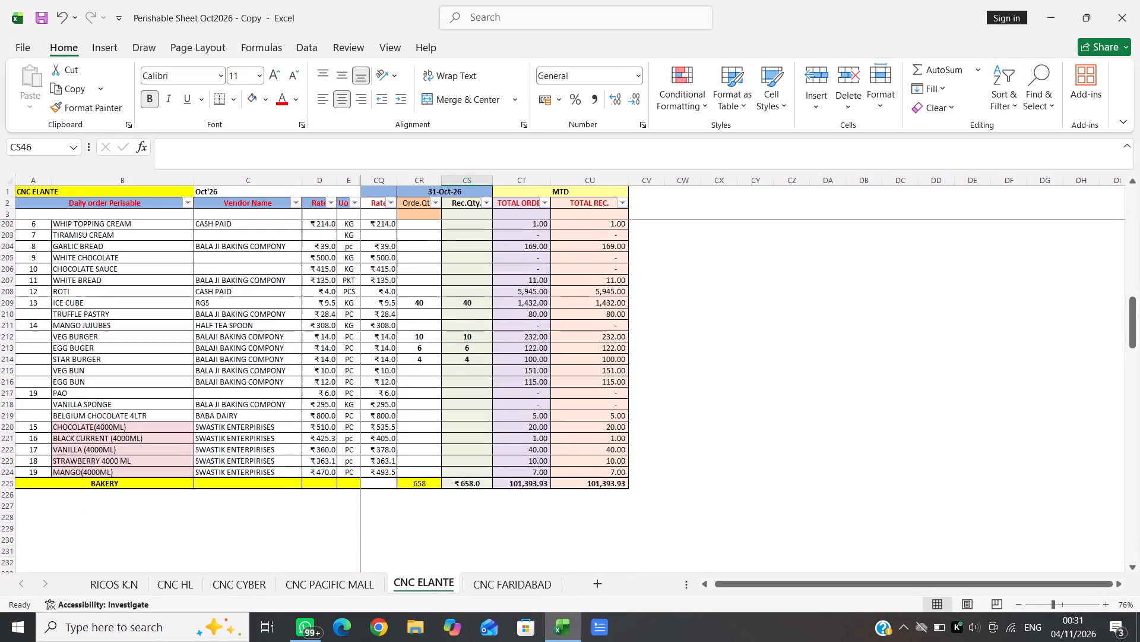
scroll(750, 467, "up", 1)
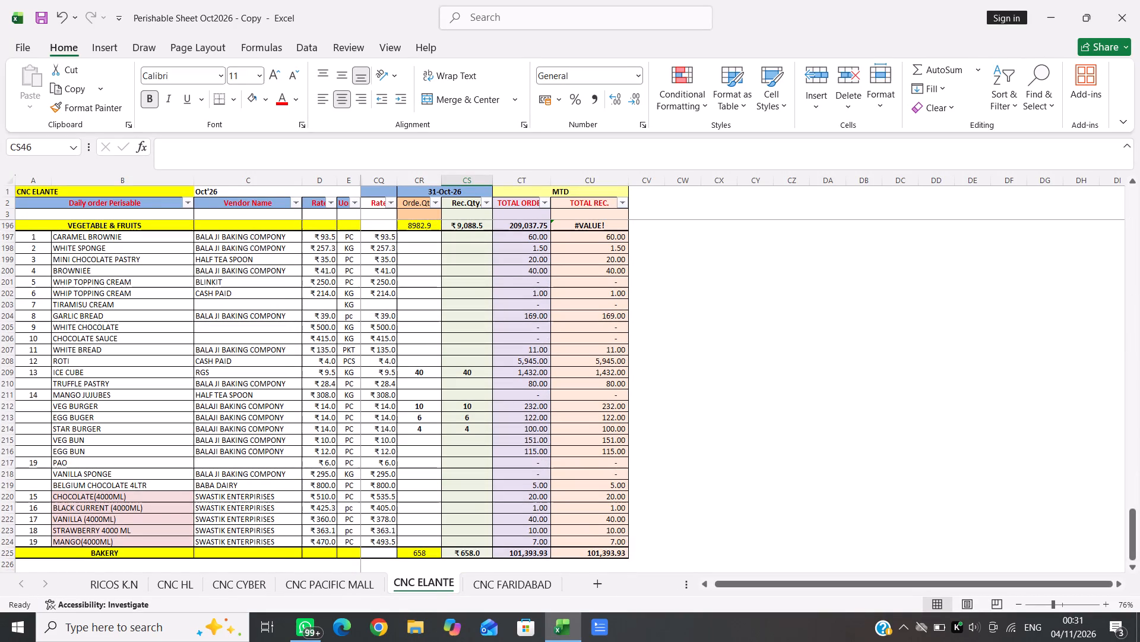
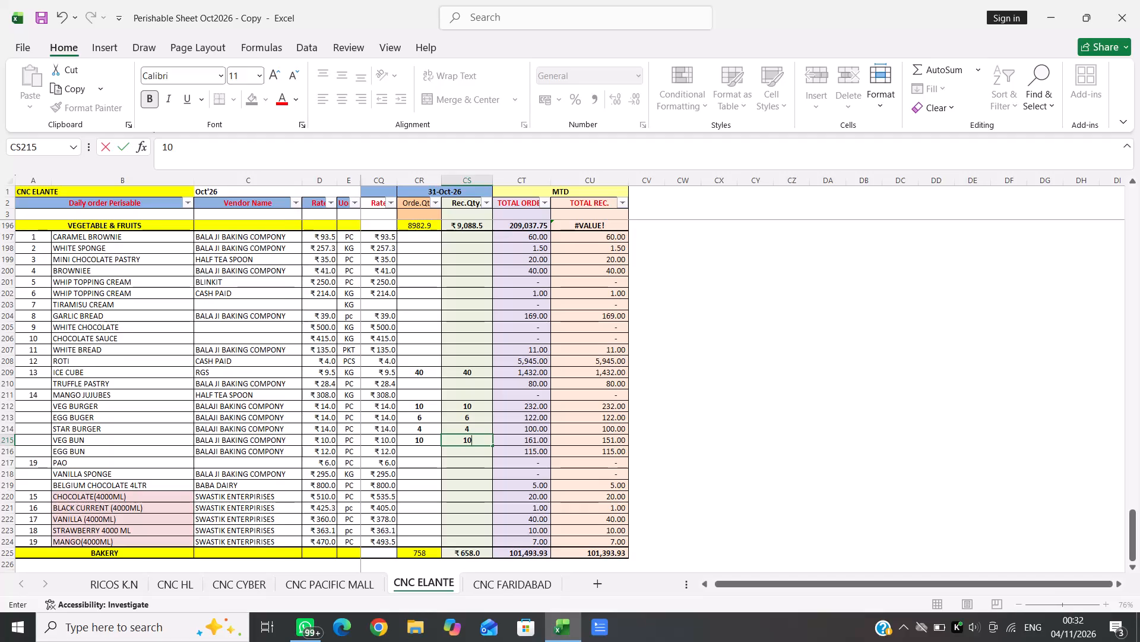
Record 10 as the 31-Oct-26 received quantity for VEG BUN in the BAKERY section of CNC ELANTE.
key("Down")
key("Up")
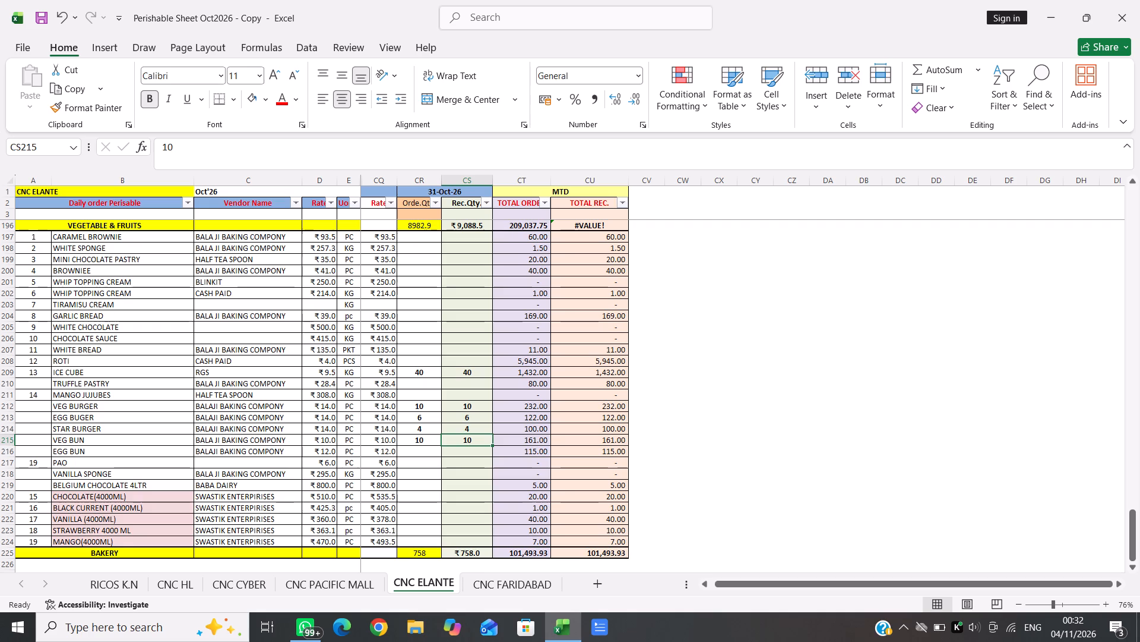
key("Up")
key("Up")
key("Up")
key("Up")
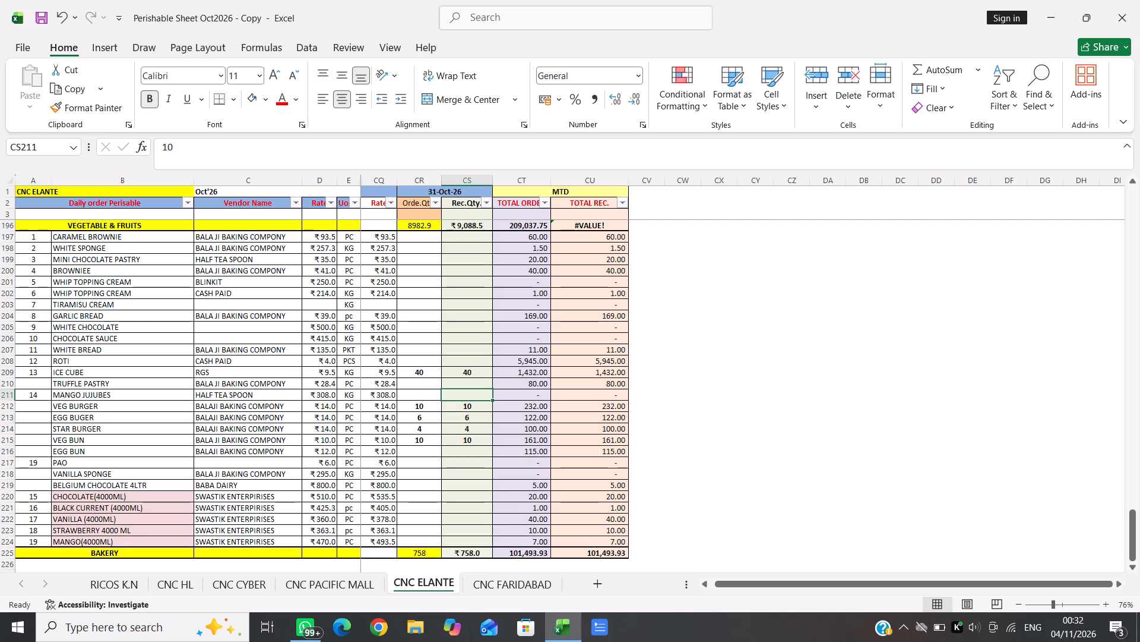
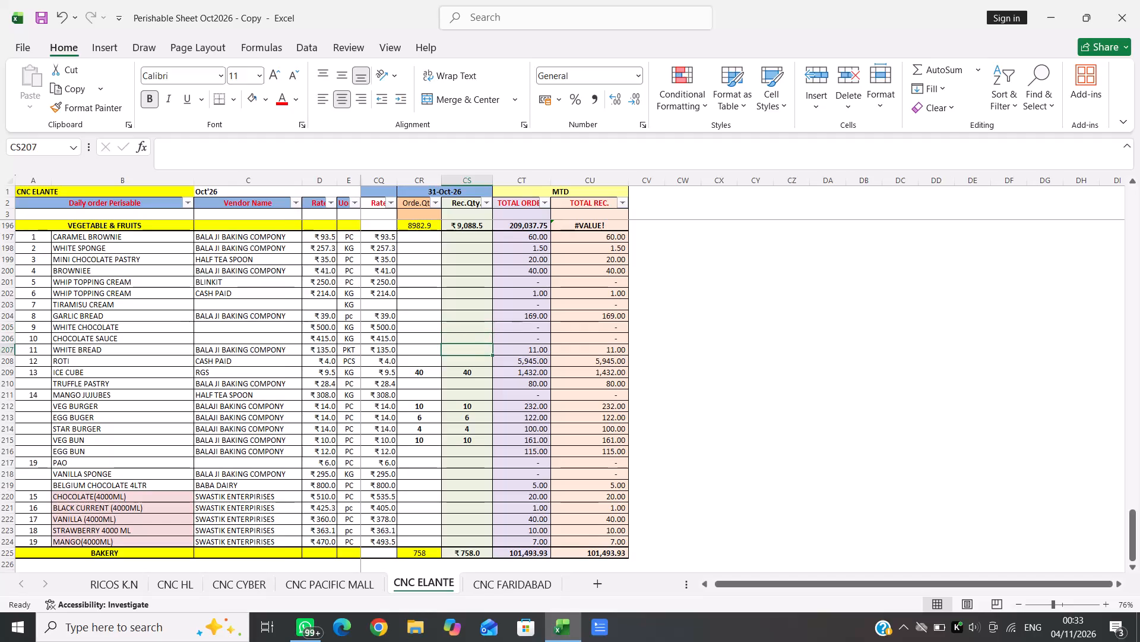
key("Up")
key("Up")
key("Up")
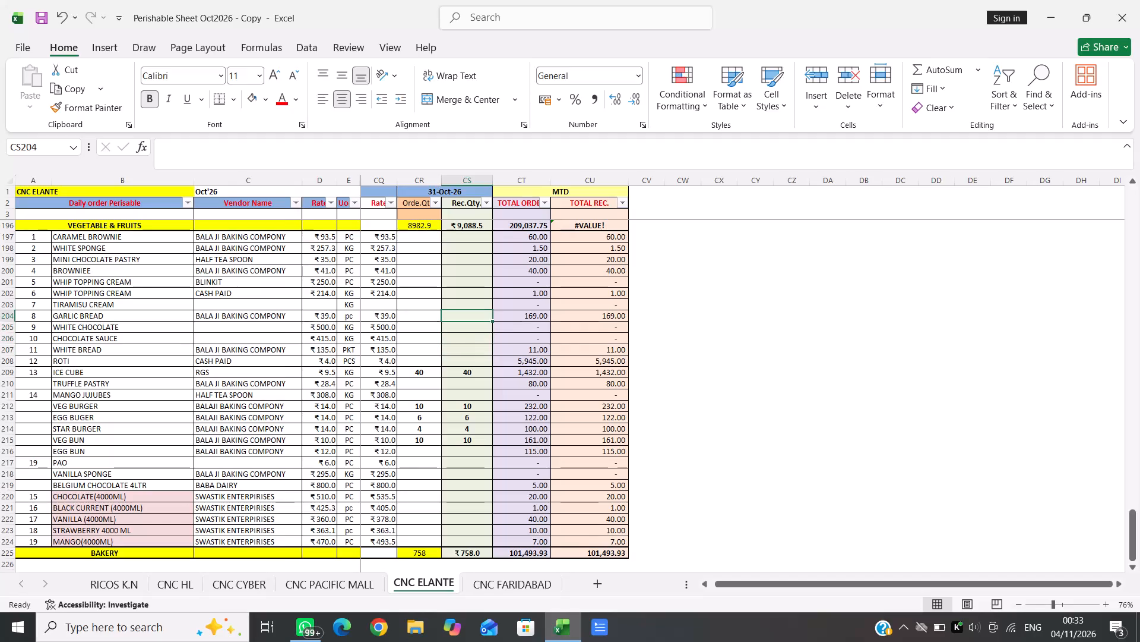
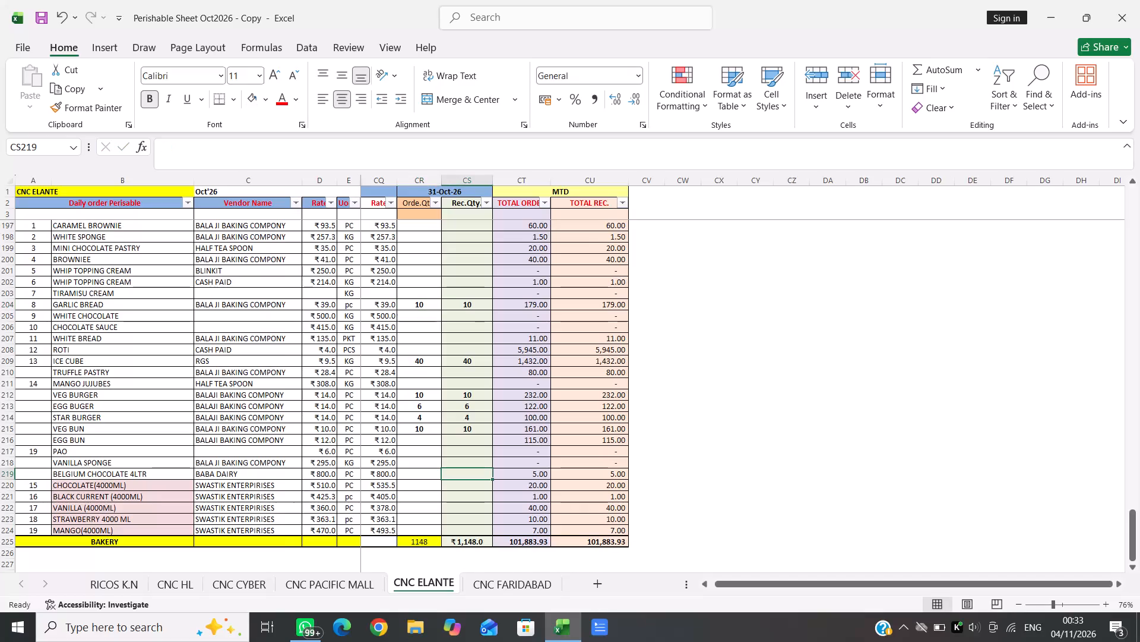
Clear the 31-Oct received quantity for ICE CUBE in the bakery section.
left_click(464, 358)
key("BackSpace")
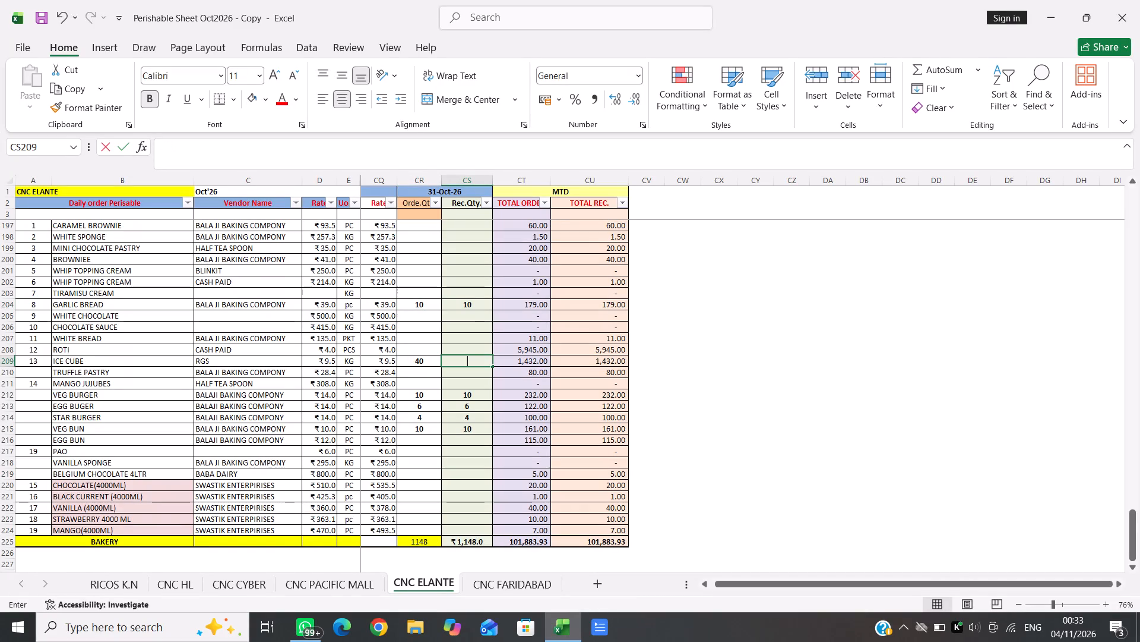
key("Down")
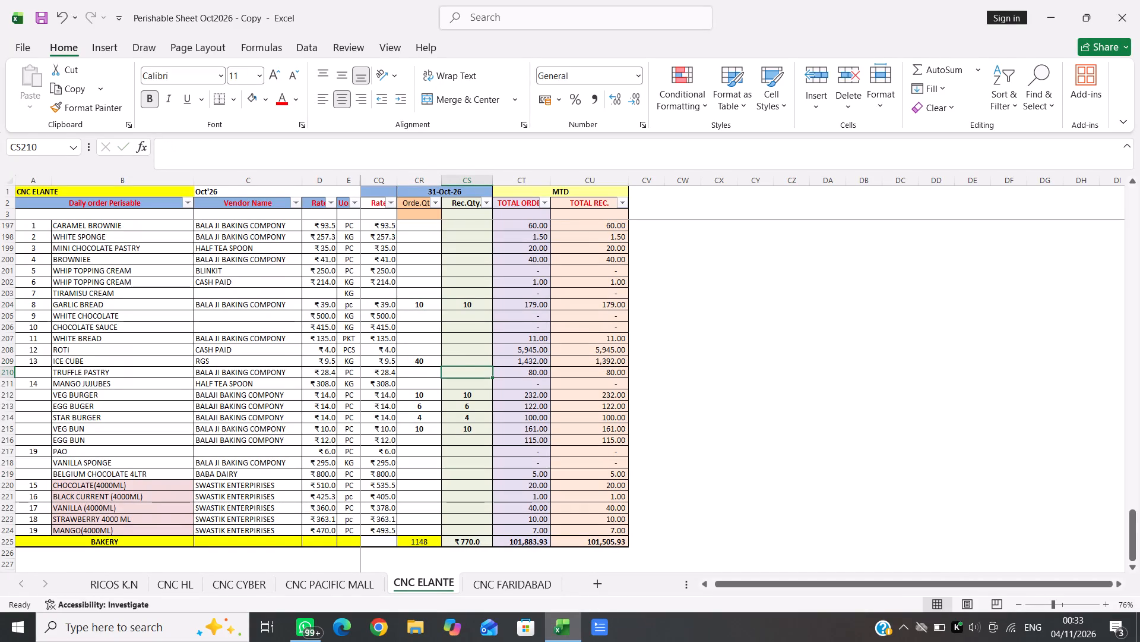
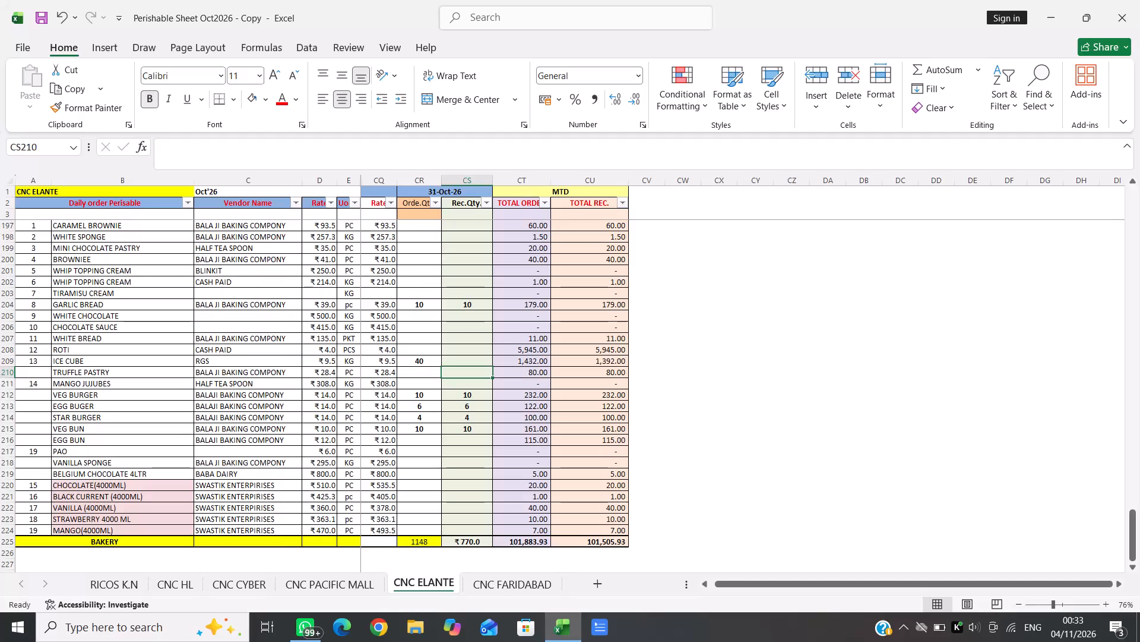
Set the 31-Oct received quantity for ICE CUBE in the bakery section to 40.
left_click(473, 358)
type("40")
key("Right")
key("4")
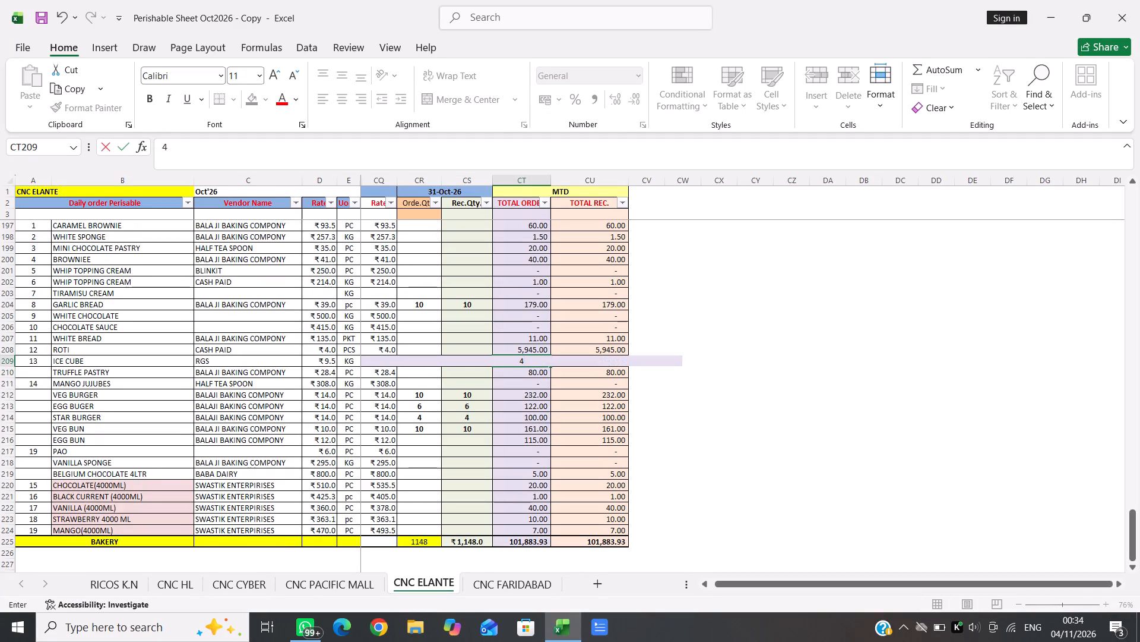
key("BackSpace")
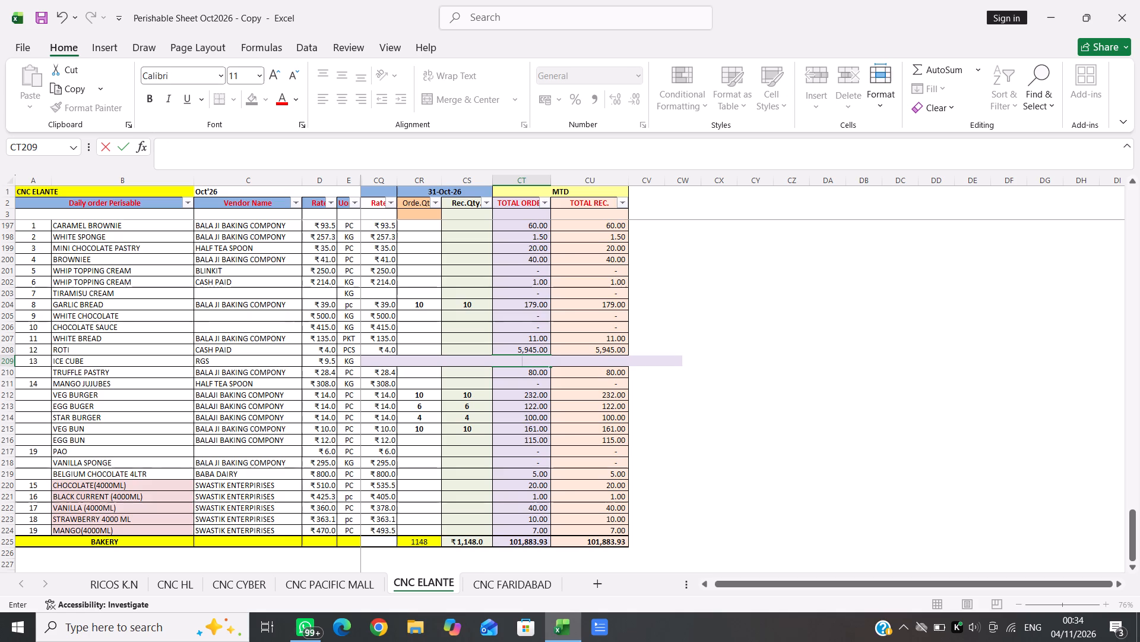
left_click(417, 332)
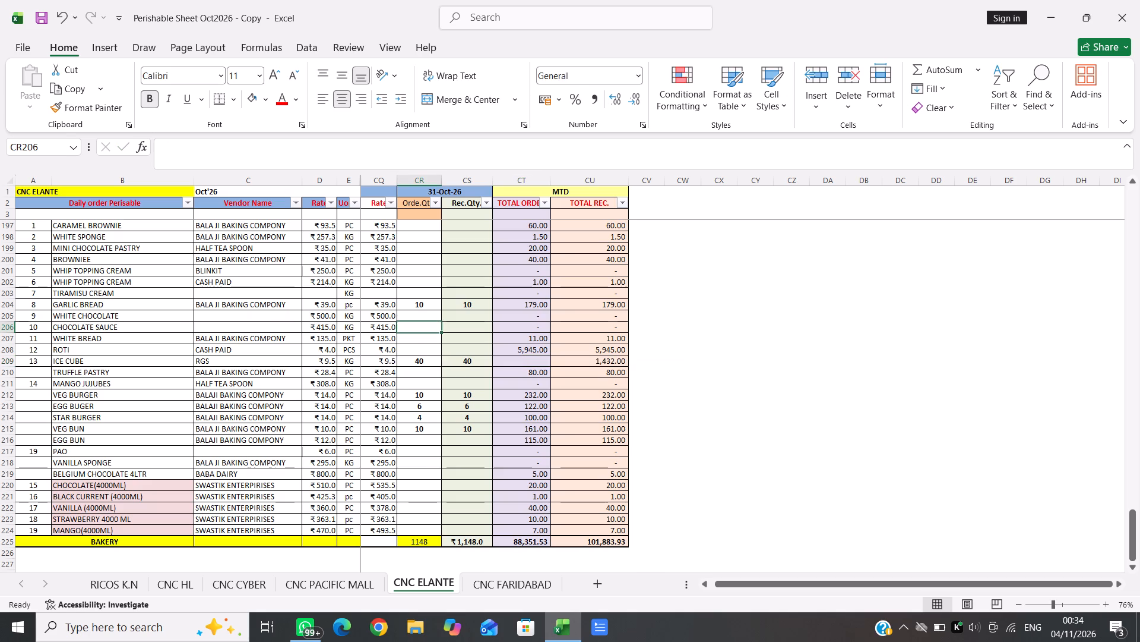
left_click(425, 360)
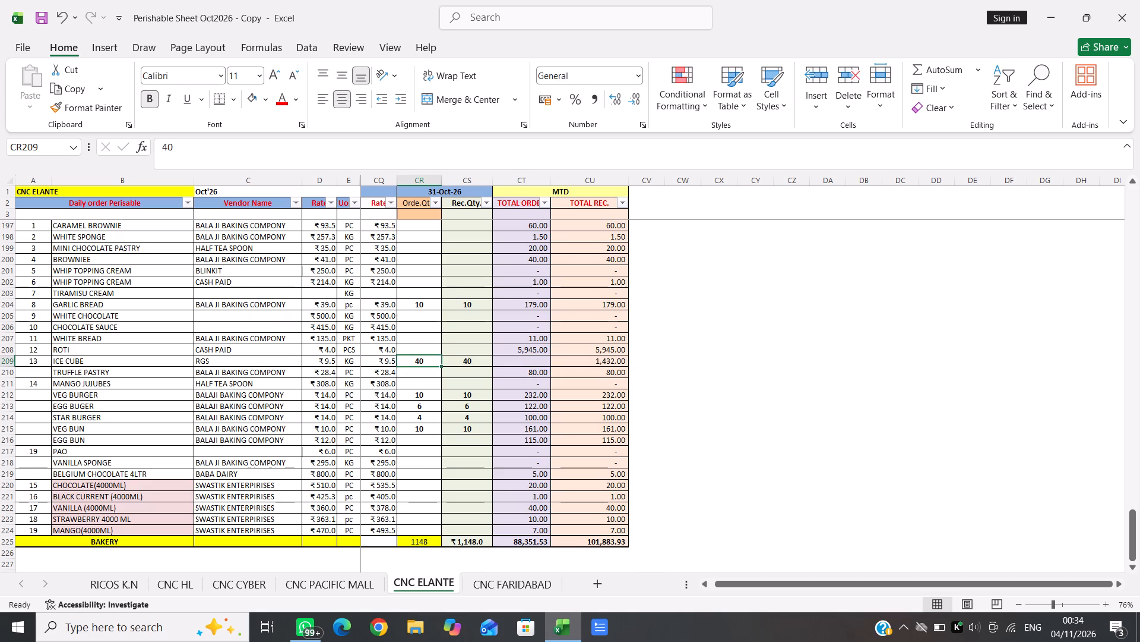
Copy the MTD total order formula from the ROTI row into the ICE CUBE row.
left_click(534, 348)
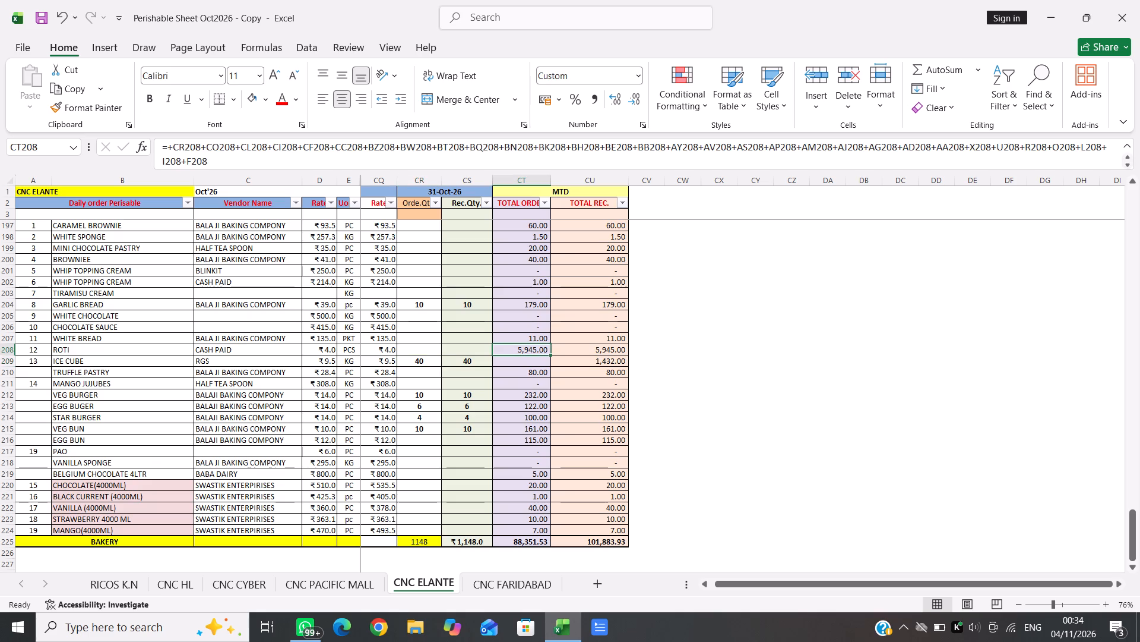
key("ctrl+c")
key("Down")
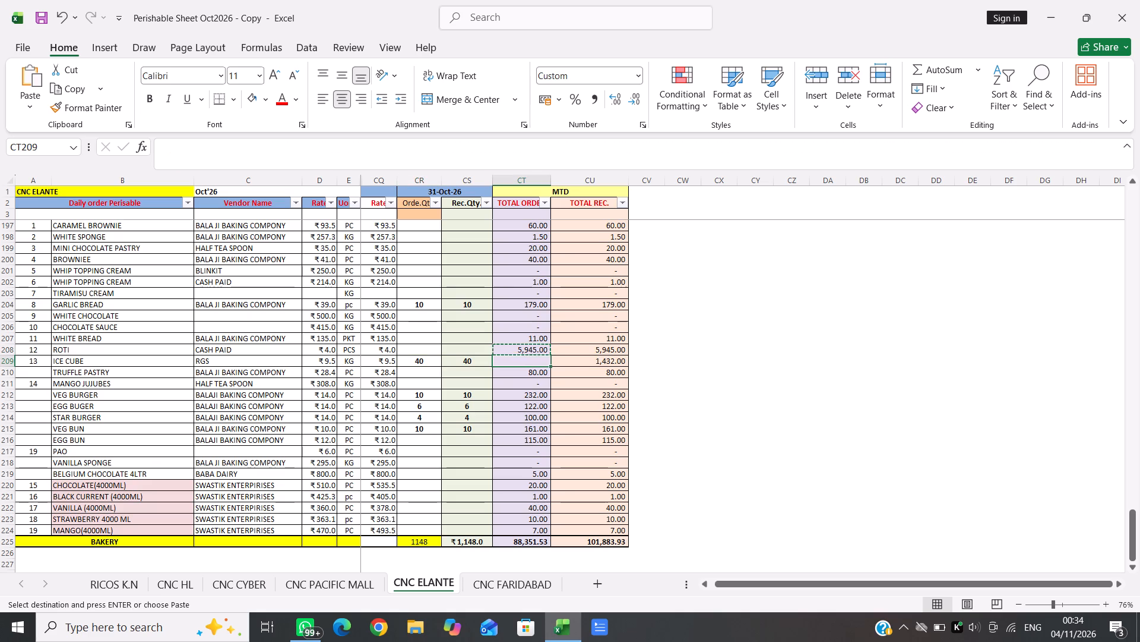
key("Return")
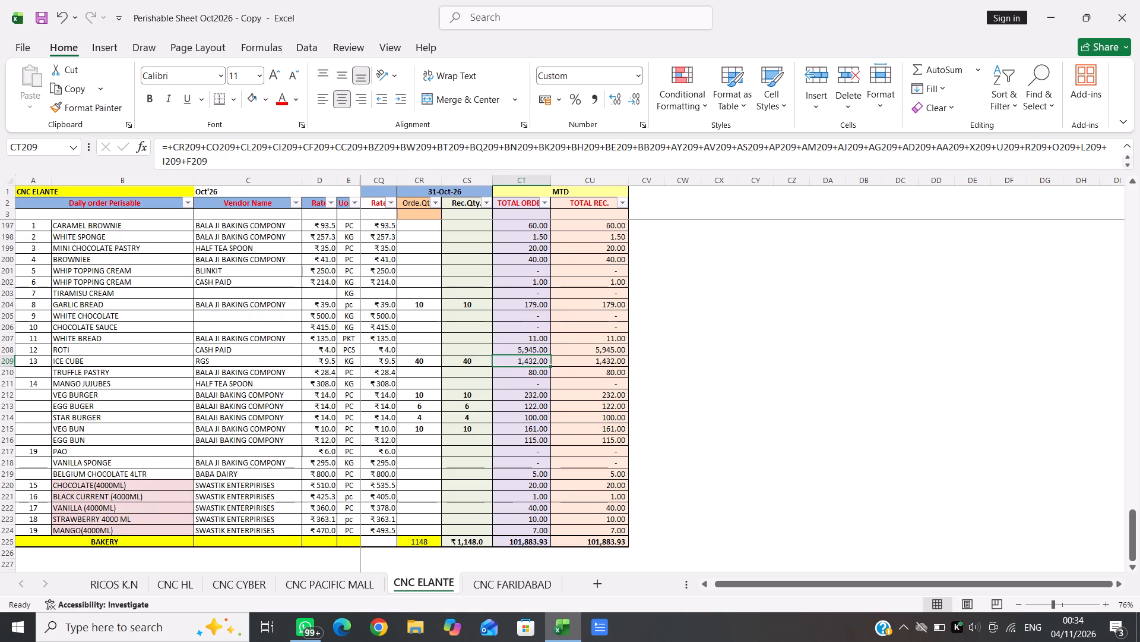
Copy the MTD total order and total received formulas from TRUFFLE PASTRY into the MANGO JUJUBES row.
left_click(538, 370)
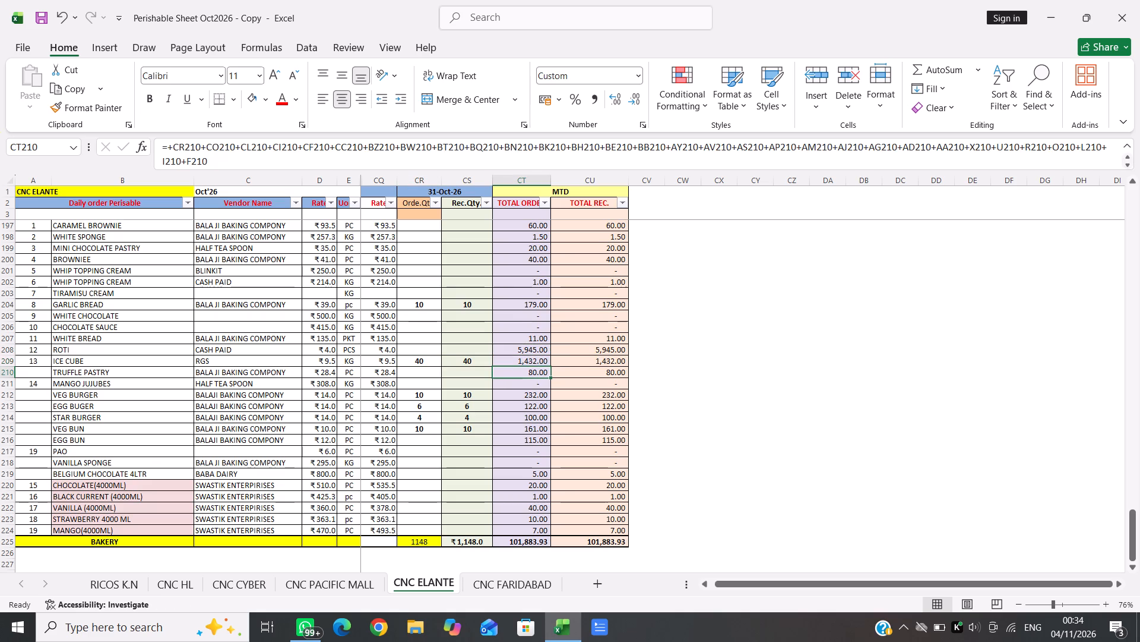
key("ctrl+c")
key("Down")
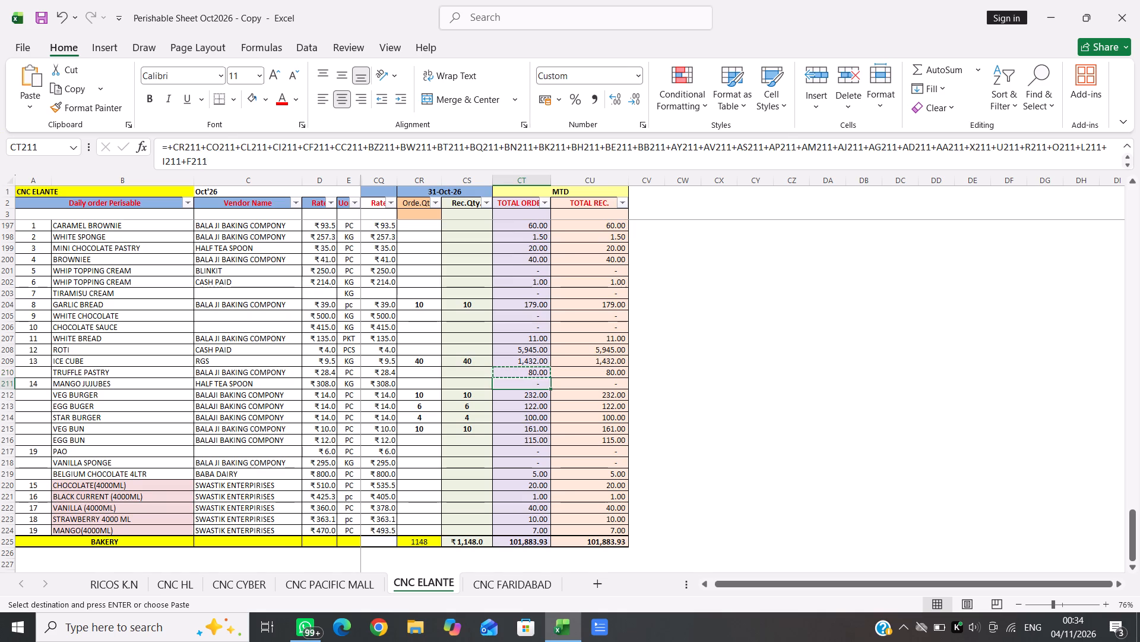
key("Return")
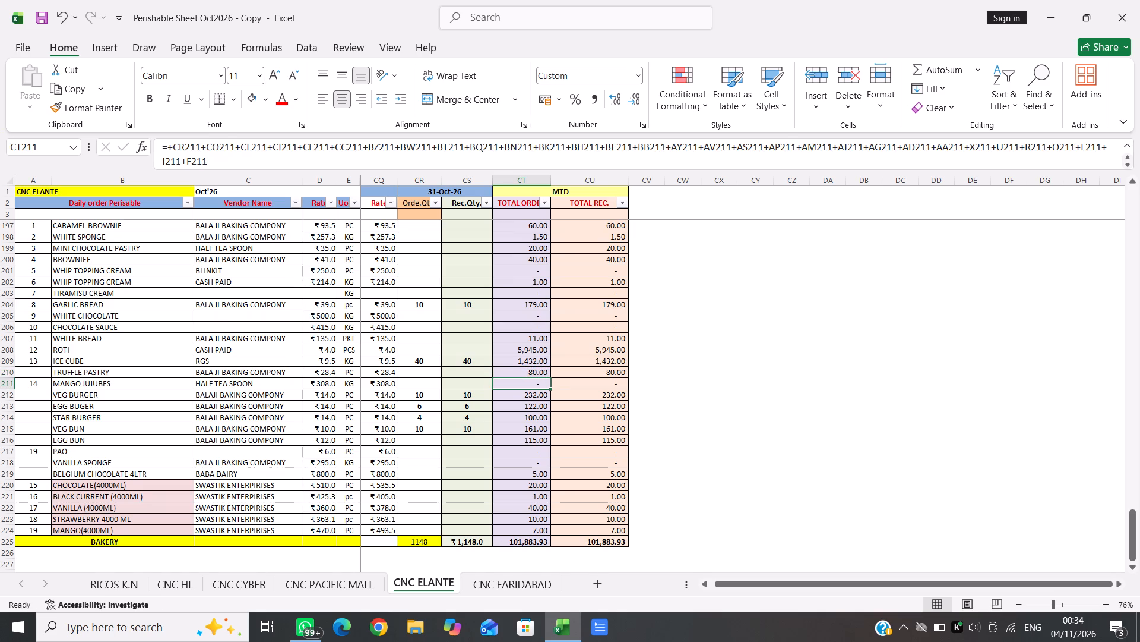
left_click(624, 370)
key("ctrl+c")
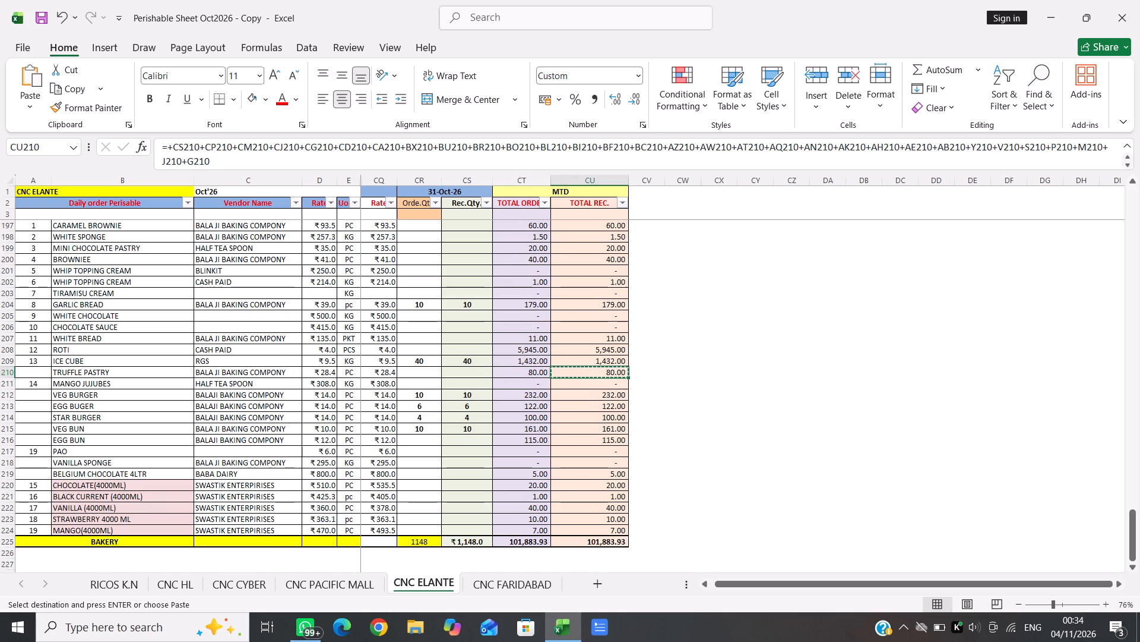
key("Down")
key("Return")
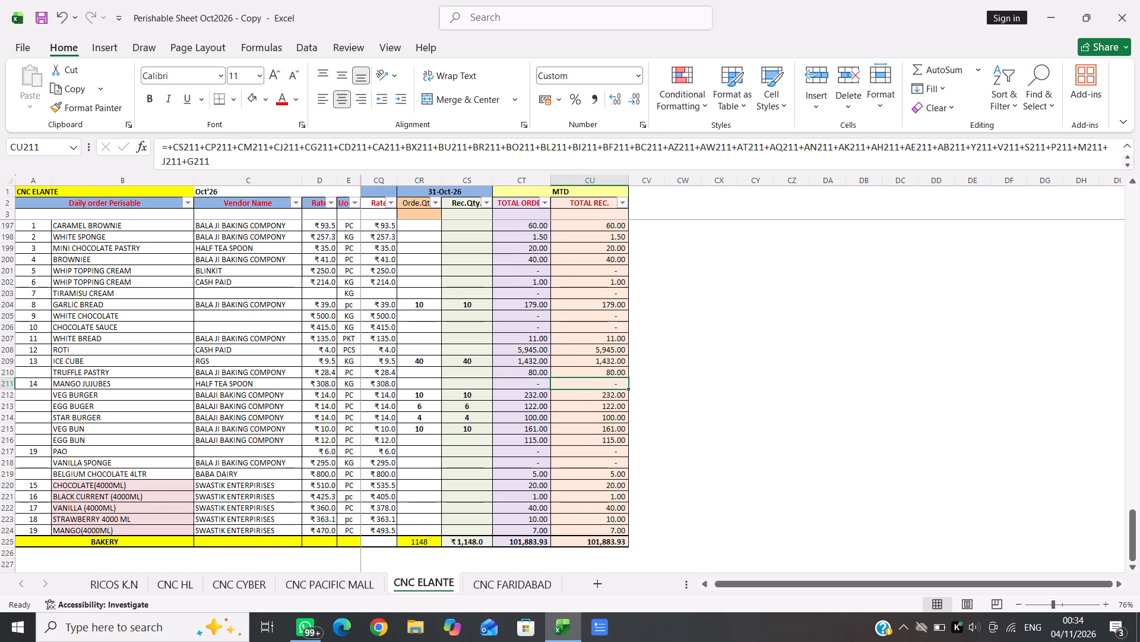
Copy the MTD total order and total received formulas from EGG BUN into the PAO and VANILLA SPONGE rows.
left_click(540, 440)
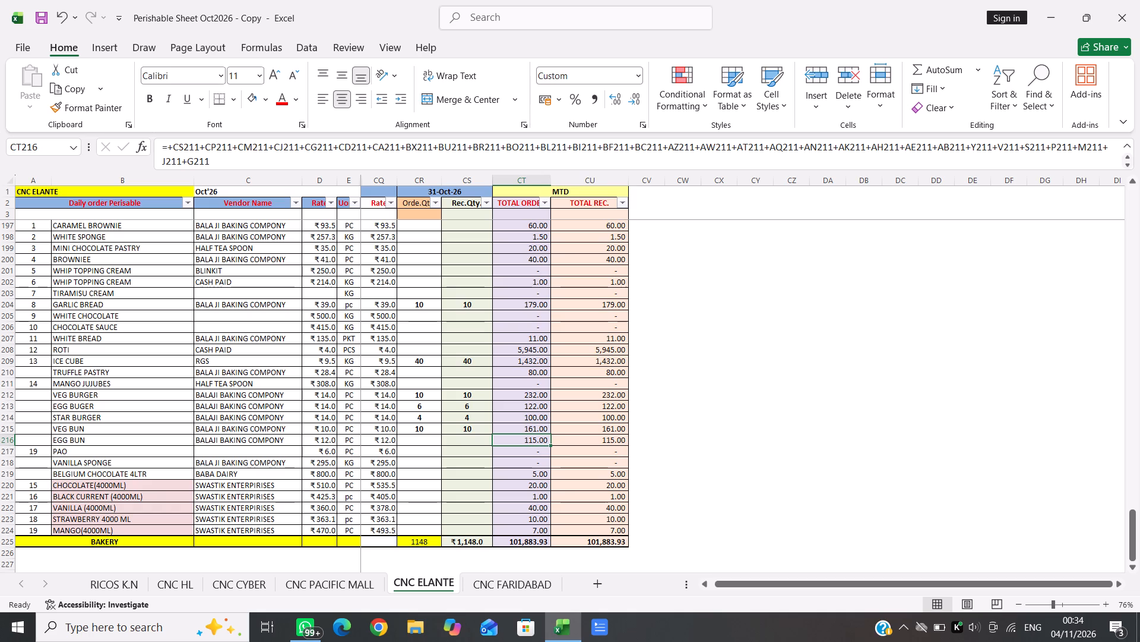
key("ctrl+c")
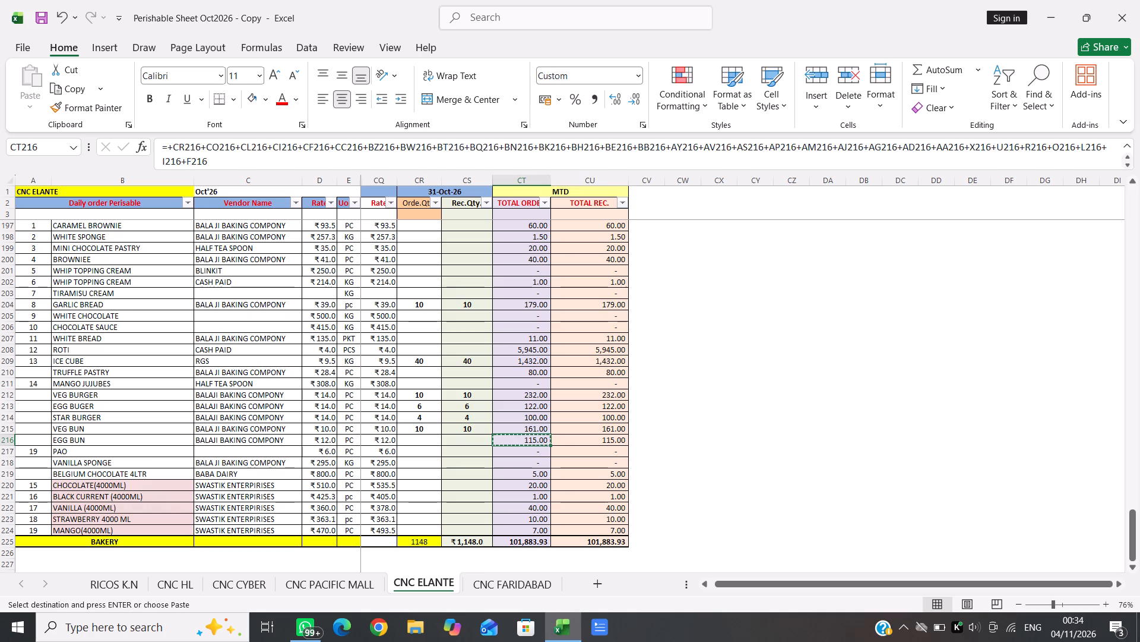
key("Down")
key("shift+Down")
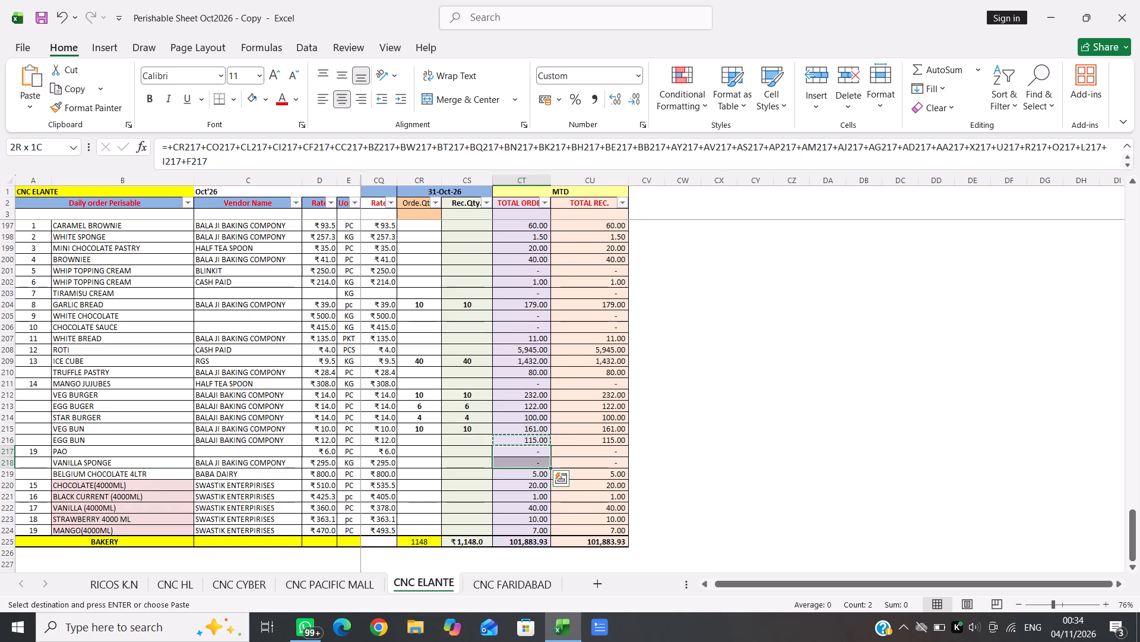
key("Return")
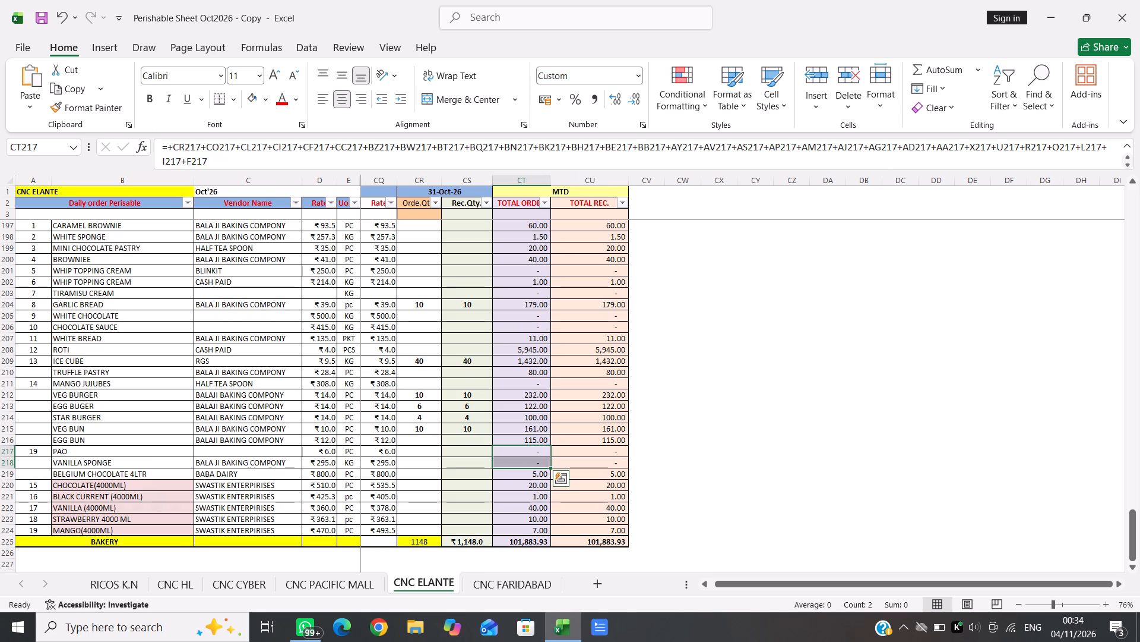
left_click(607, 439)
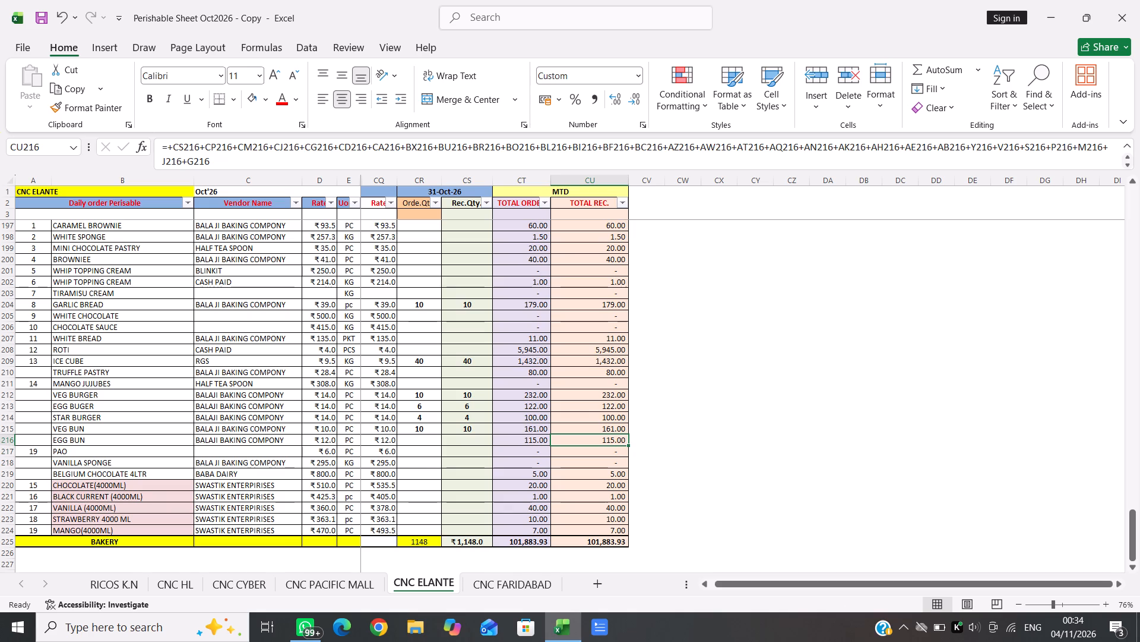
key("ctrl+c")
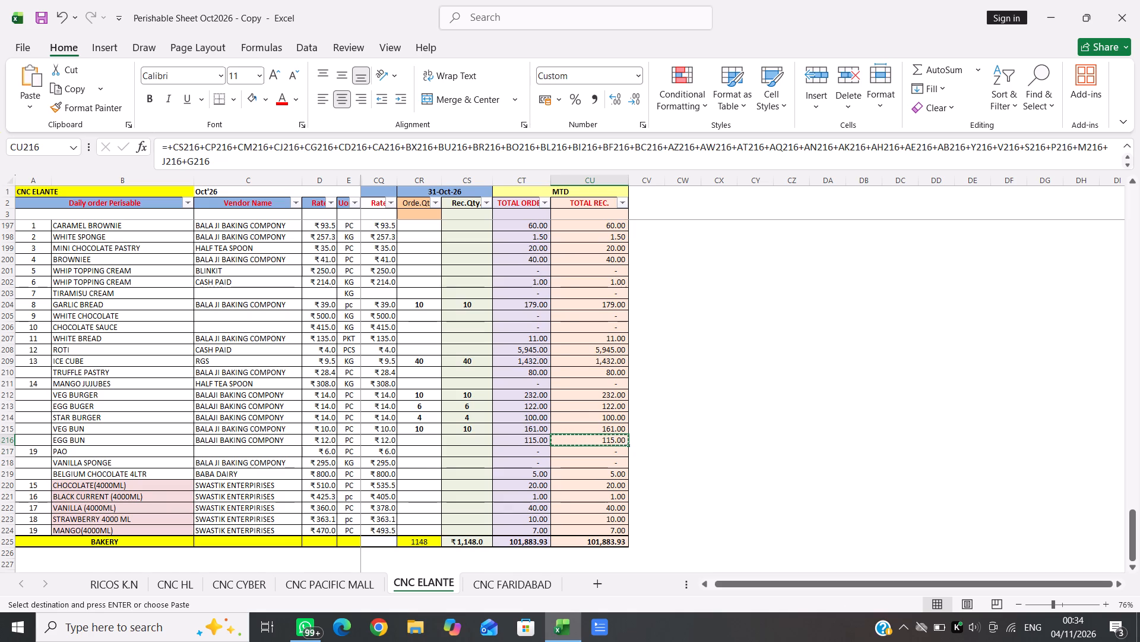
key("Down")
key("shift+Down")
key("Return")
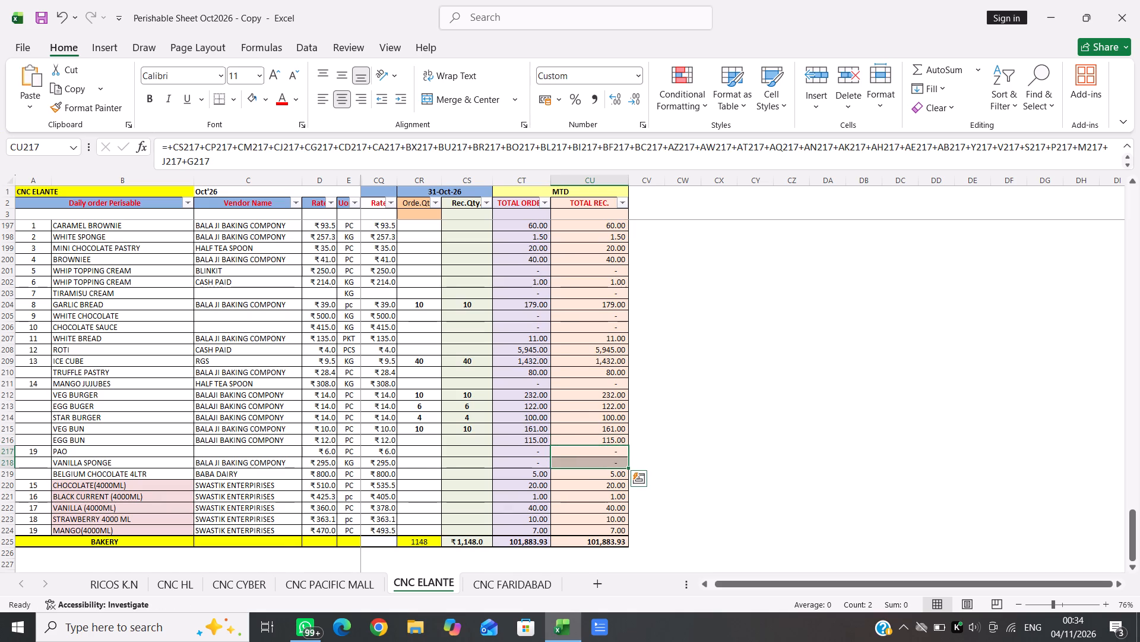
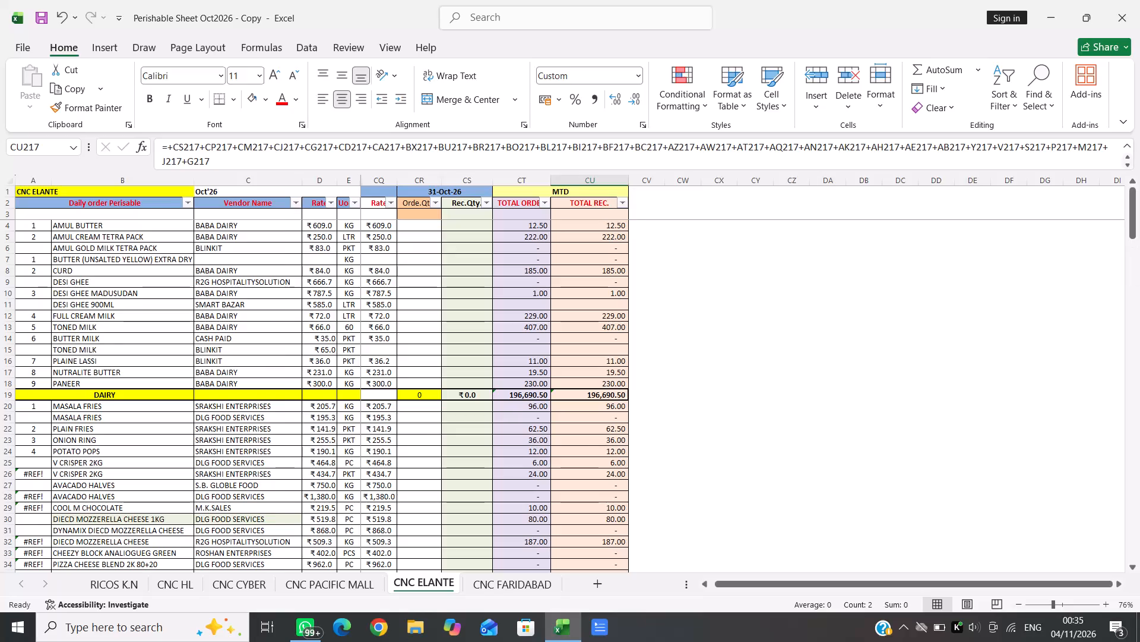
Review the MTD total order and total received columns in CNC ELANTE across the bakery, vegetable and fruits, and dairy sections.
scroll(607, 439, "down", 10)
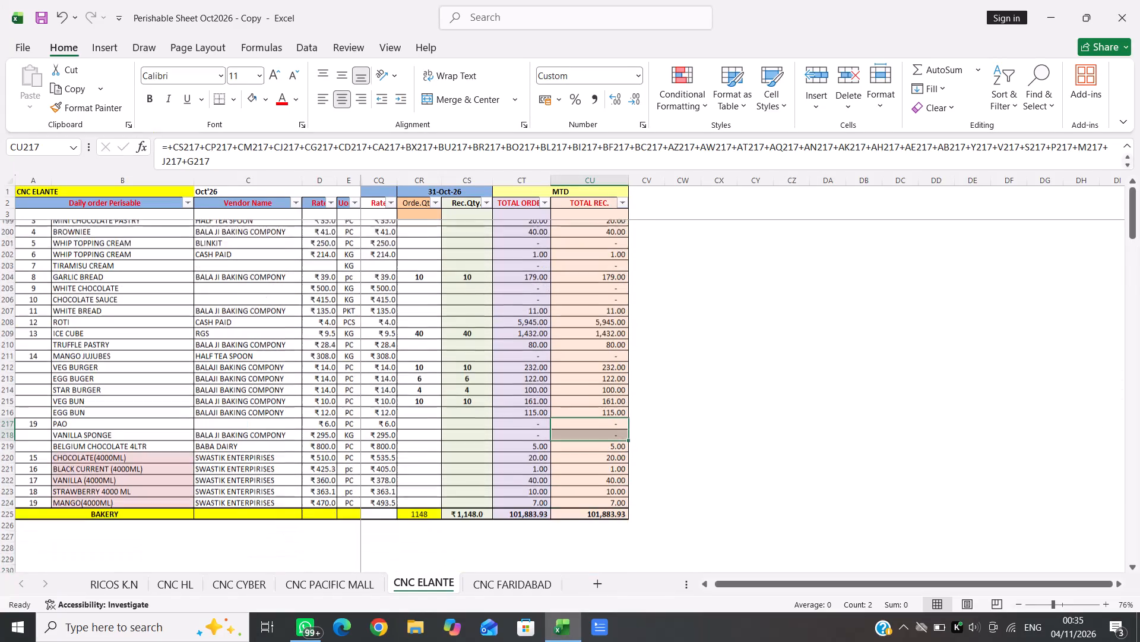
scroll(607, 439, "down", 2)
left_click(505, 398)
scroll(505, 398, "up", 3)
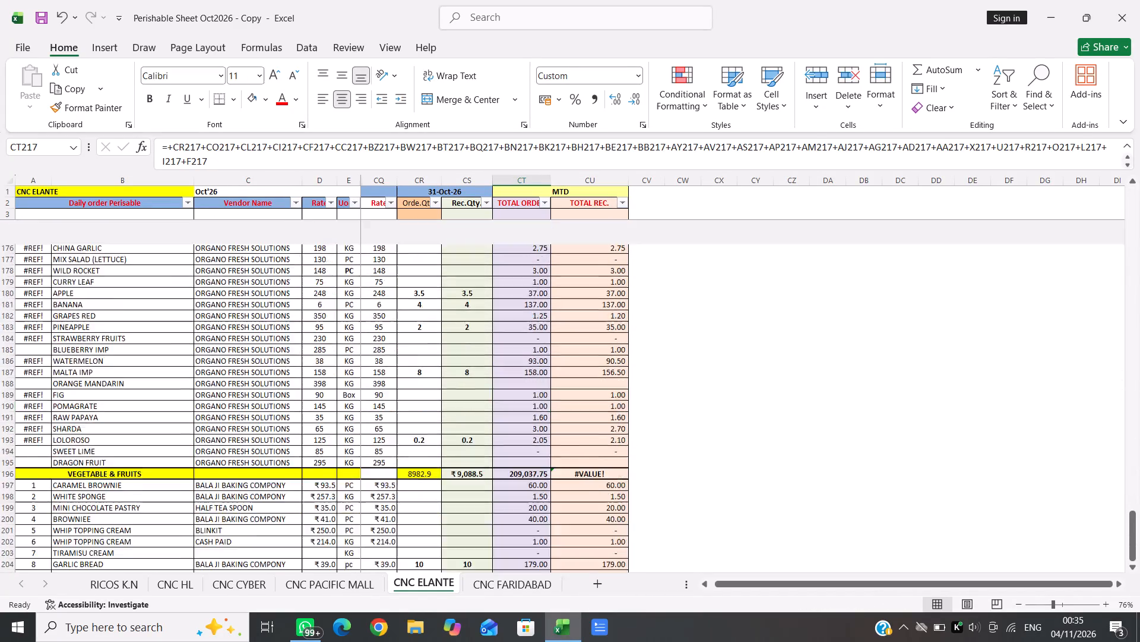
scroll(505, 398, "up", 7)
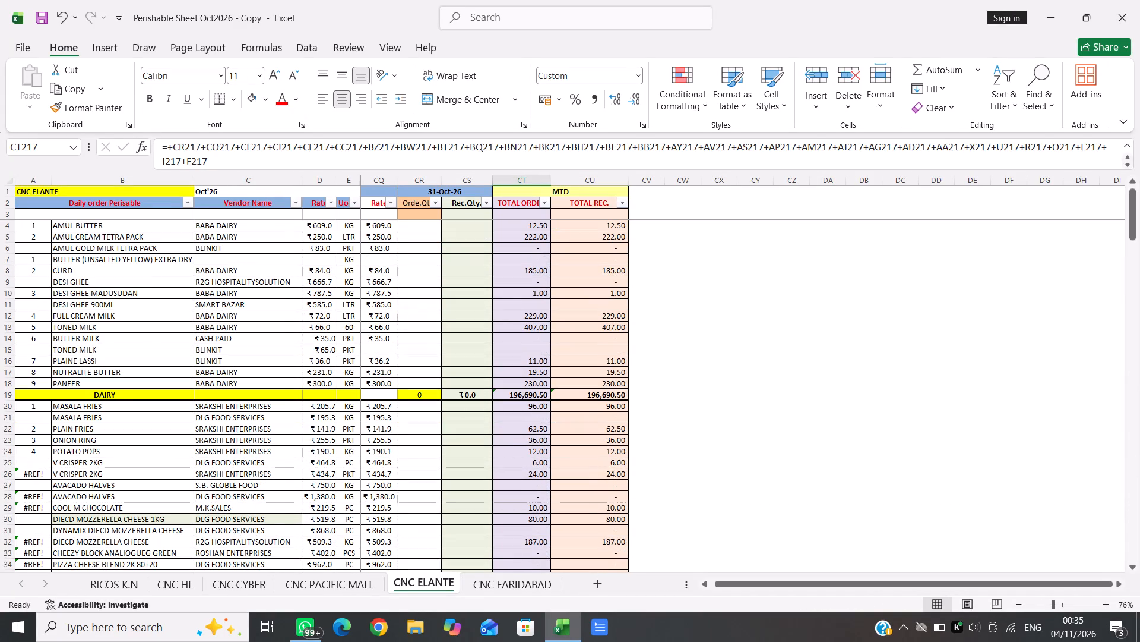
scroll(505, 398, "up", 2)
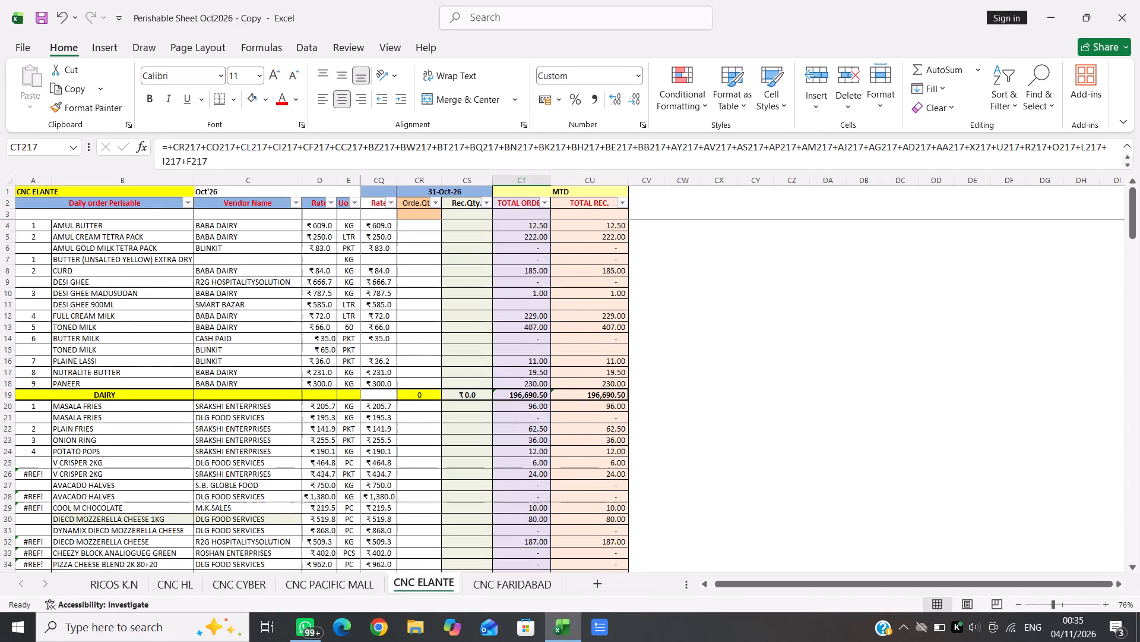
scroll(505, 398, "down", 1)
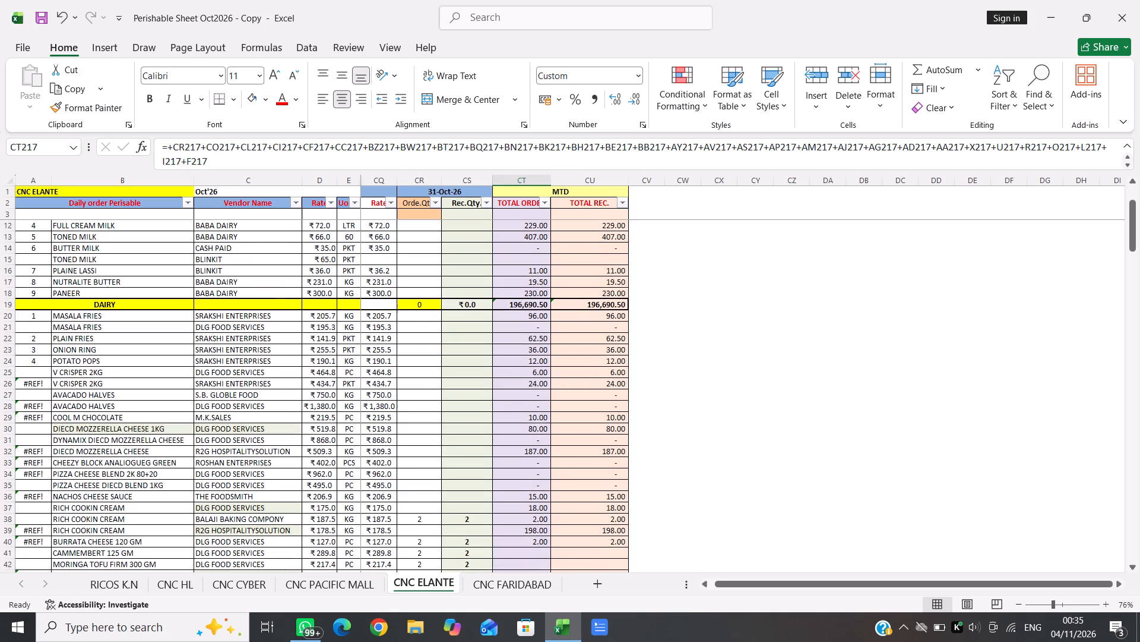
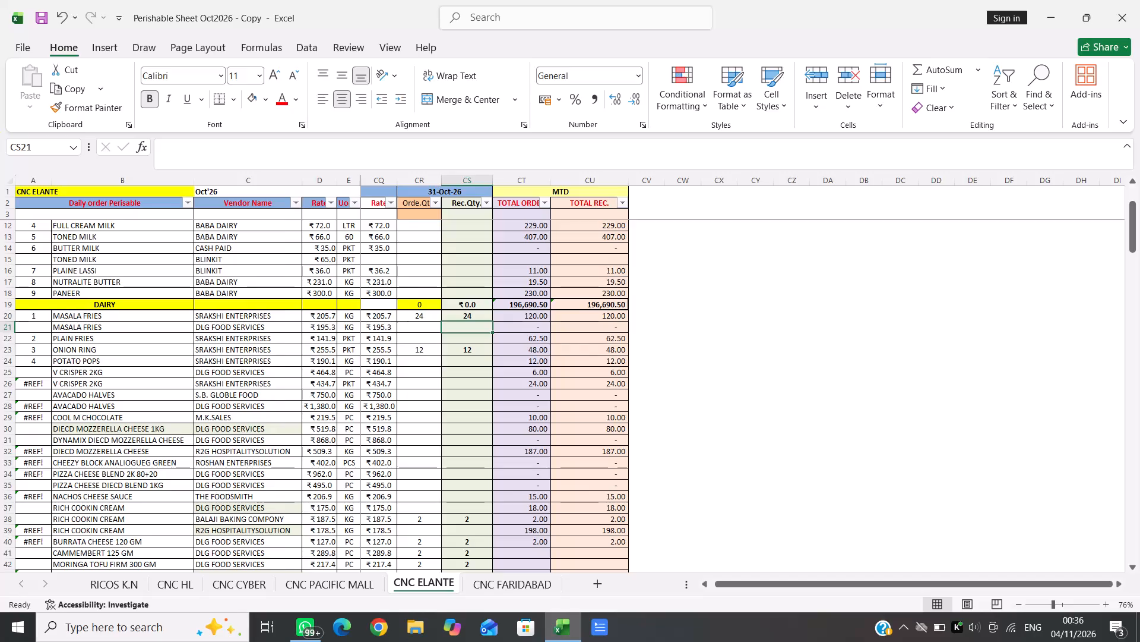
Enter 12.5 as both the ordered and received quantity for Plain Fries under 31-Oct-26.
key("Left")
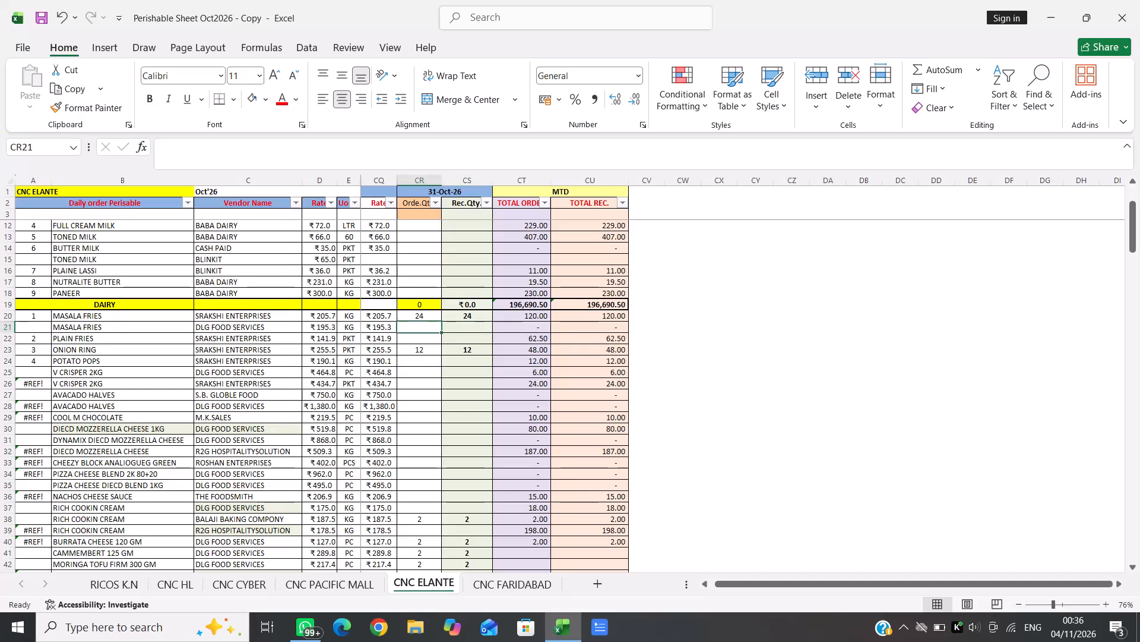
key("Down")
type("12.5")
key("Right")
type("12.5")
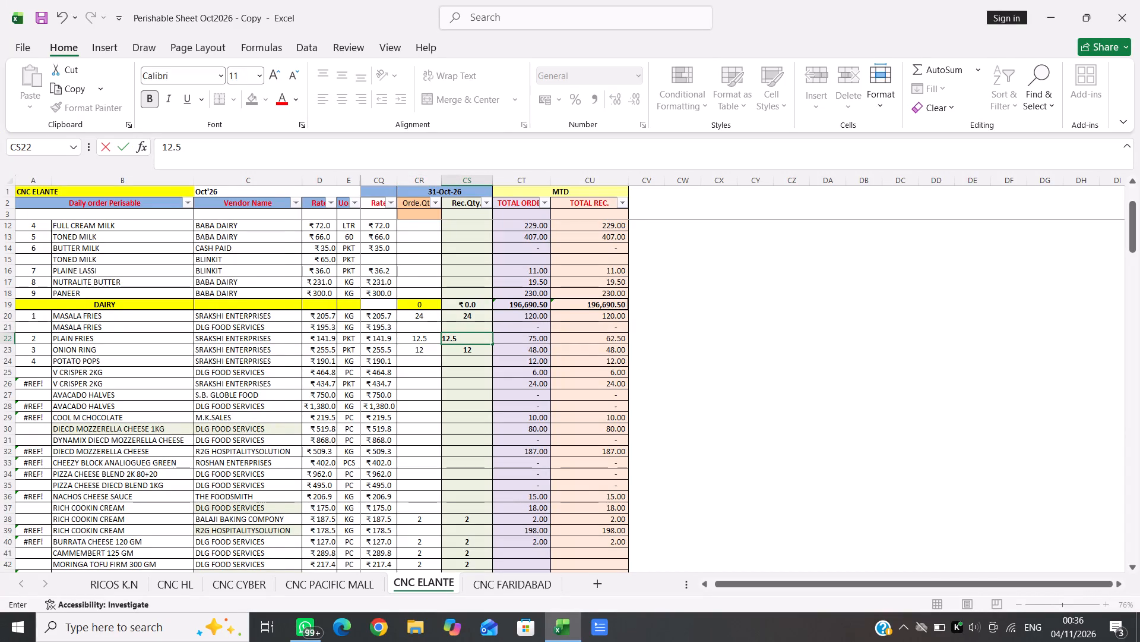
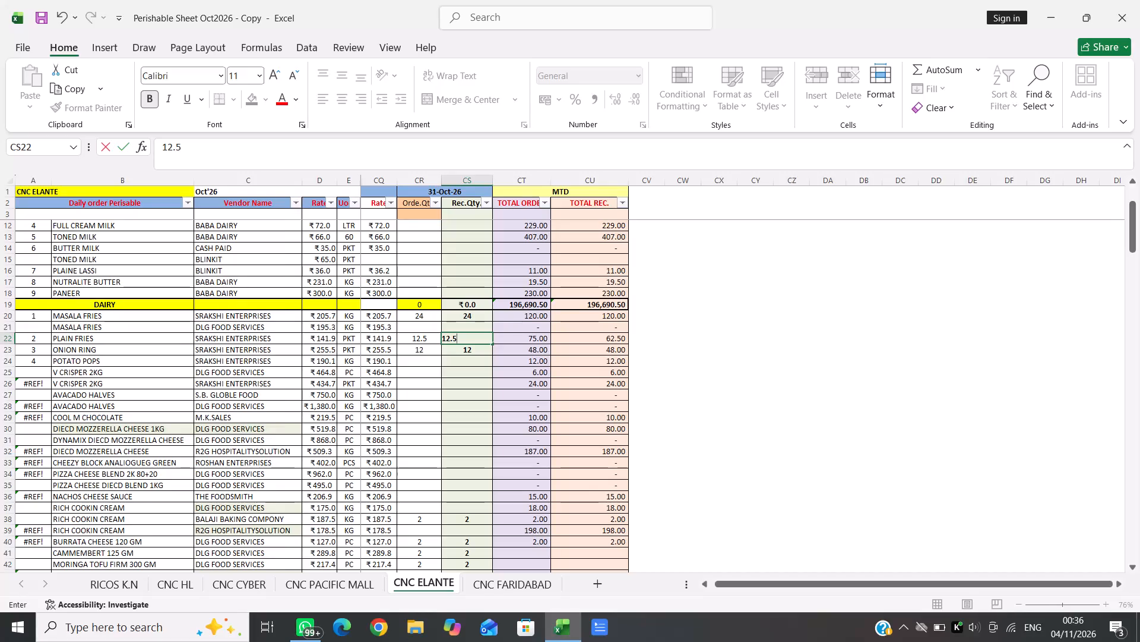
Commit 12.5 as the received quantity for Plain Fries from Srakshi Enterprises under 31-Oct-26.
key("Down")
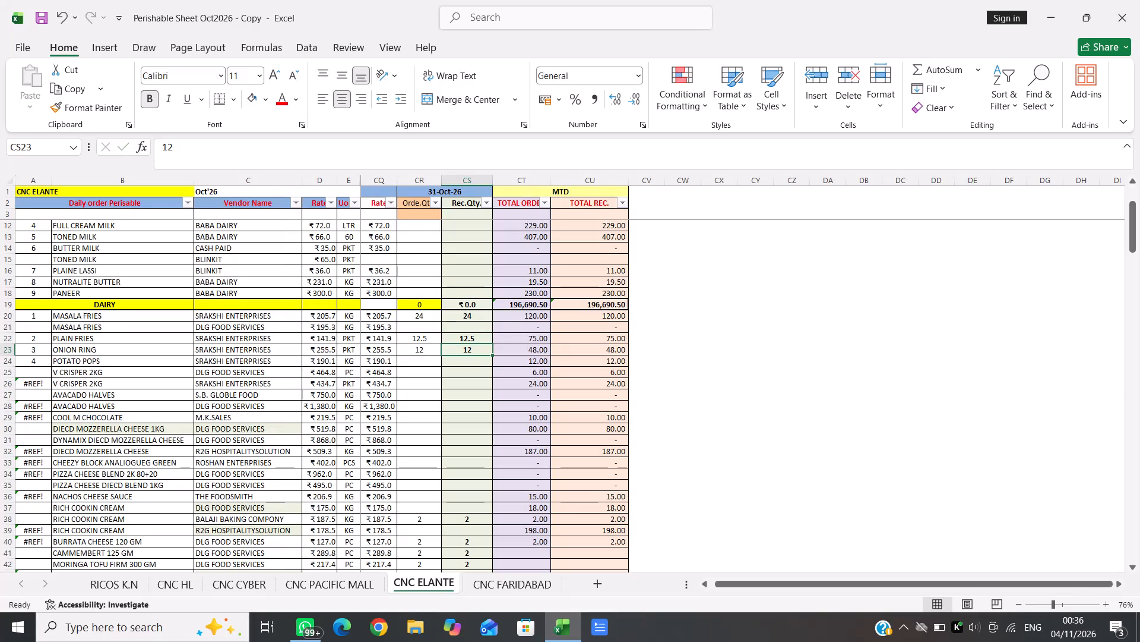
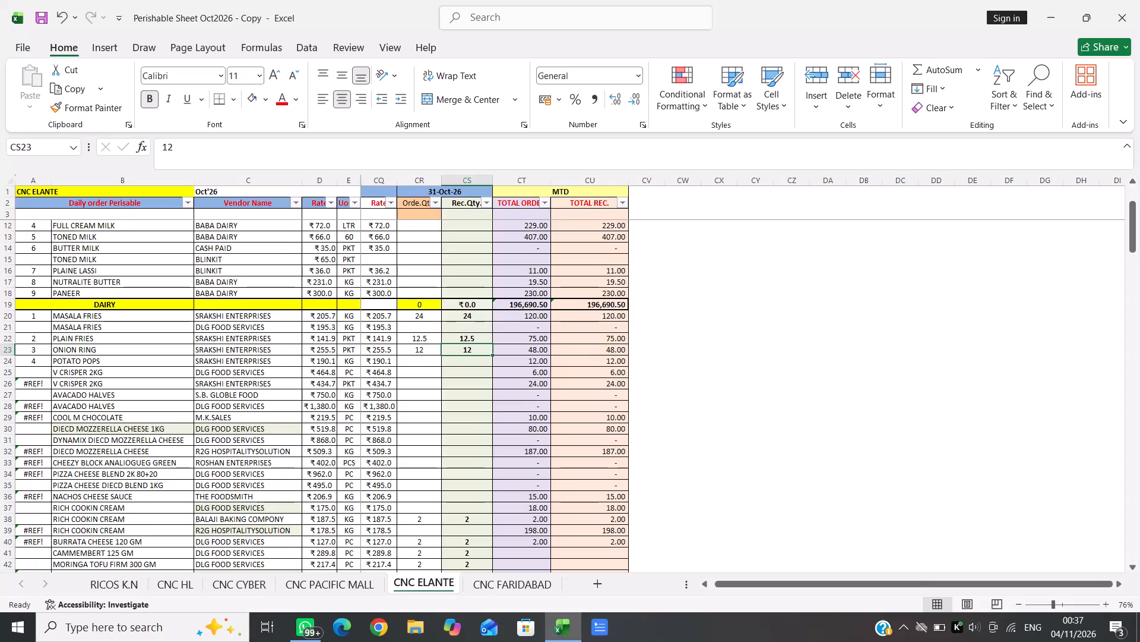
Select the 31-Oct-26 order quantity cell for V Crisper 2KG from Srakshi Enterprises.
left_click(413, 381)
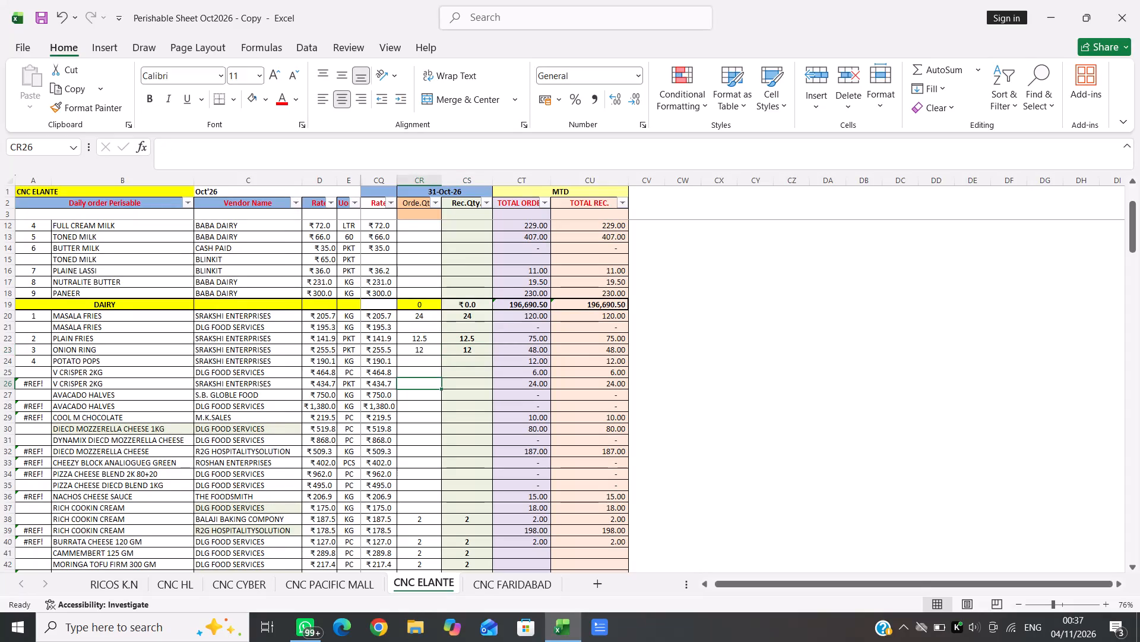
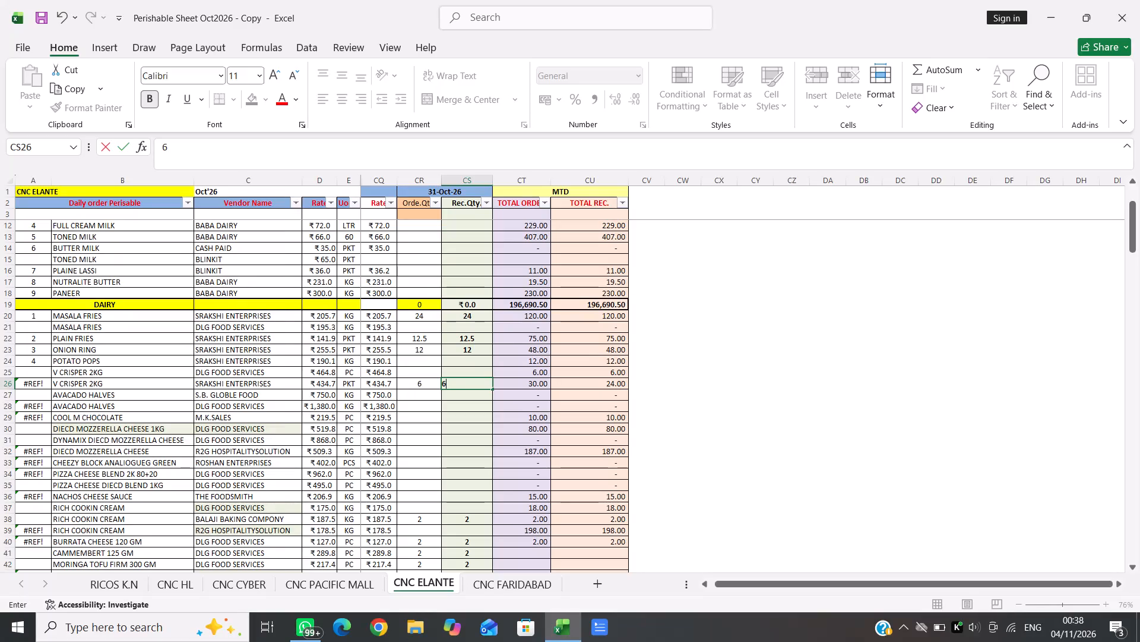
Commit 6 as the 31-Oct-26 received quantity for V Crisper 2KG from Srakshi Enterprises.
key("Up")
key("Up")
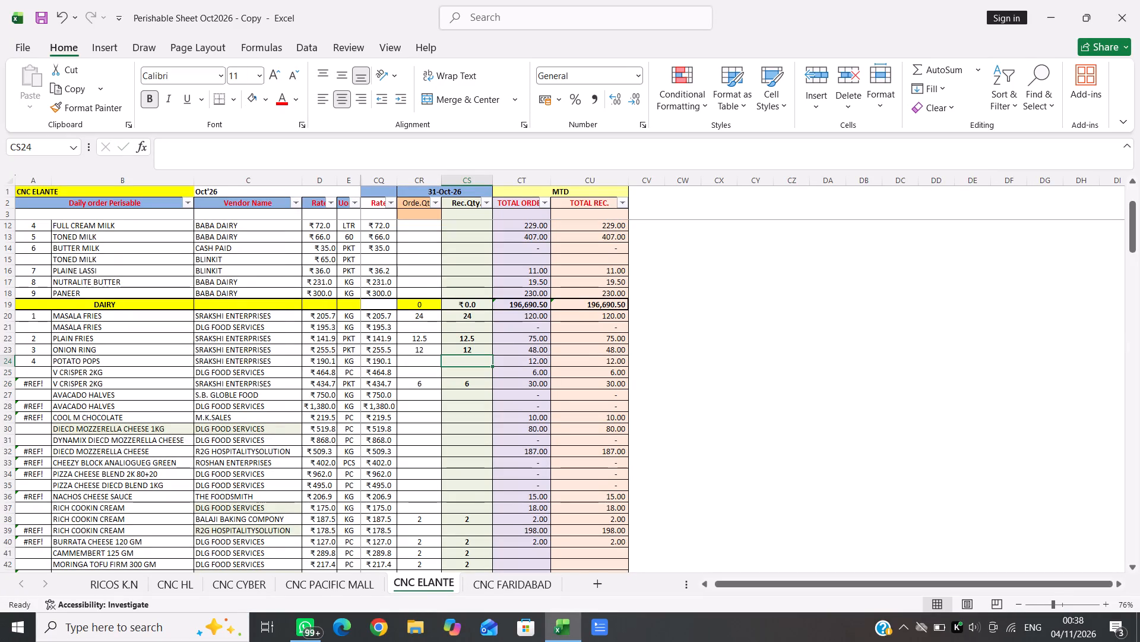
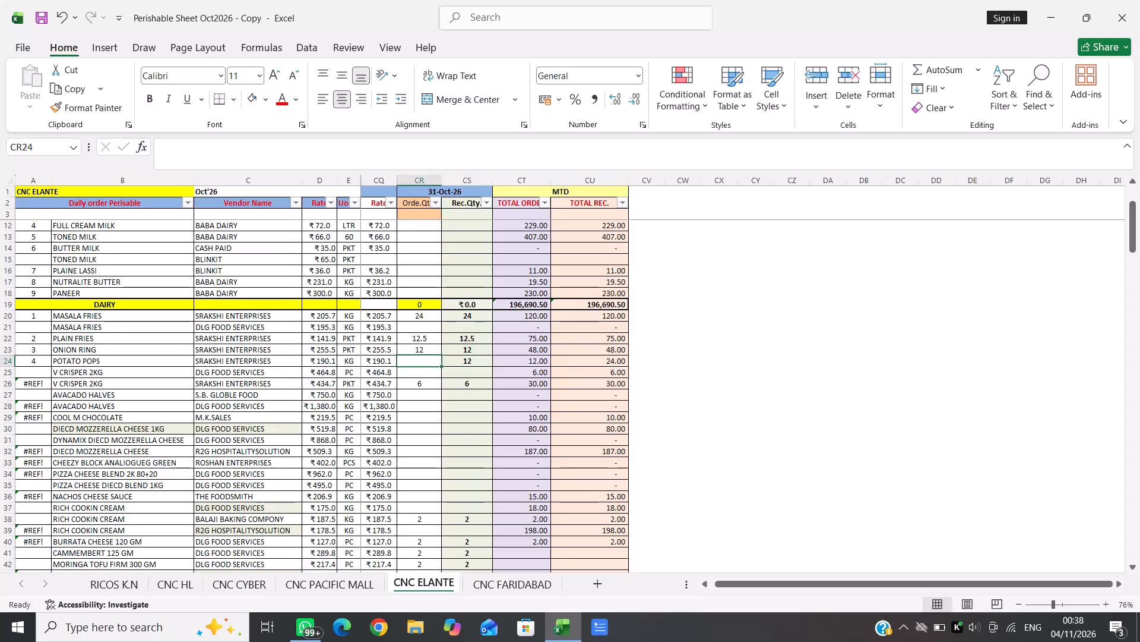
Enter 12 as the 31-Oct-26 order quantity for Potato Pops from Srakshi Enterprises.
type("12")
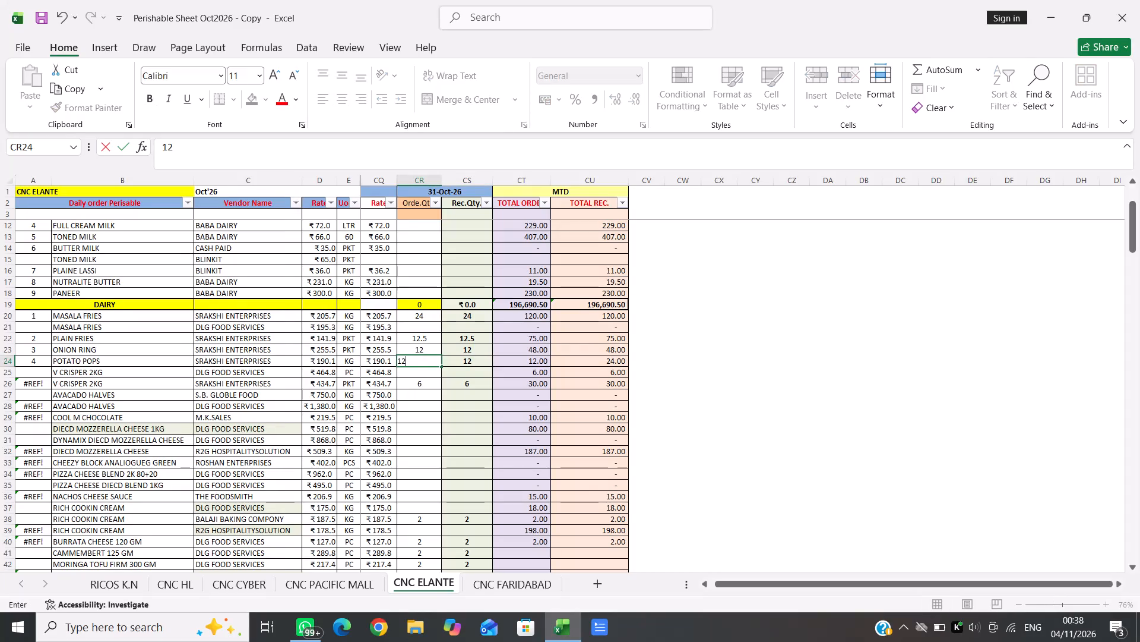
key("Down")
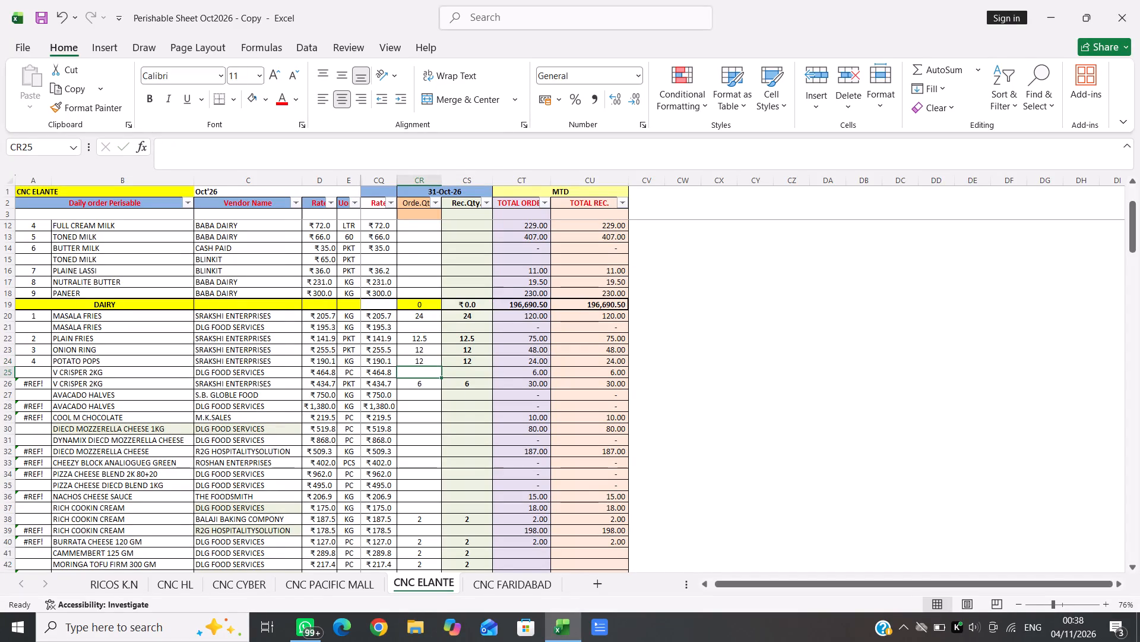
Clear the 31-Oct-26 received quantities from the Balaji Baking Rich Cookin Cream row through Moringa Tofu Firm 300 GM.
scroll(468, 446, "down", 4)
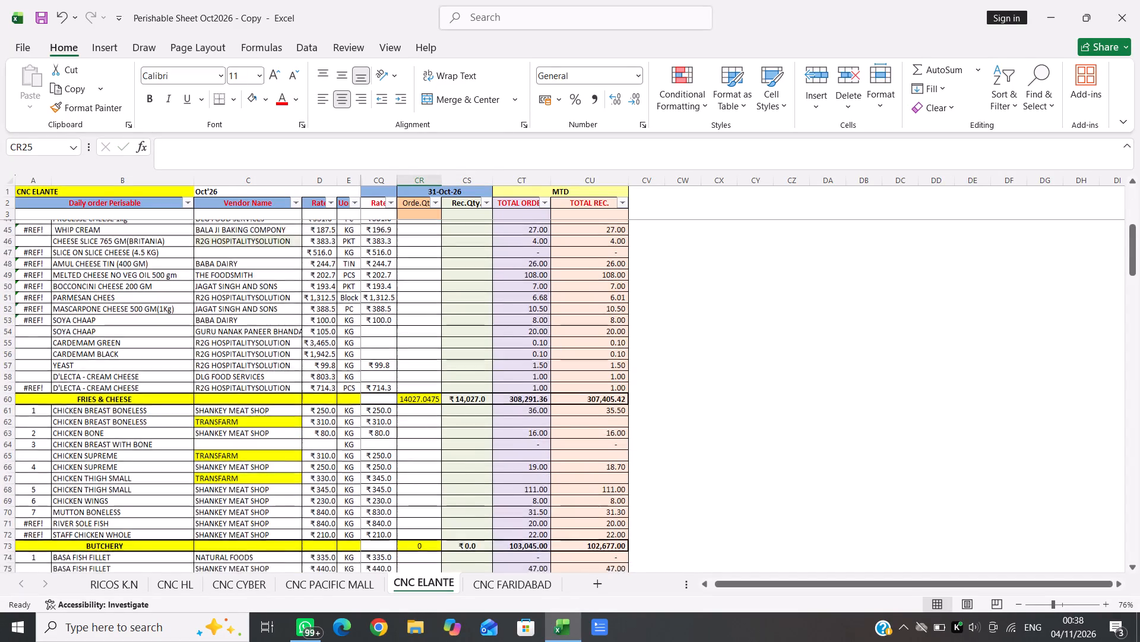
scroll(468, 446, "up", 2)
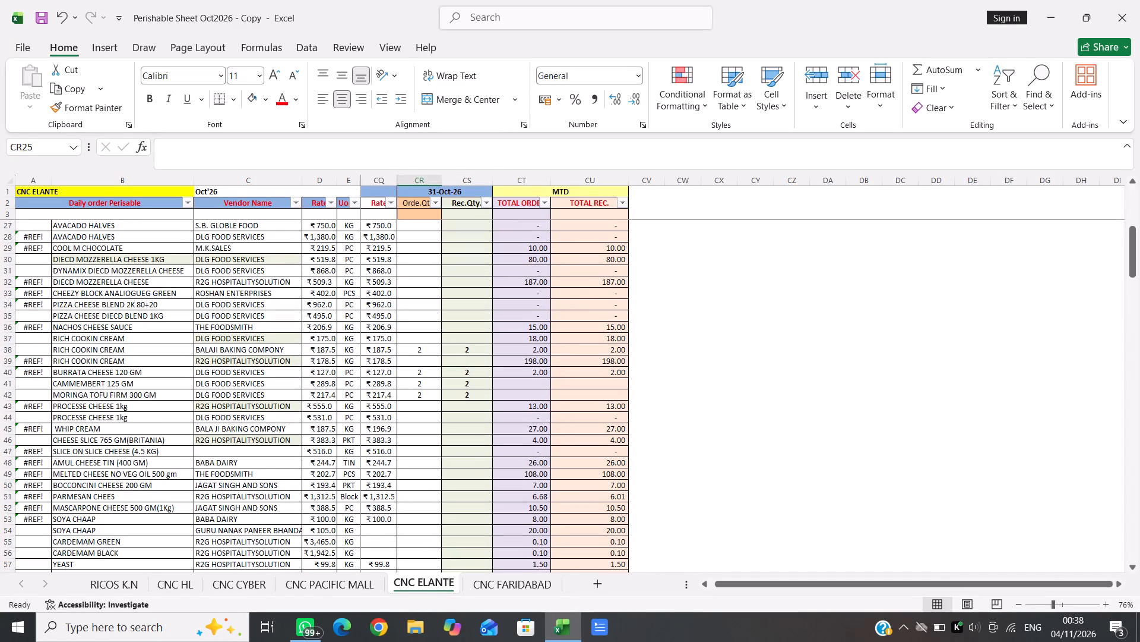
left_click(471, 353)
key("shift+Down")
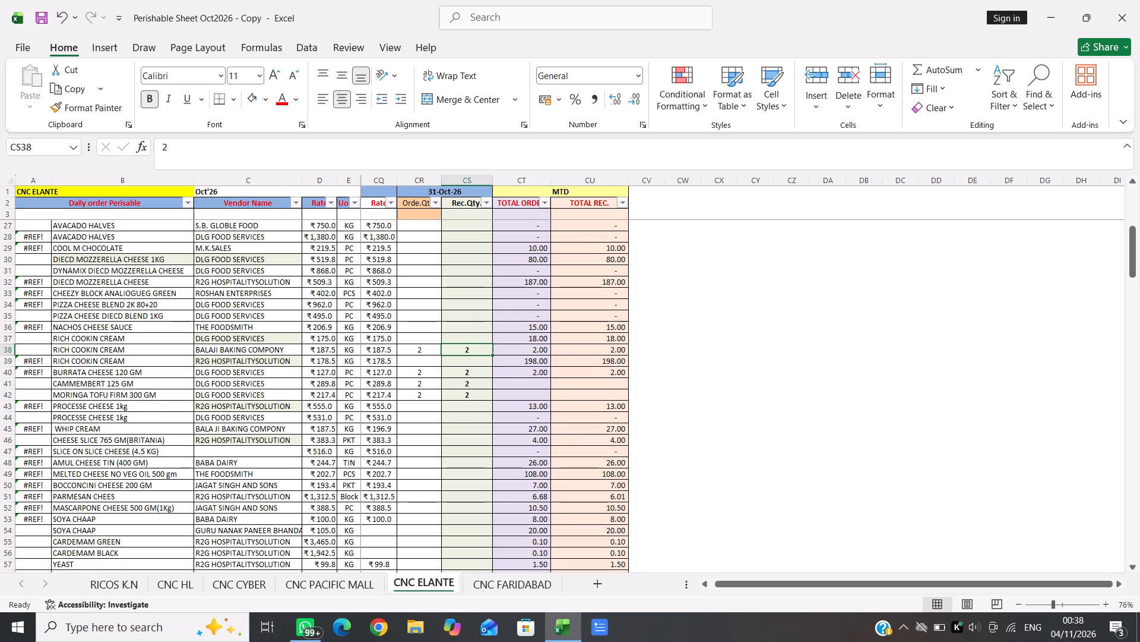
key("shift+Down")
key("shift+Down")
key("shift+Down")
key("BackSpace")
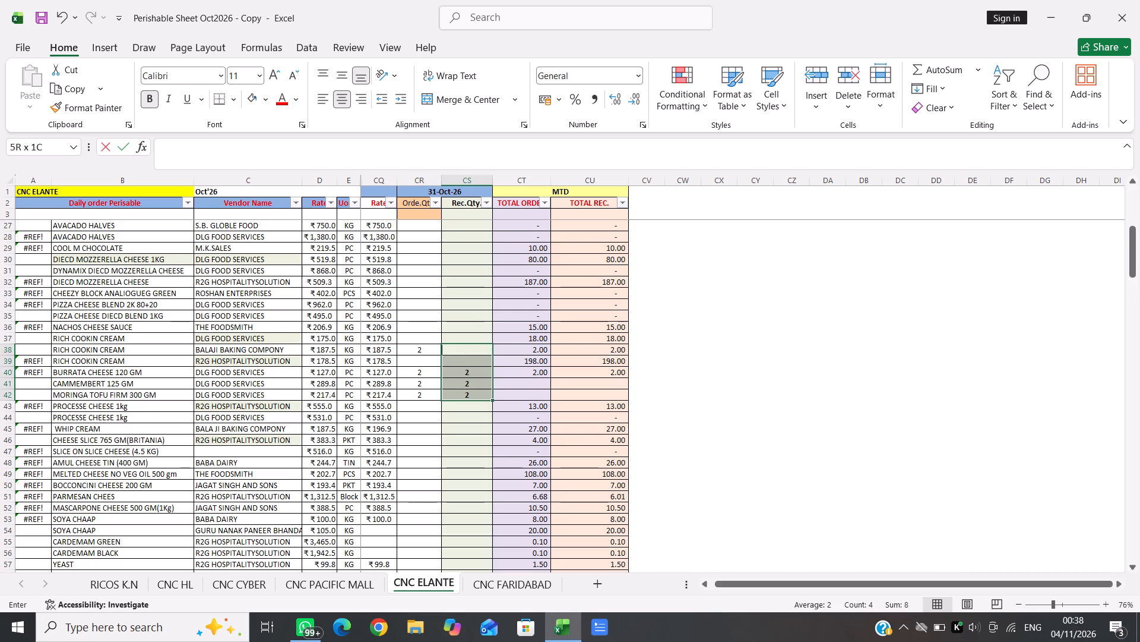
key("shift+Down")
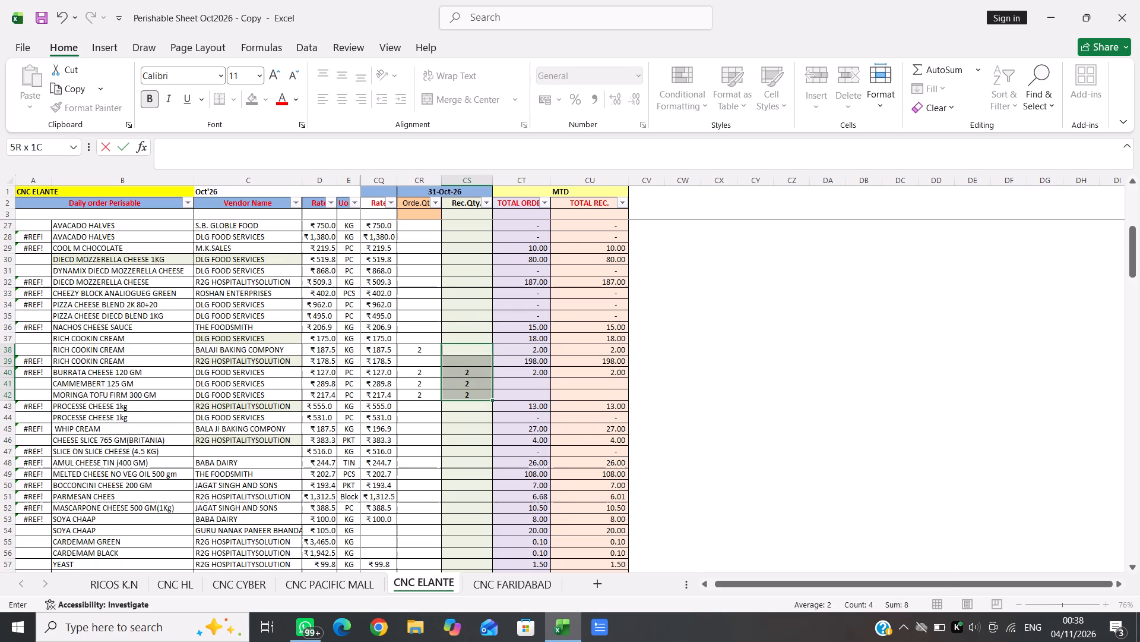
key("shift+Up")
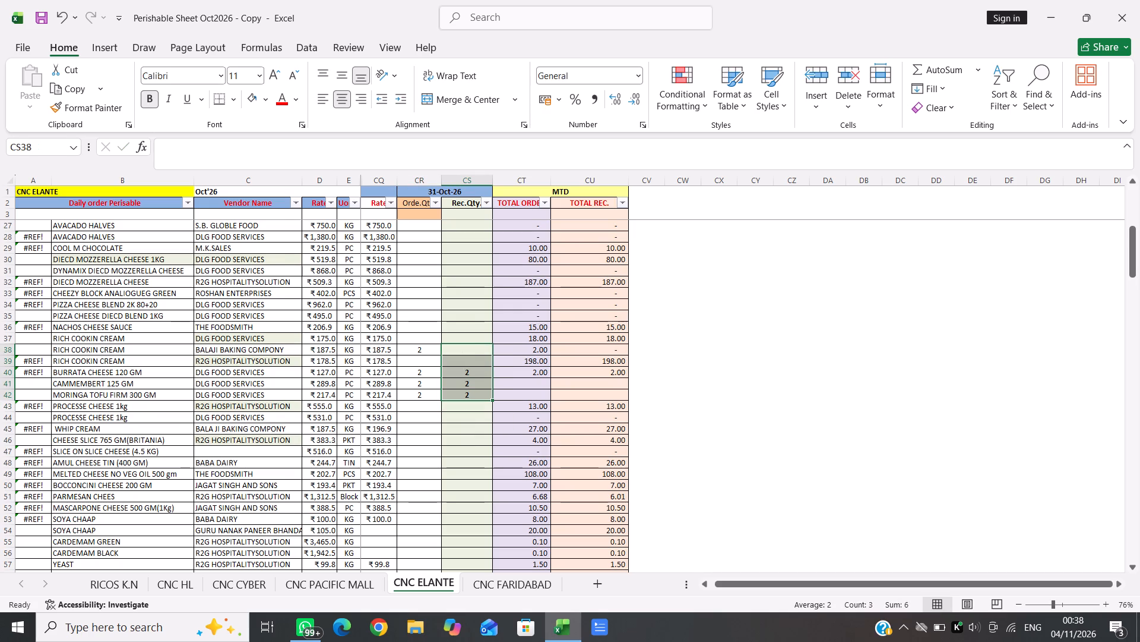
key("Delete")
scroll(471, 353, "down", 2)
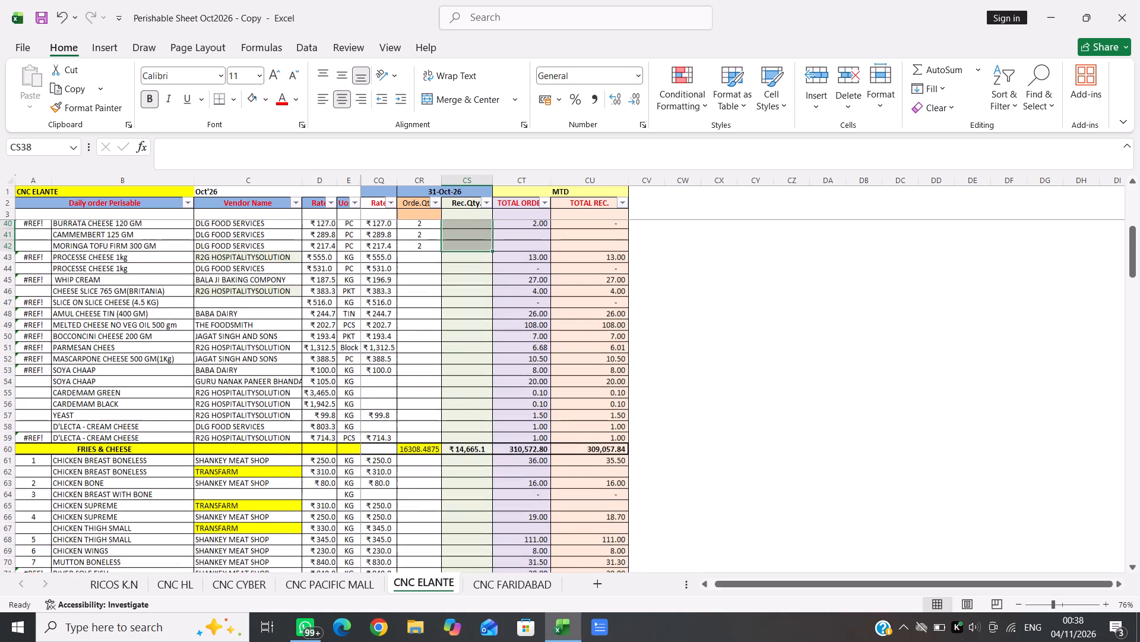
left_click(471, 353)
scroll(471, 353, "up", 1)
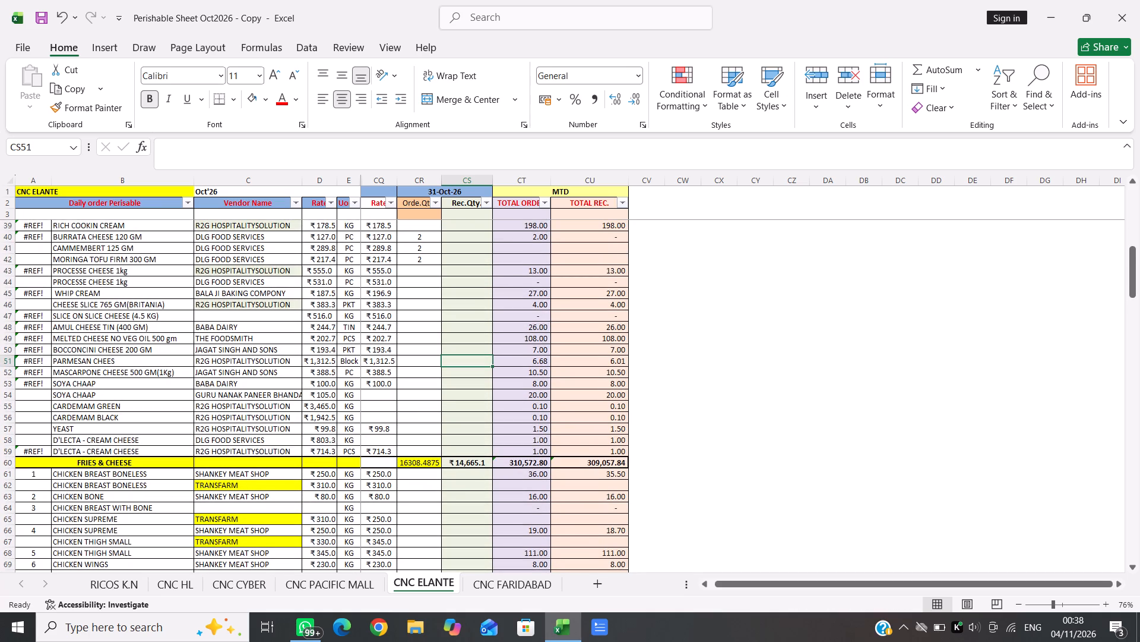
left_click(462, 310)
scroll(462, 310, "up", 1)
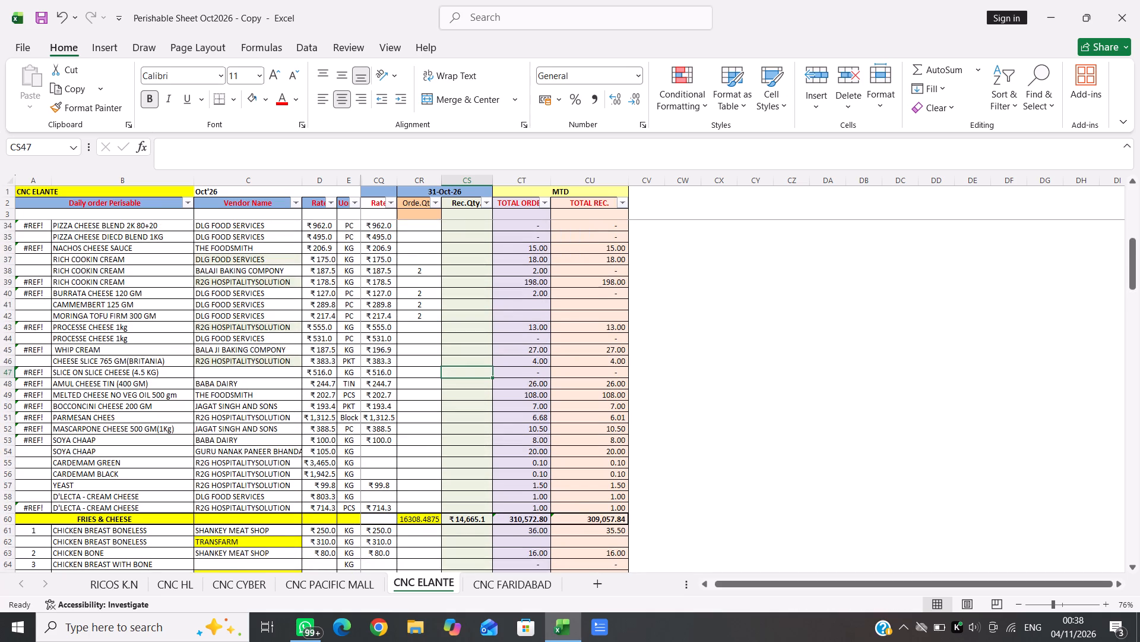
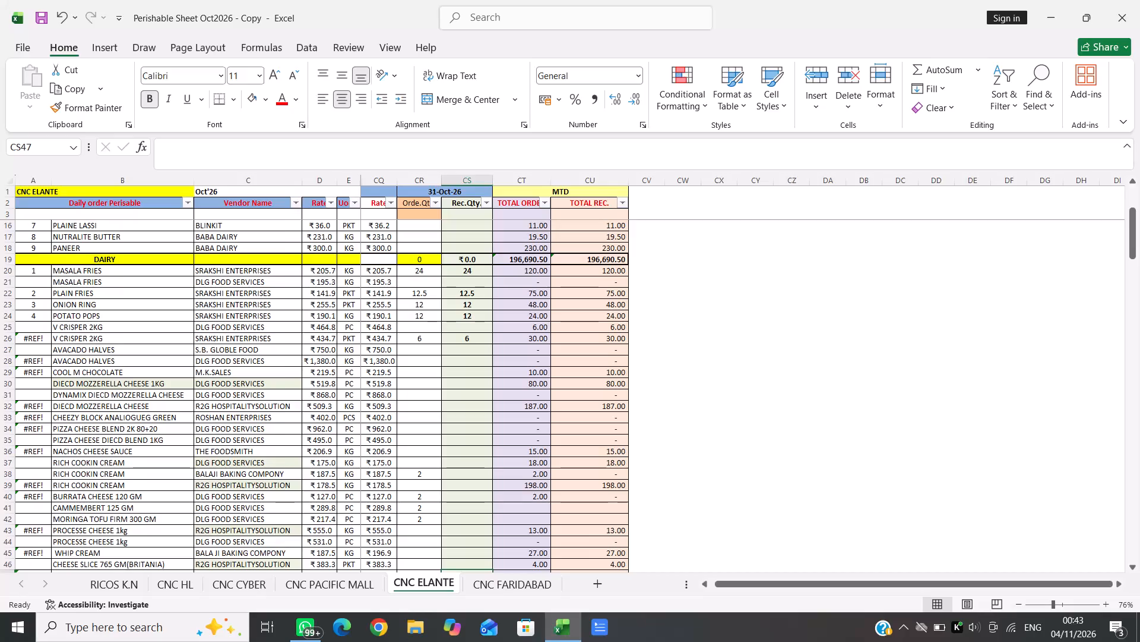
Set the 31-Oct-26 rate for Potato Pops from Srakshi Enterprises to 199.
left_click(390, 316)
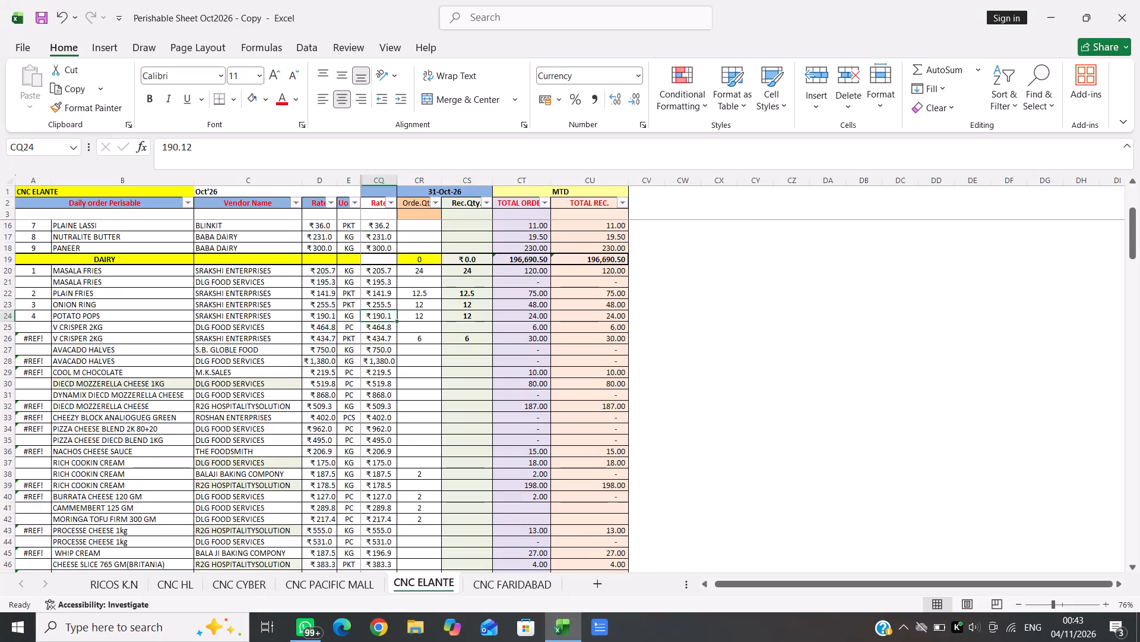
type("199")
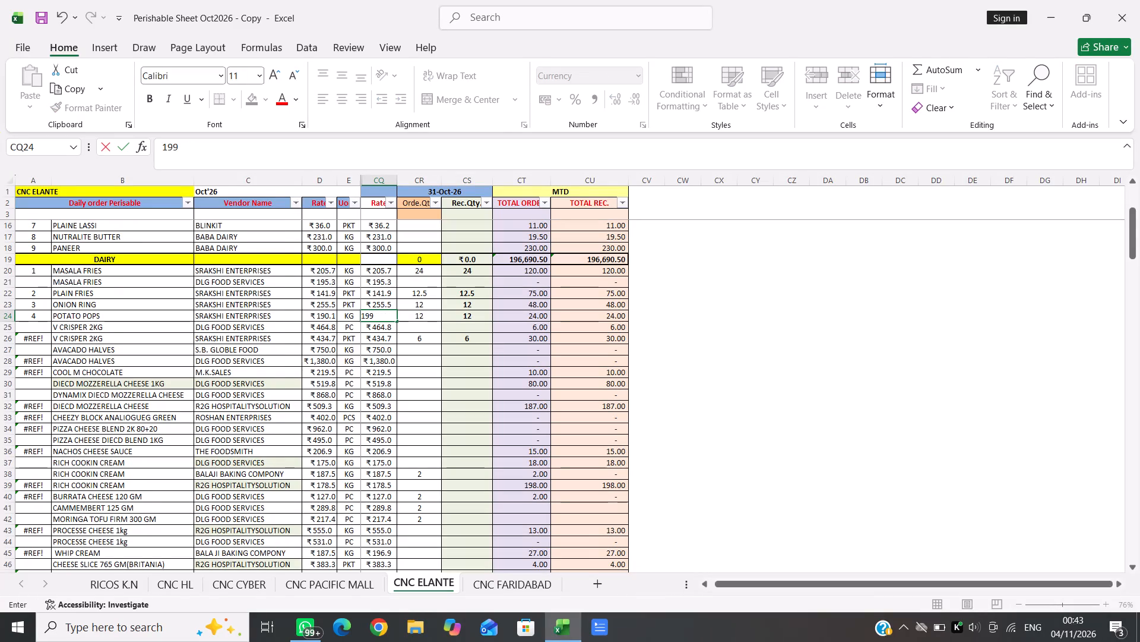
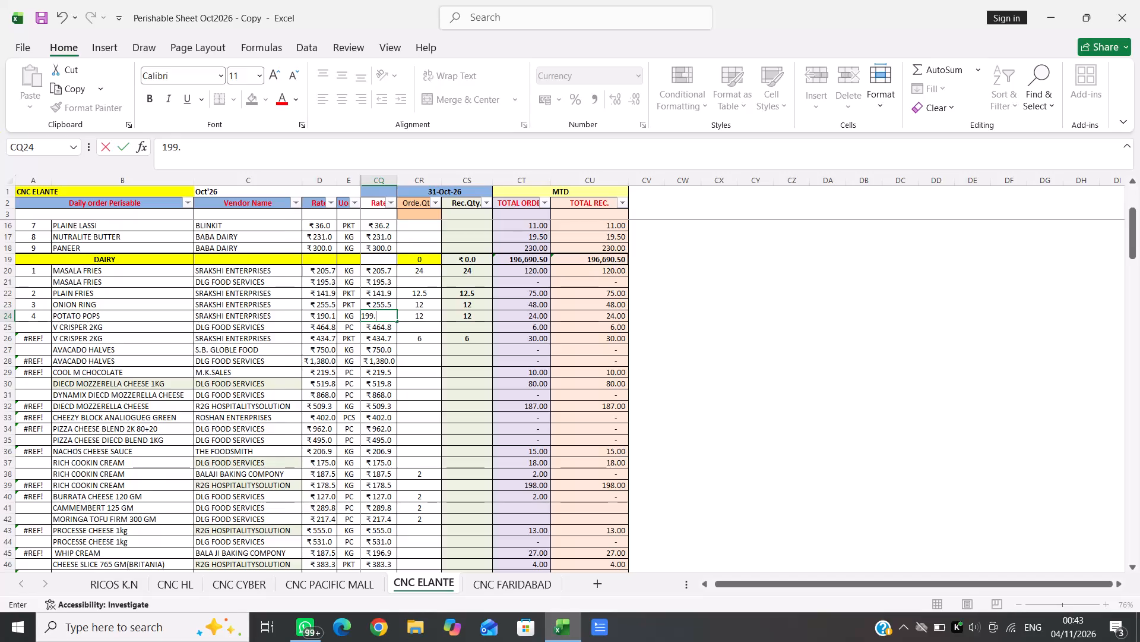
Complete the 31-Oct-26 rate for Potato Pops from Srakshi Enterprises as 199.58.
type("58")
key("Right")
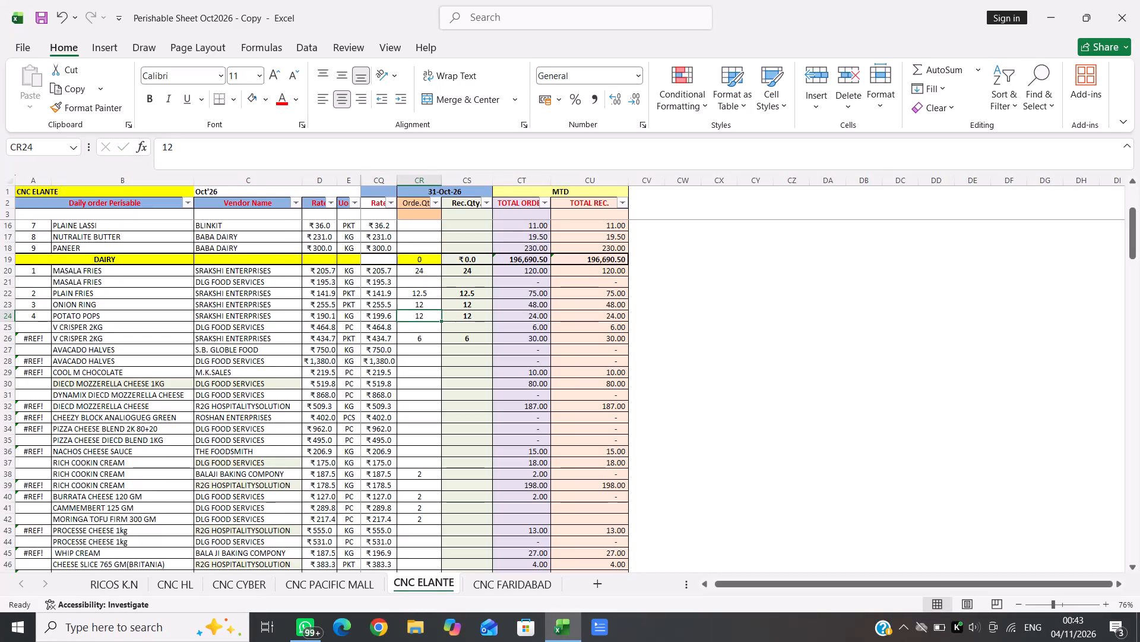
Check the 31-Oct-26 ordered and received totals of the Fries & Cheese section.
left_click(440, 375)
scroll(440, 375, "down", 1)
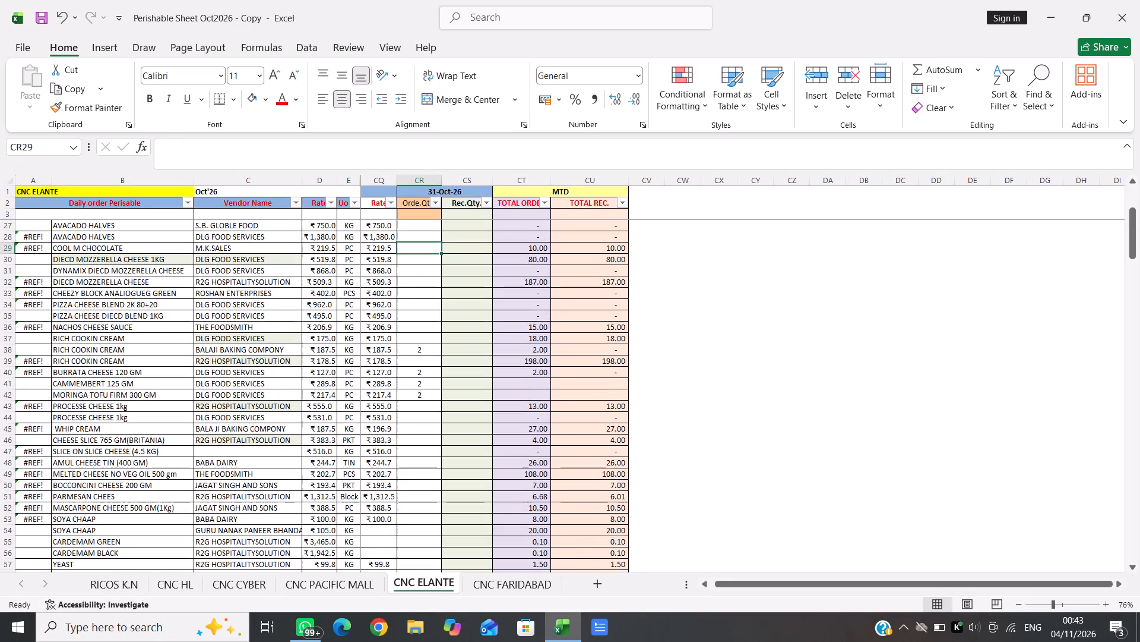
scroll(440, 375, "down", 2)
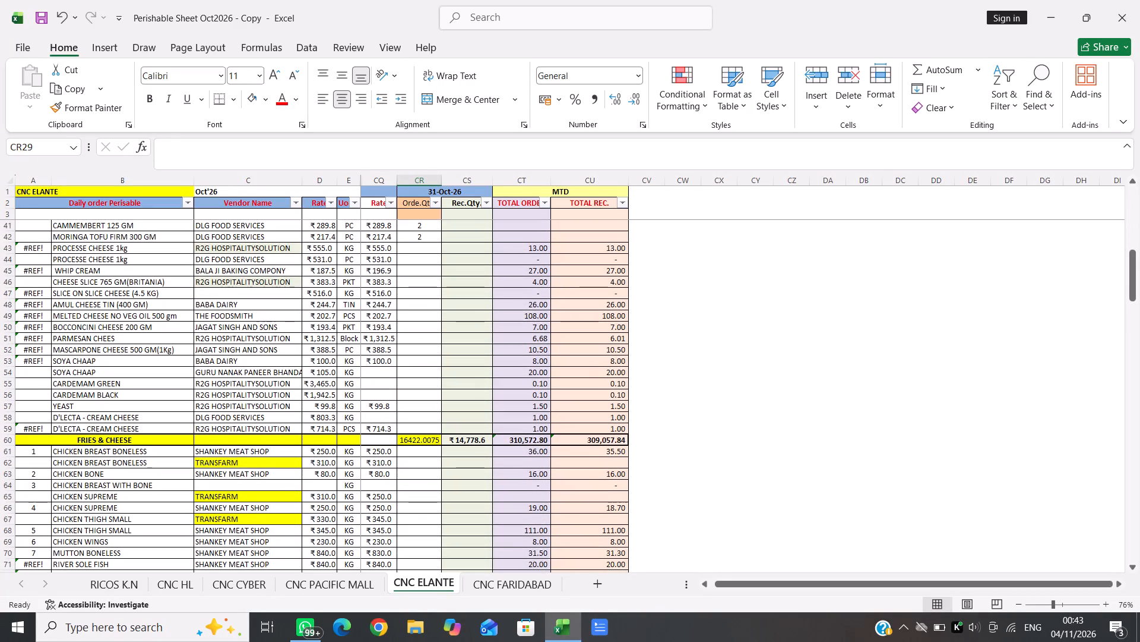
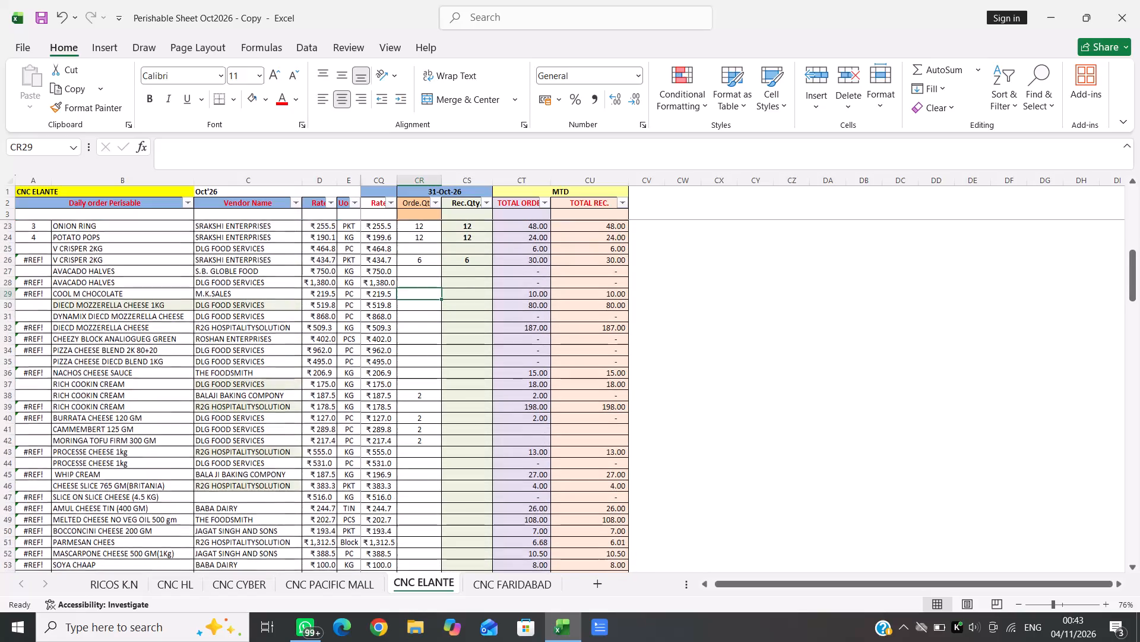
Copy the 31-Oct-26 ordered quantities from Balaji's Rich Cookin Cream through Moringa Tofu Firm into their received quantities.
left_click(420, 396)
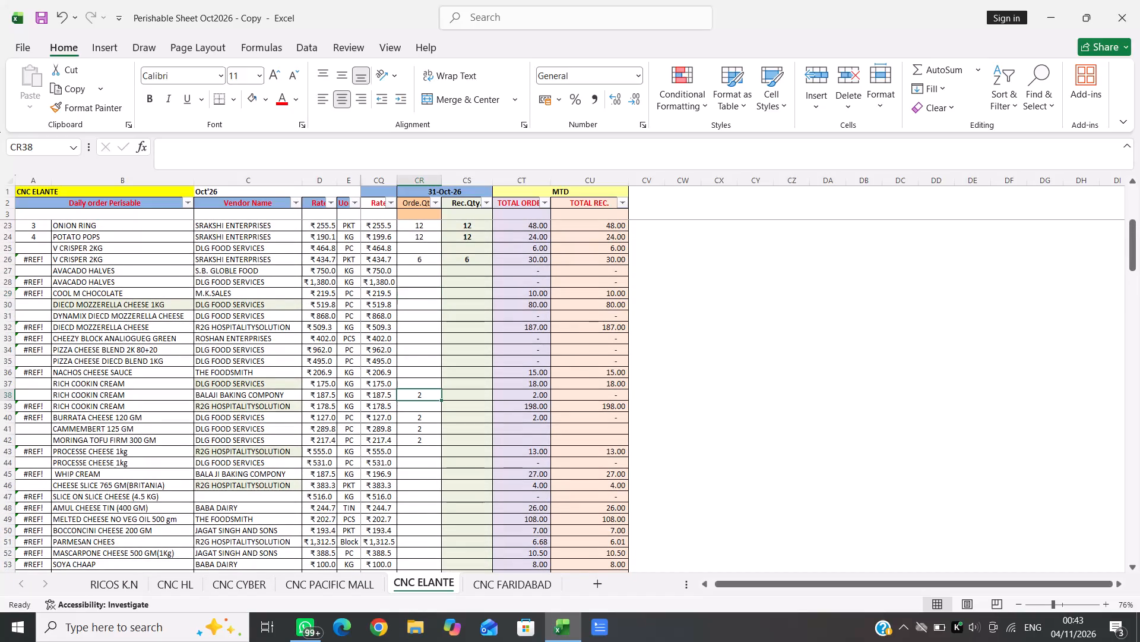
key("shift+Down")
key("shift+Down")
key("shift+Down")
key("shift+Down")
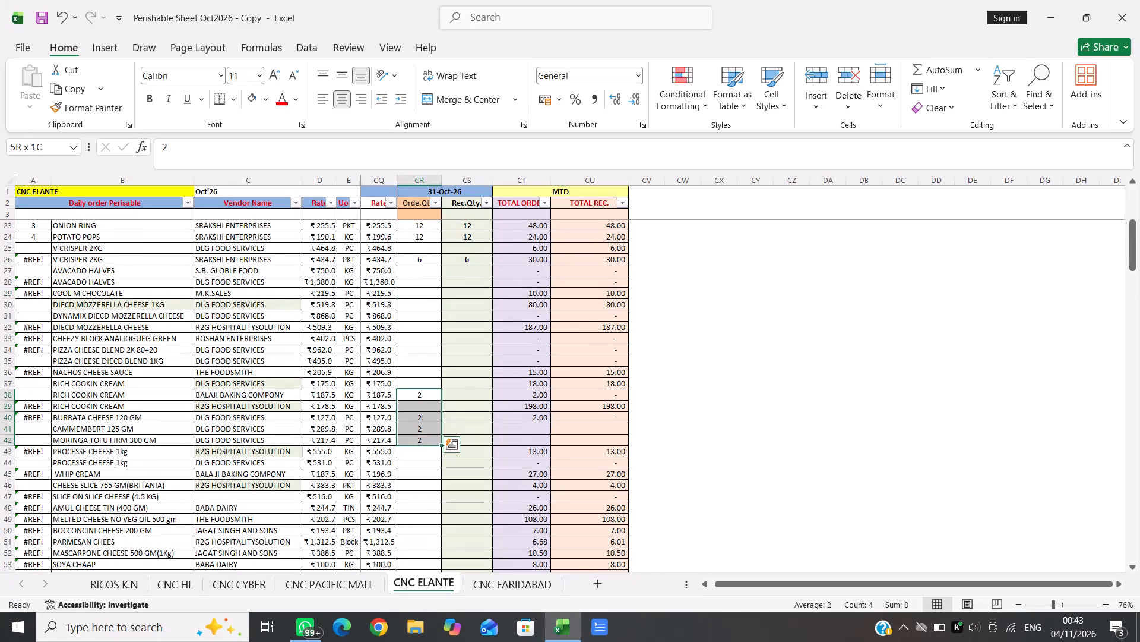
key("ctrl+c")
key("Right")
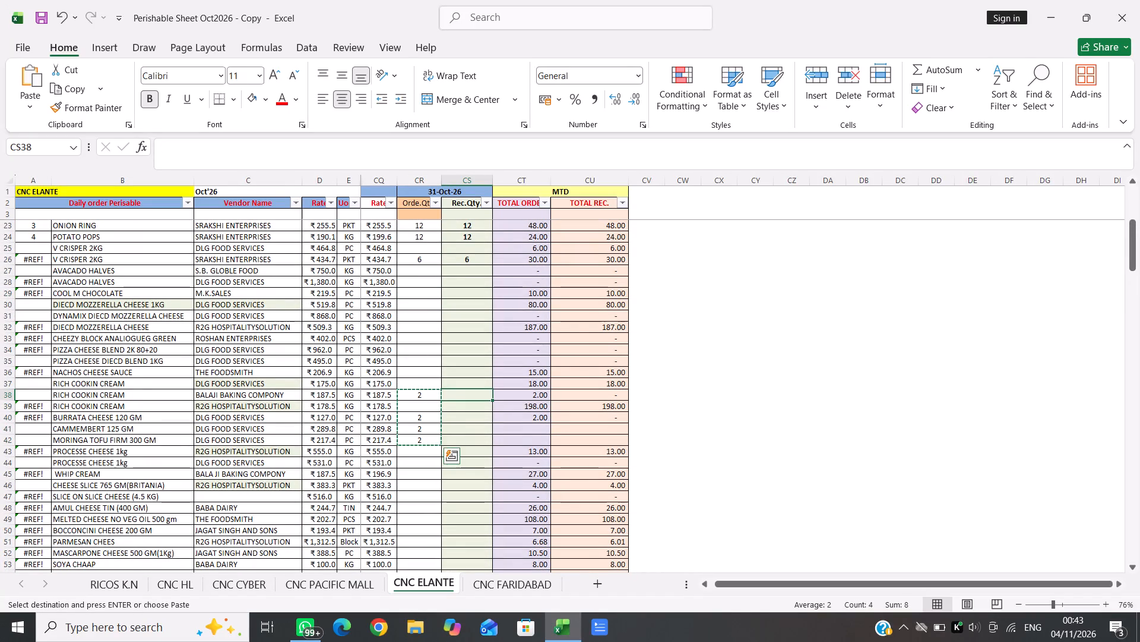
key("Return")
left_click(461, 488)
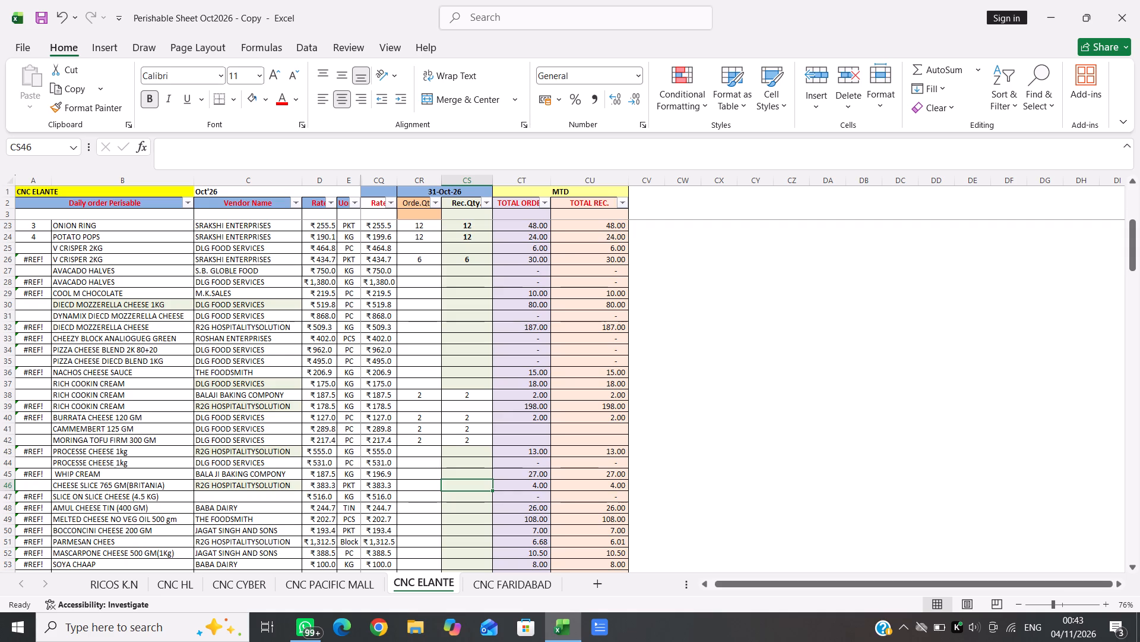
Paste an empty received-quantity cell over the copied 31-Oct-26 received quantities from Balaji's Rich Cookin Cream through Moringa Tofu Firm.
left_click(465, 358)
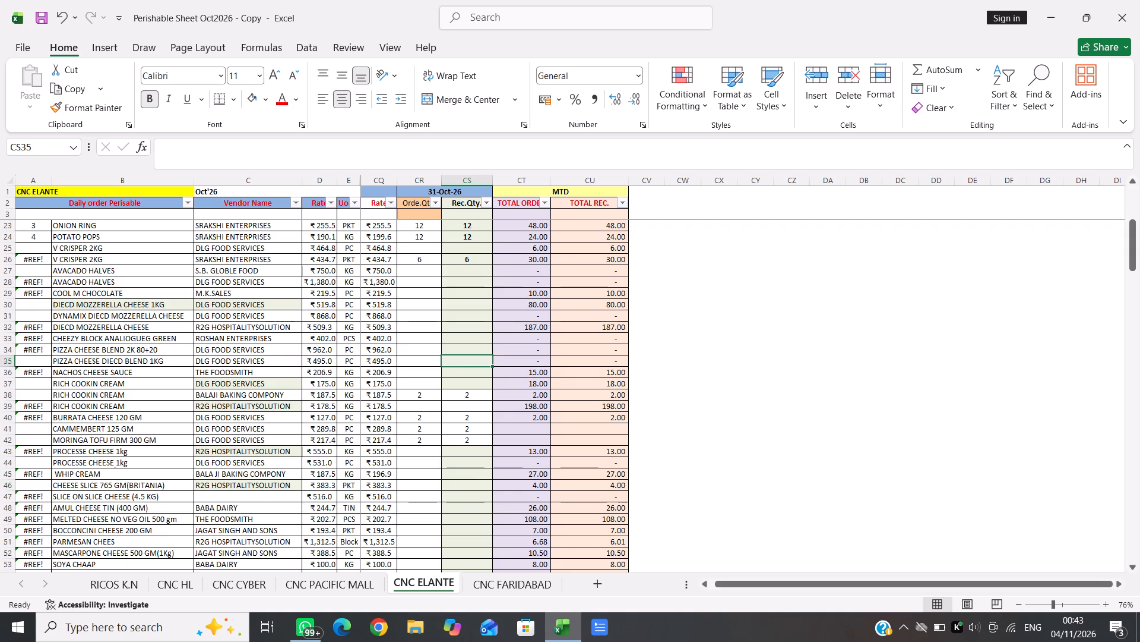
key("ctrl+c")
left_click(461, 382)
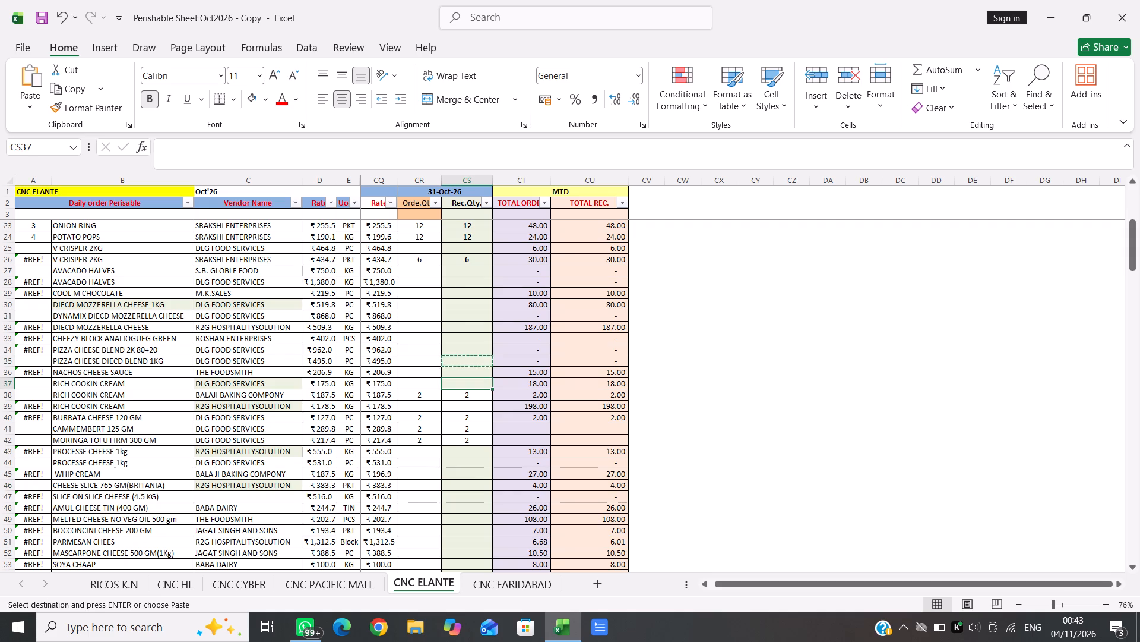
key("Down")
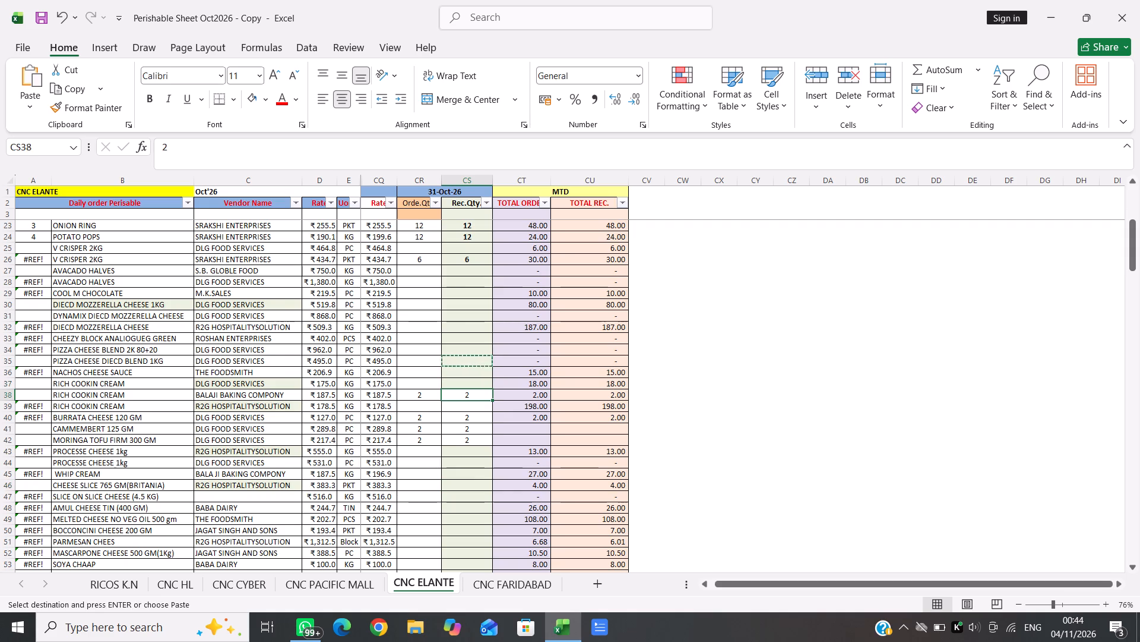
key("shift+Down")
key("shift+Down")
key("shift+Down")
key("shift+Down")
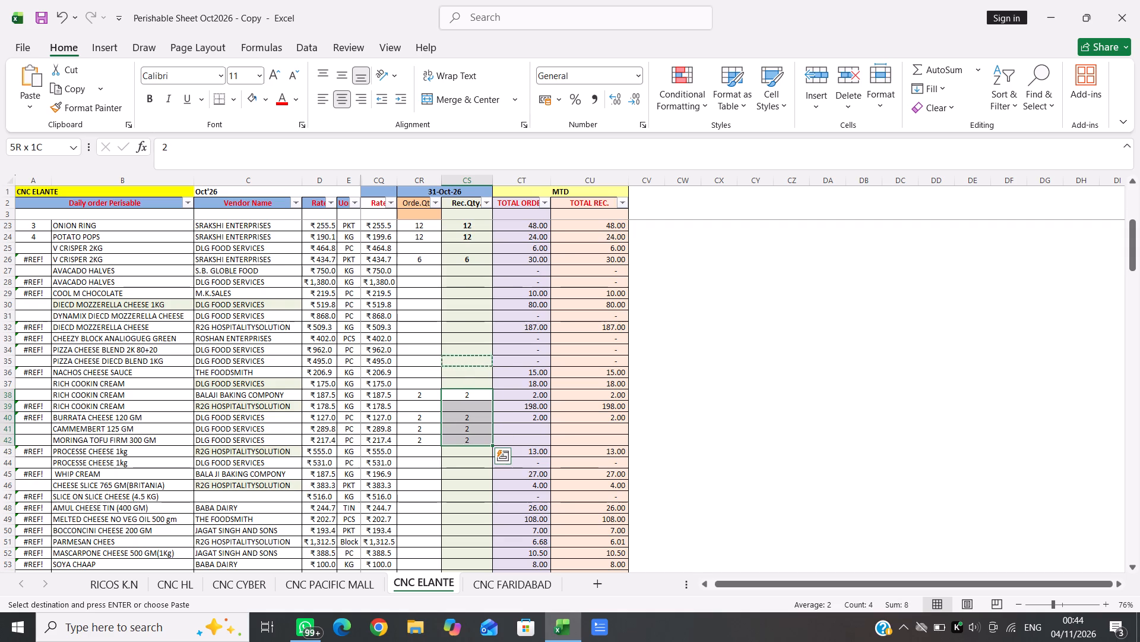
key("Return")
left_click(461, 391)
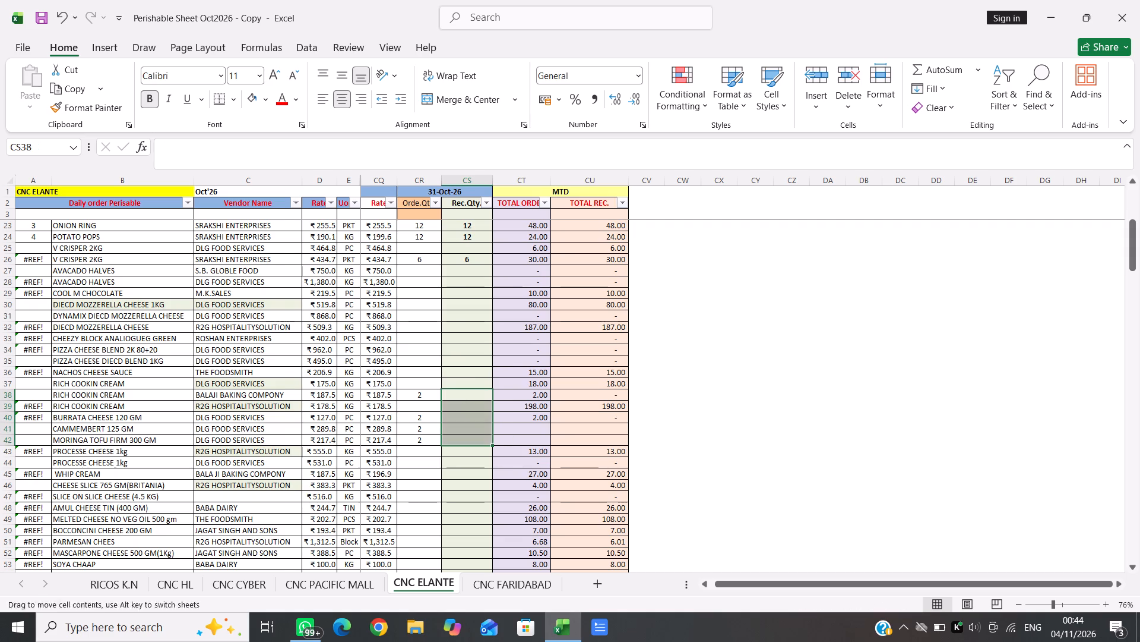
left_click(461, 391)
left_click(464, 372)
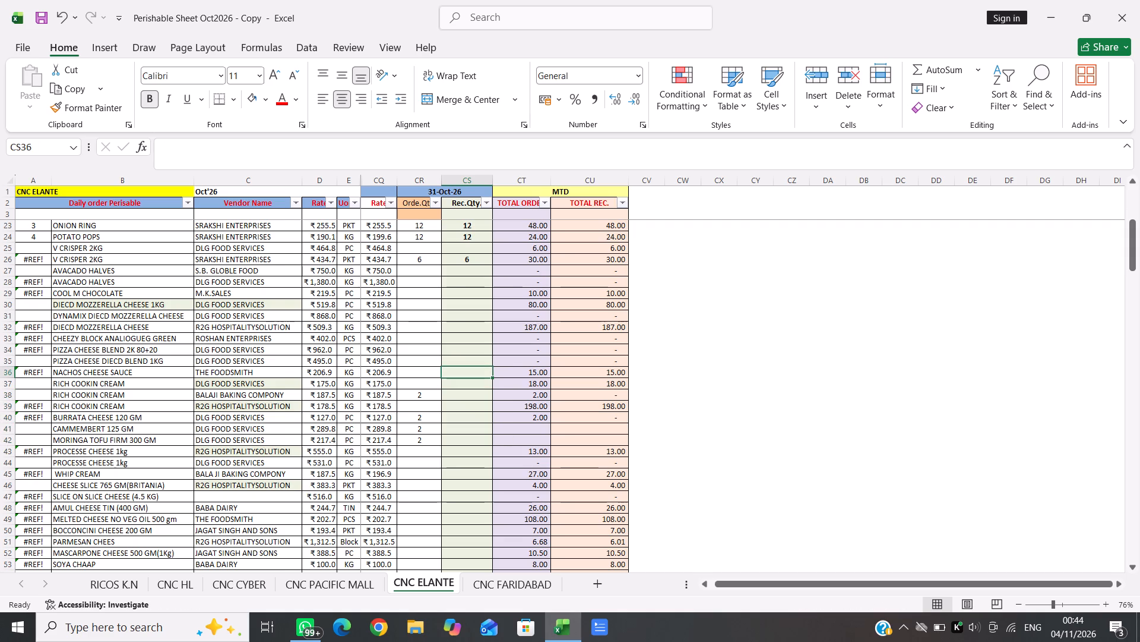
Enter 31-Oct-26 received quantities of 2 each for Balaji's Rich Cookin Cream, Burrata Cheese, Cammembert and Moringa Tofu Firm.
left_click(462, 396)
key("2")
key("Down")
key("Down")
key("2")
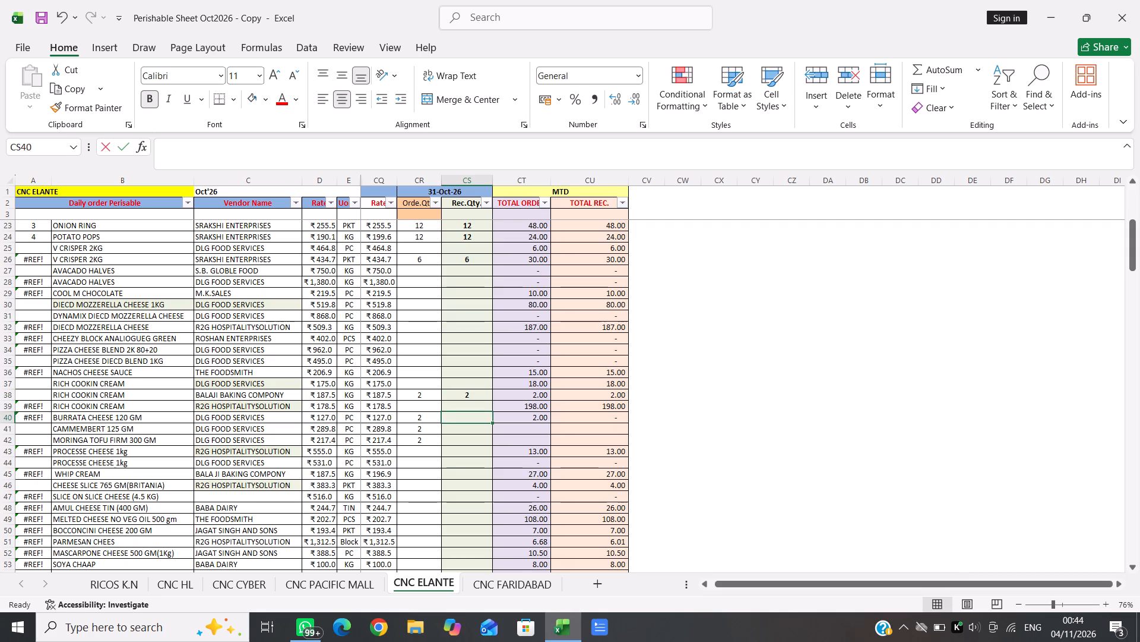
key("Down")
key("2")
key("Down")
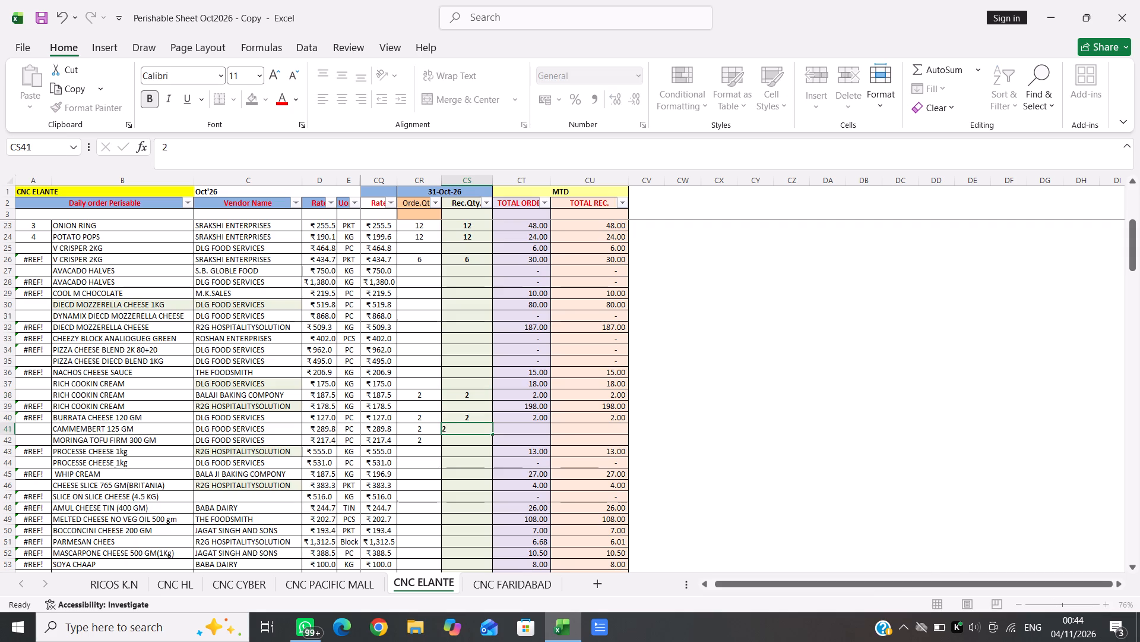
key("2")
key("Down")
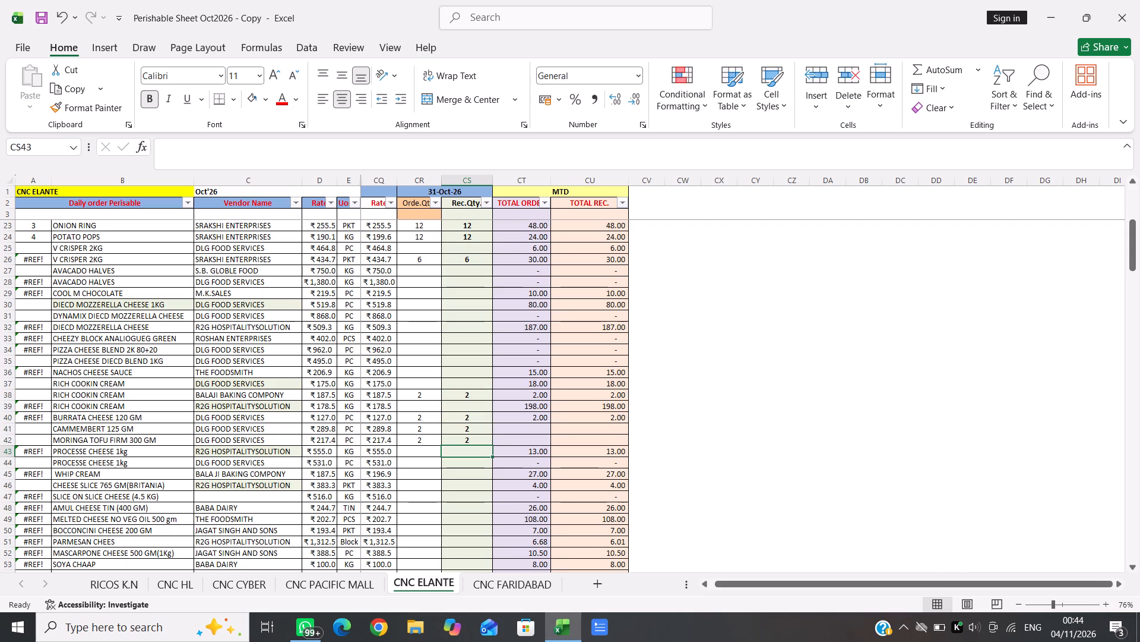
Copy the MTD total order formula from Burrata Cheese into the Cammembert and Moringa Tofu Firm rows.
left_click(542, 418)
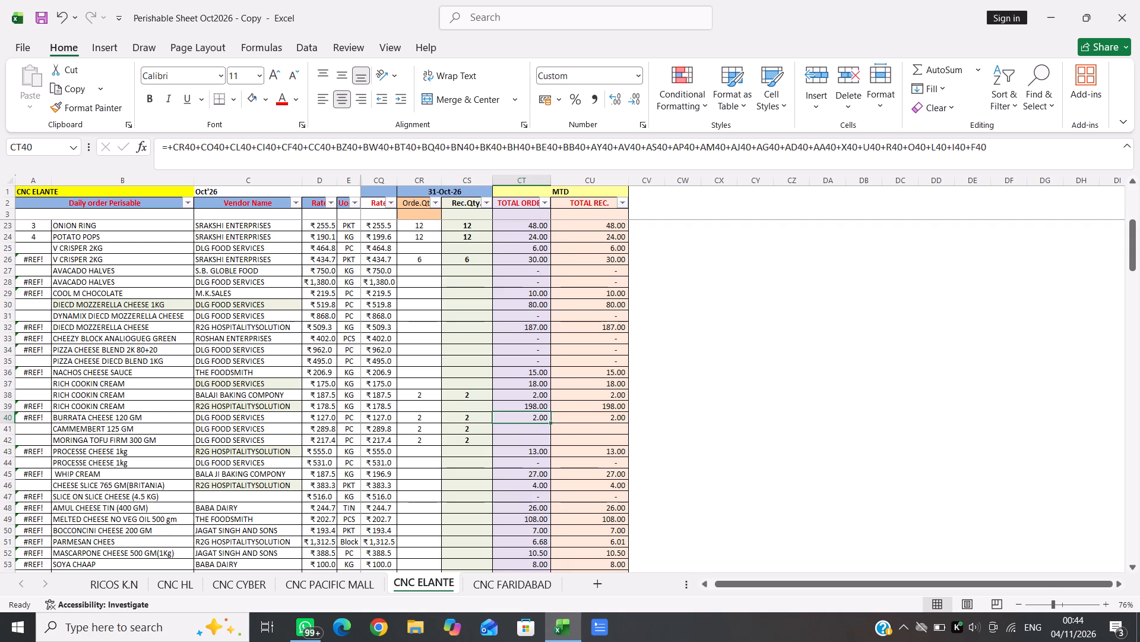
key("ctrl+c")
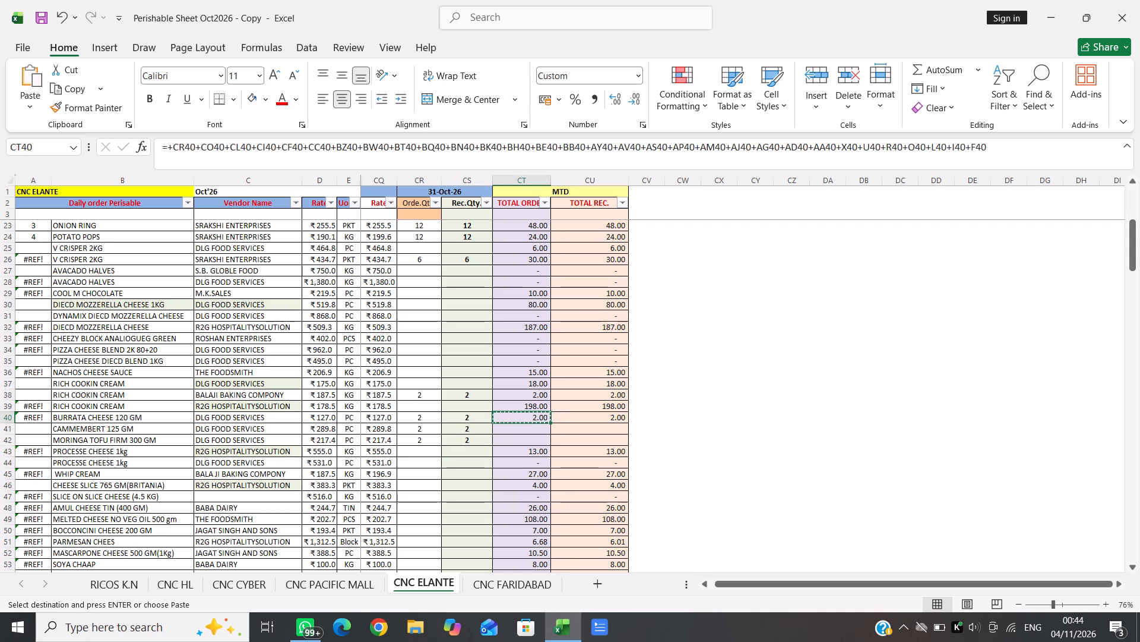
key("Down")
key("shift+Down")
key("shift+Down")
key("shift+Up")
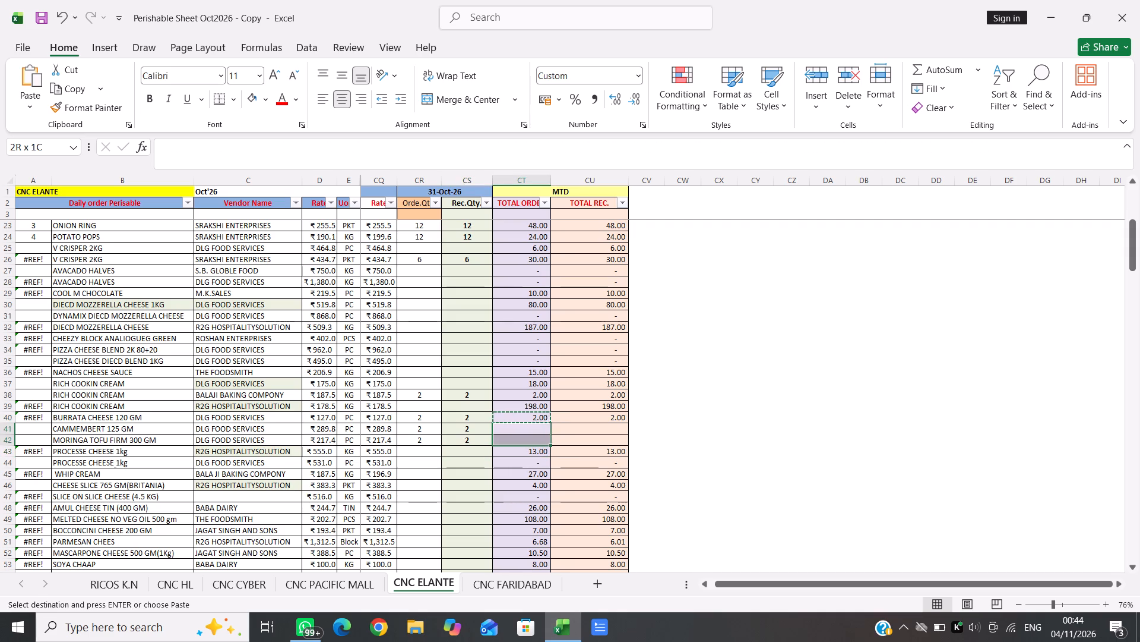
key("Return")
Copy the MTD total received formula from Burrata Cheese into the Cammembert and Moringa Tofu Firm rows.
left_click(615, 418)
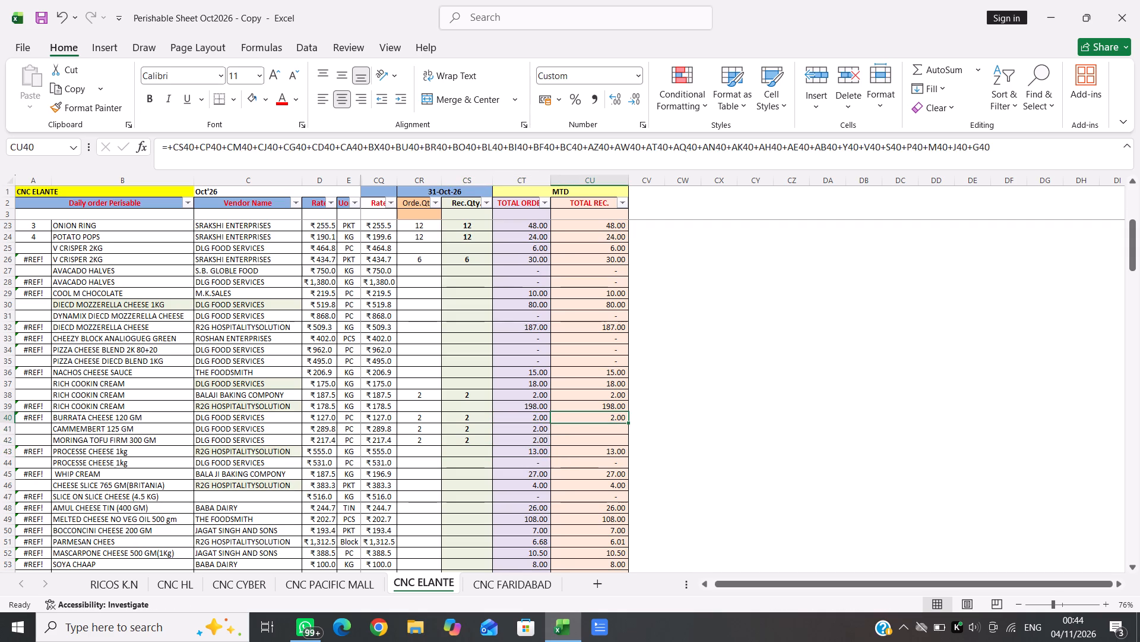
key("ctrl+c")
key("Down")
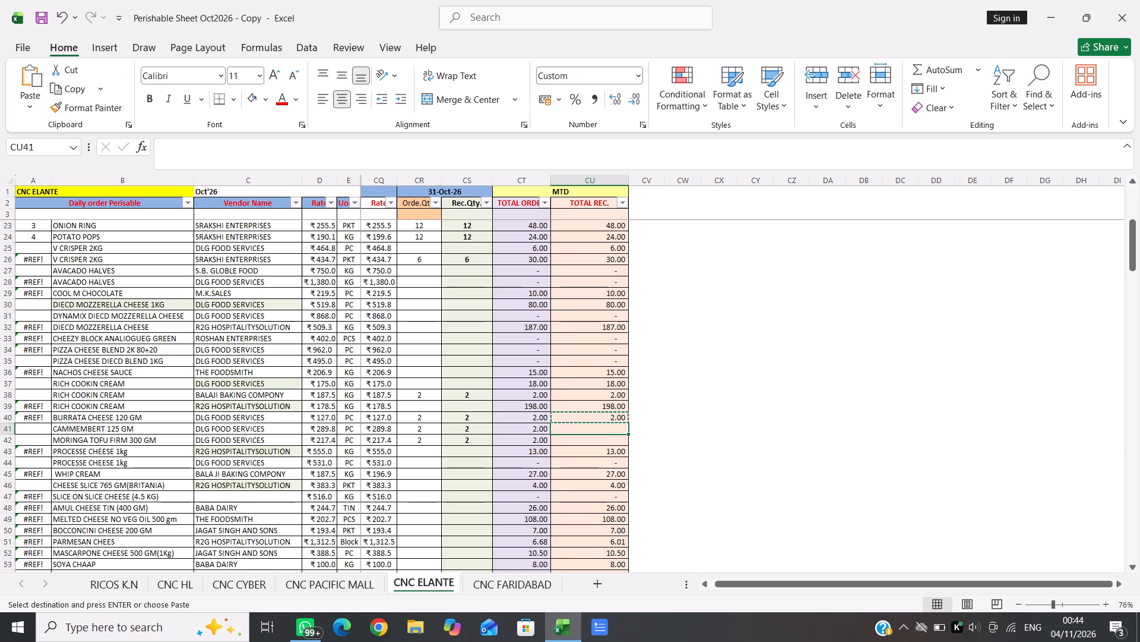
key("shift+Down")
key("Return")
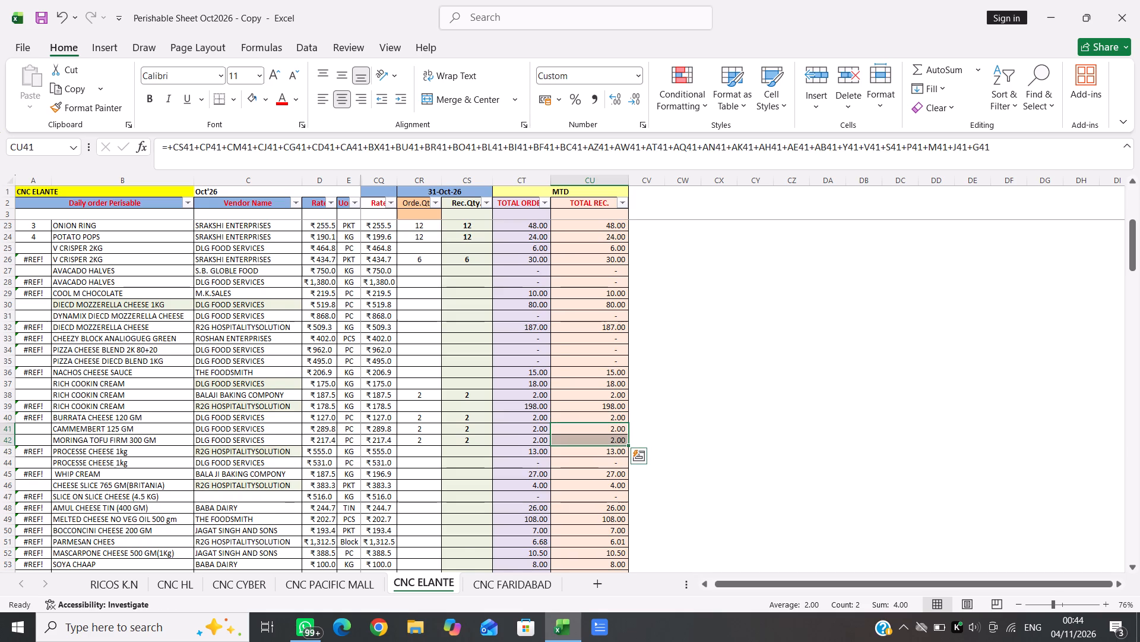
Check the 31-Oct-26 ordered and received totals of the Fries & Cheese section.
scroll(570, 440, "down", 2)
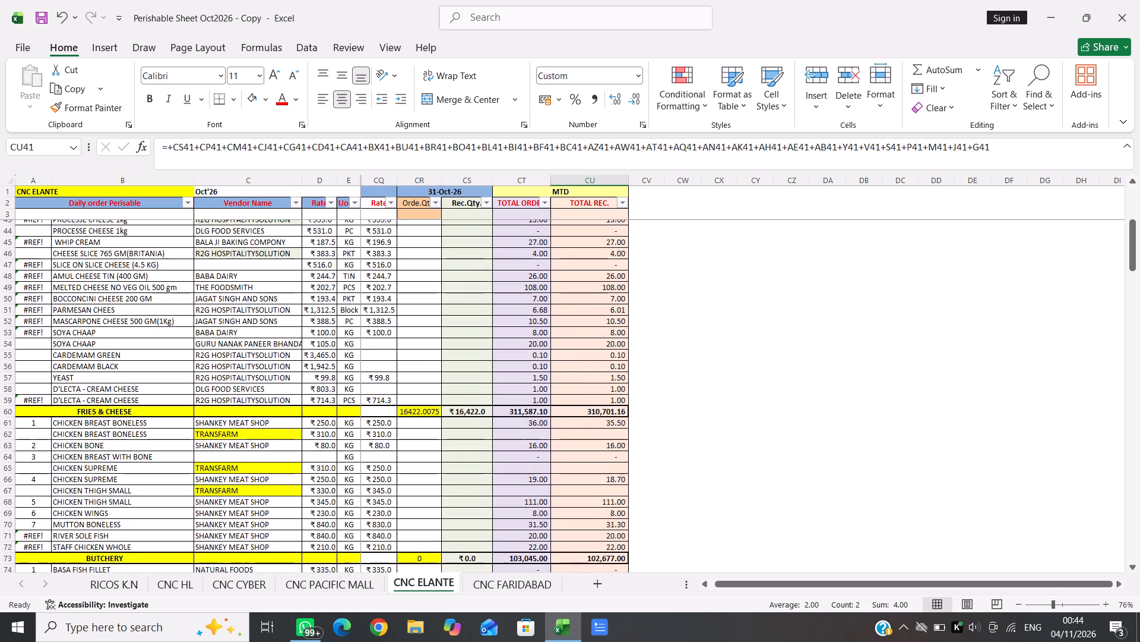
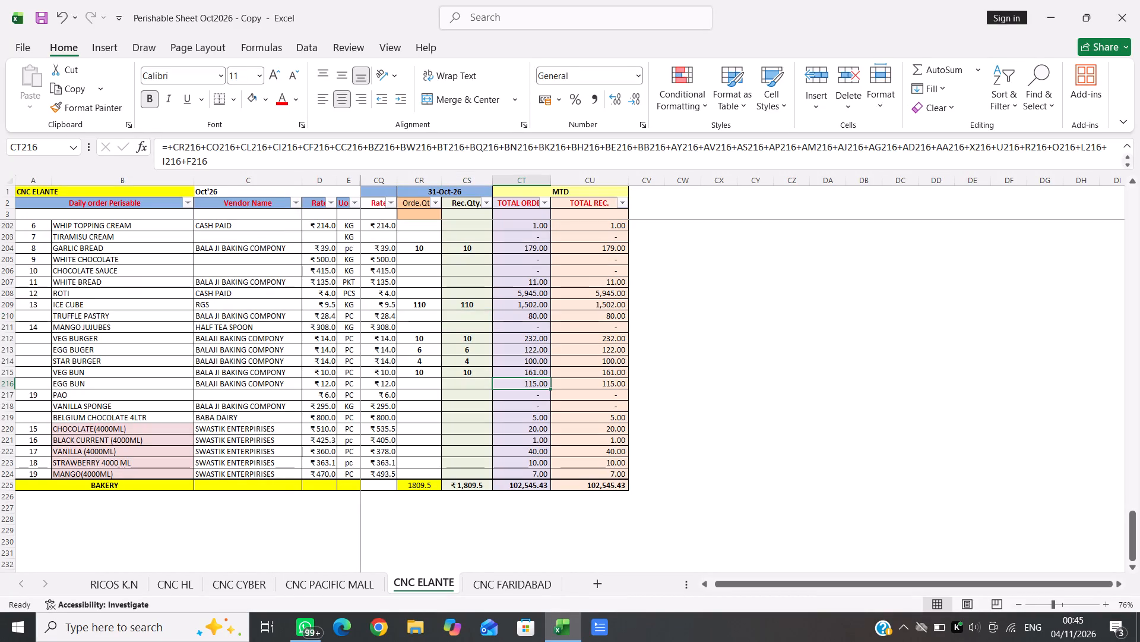
Copy the MTD total order formula from Egg Bun into the Pao and Vanilla Sponge rows.
key("ctrl+c")
key("Down")
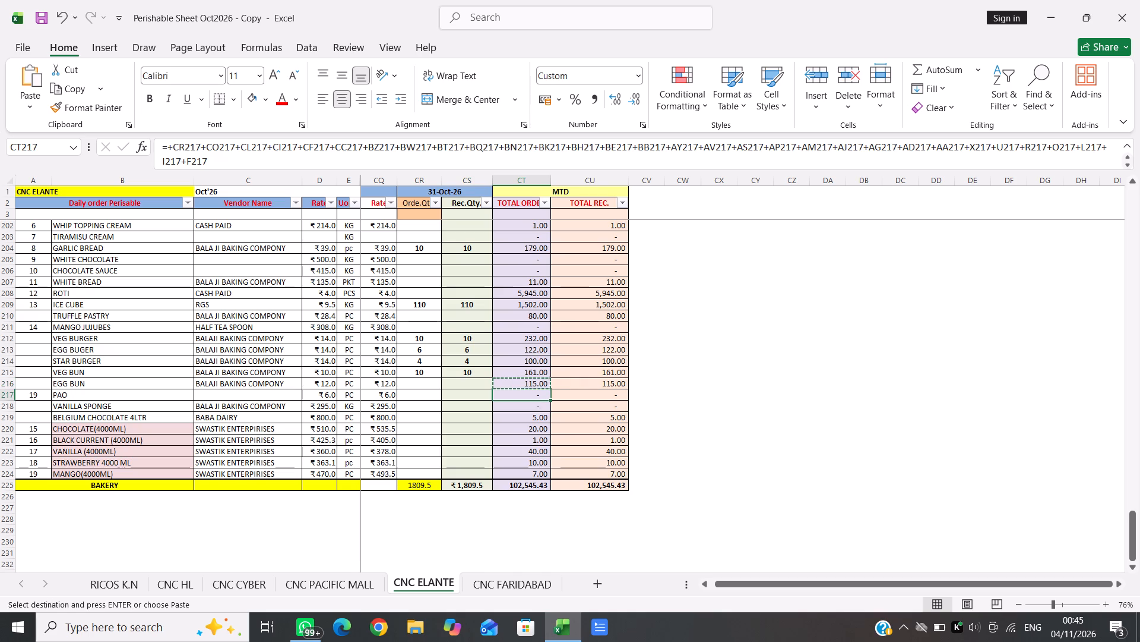
key("shift+Down")
key("Return")
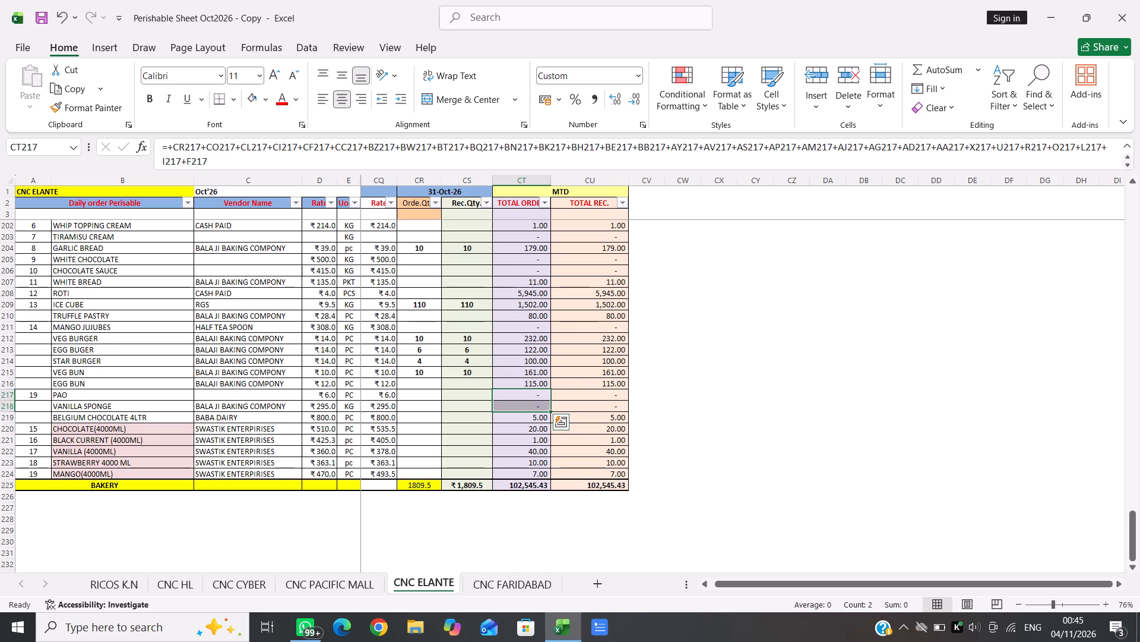
Copy the MTD total received formula from Egg Bun into the Pao and Vanilla Sponge rows.
left_click(614, 380)
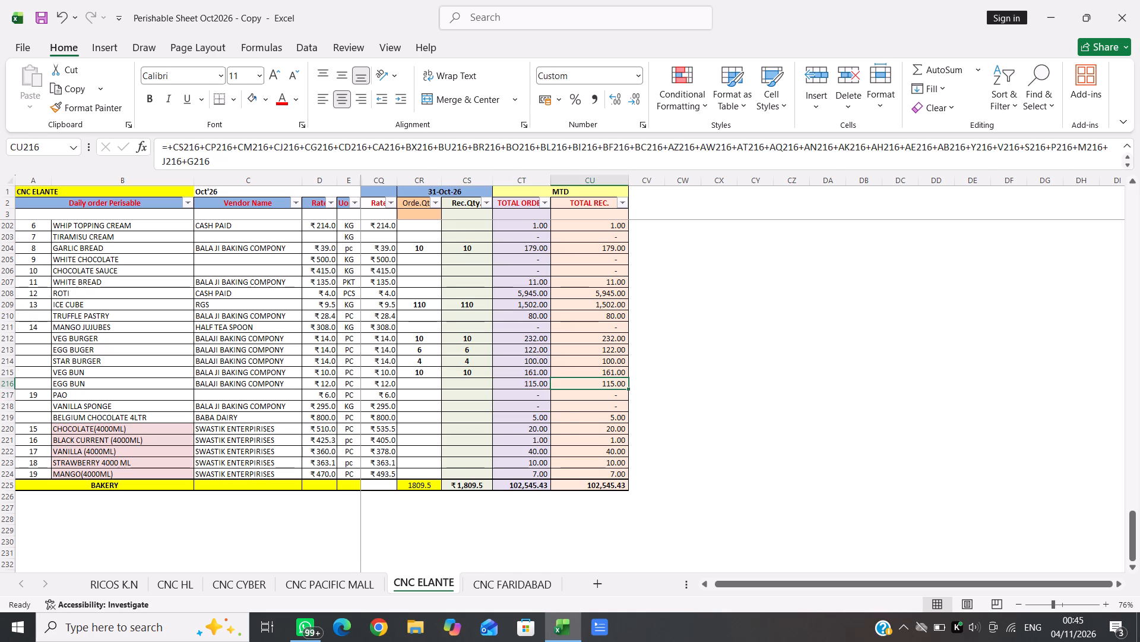
key("ctrl+c")
key("Down")
key("shift+Down")
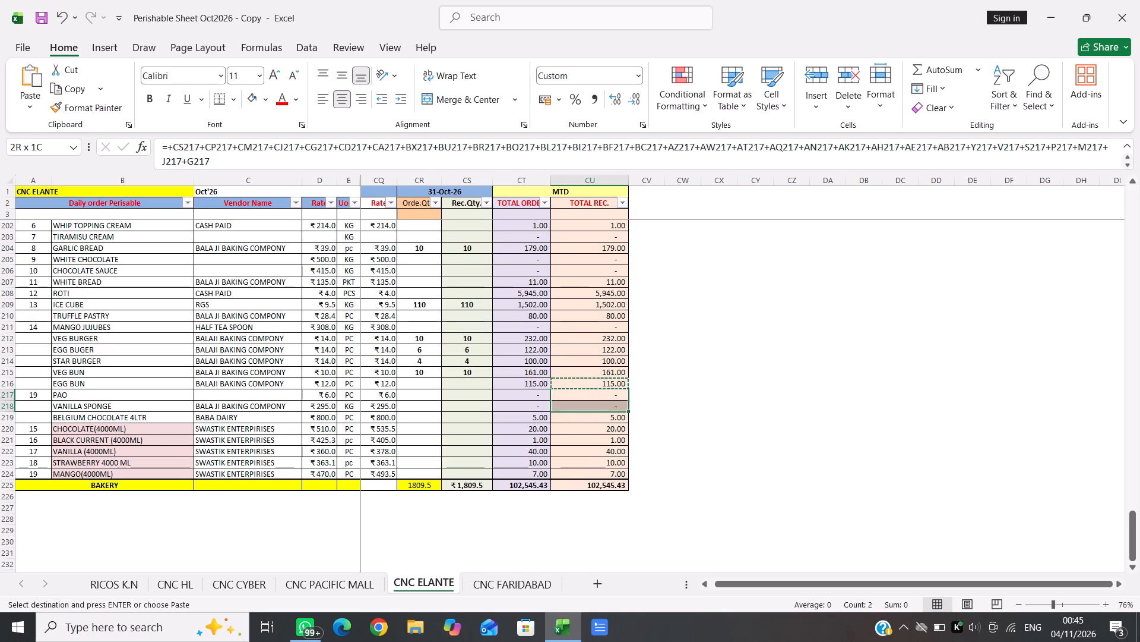
key("Return")
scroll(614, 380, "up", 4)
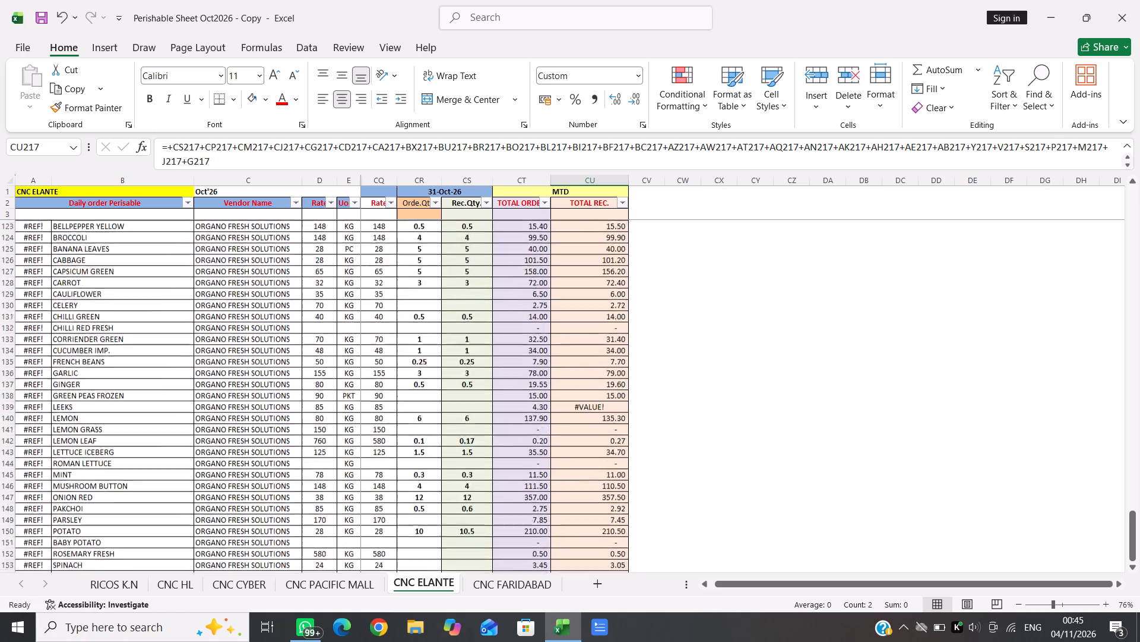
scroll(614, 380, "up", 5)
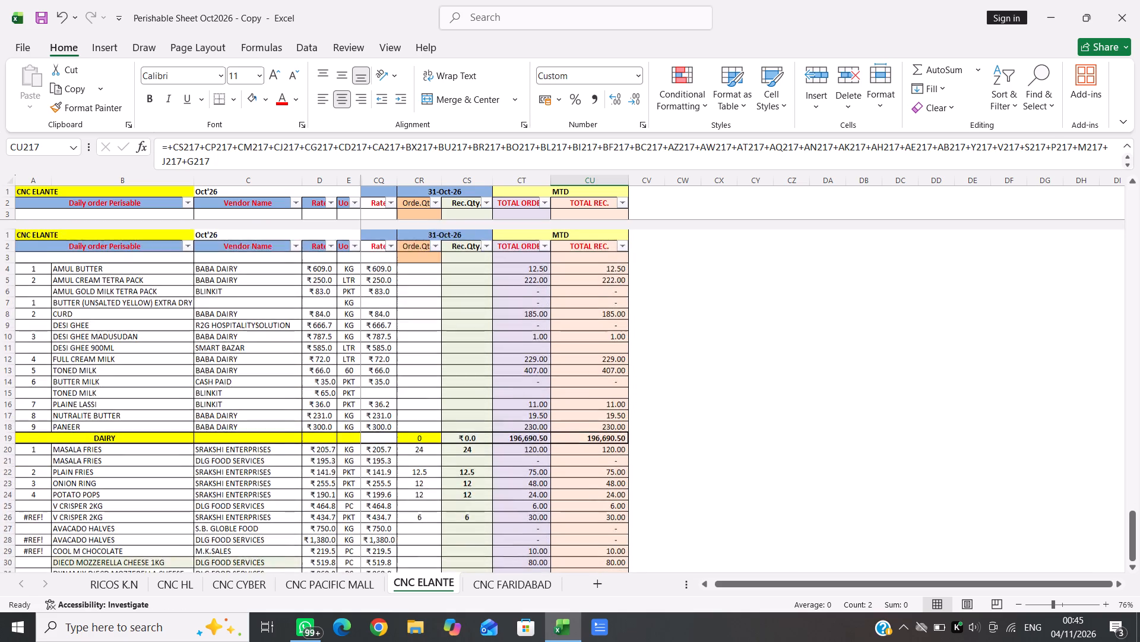
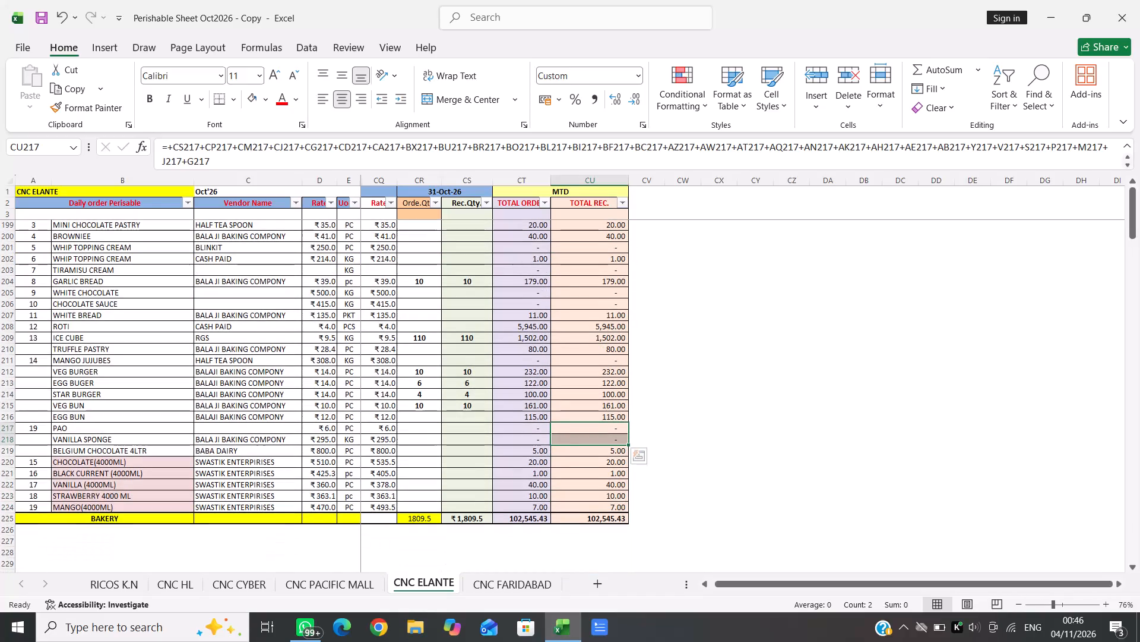
Enter 350 as the 31-Oct-26 order quantity for Roti in the Bakery section.
left_click(410, 325)
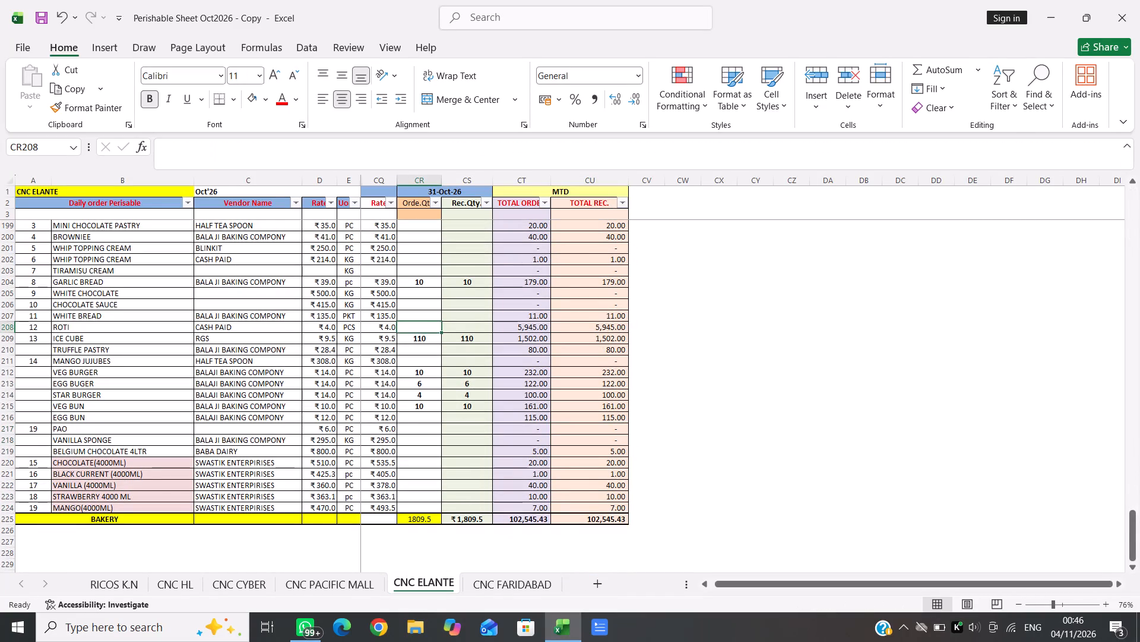
type("350")
key("Right")
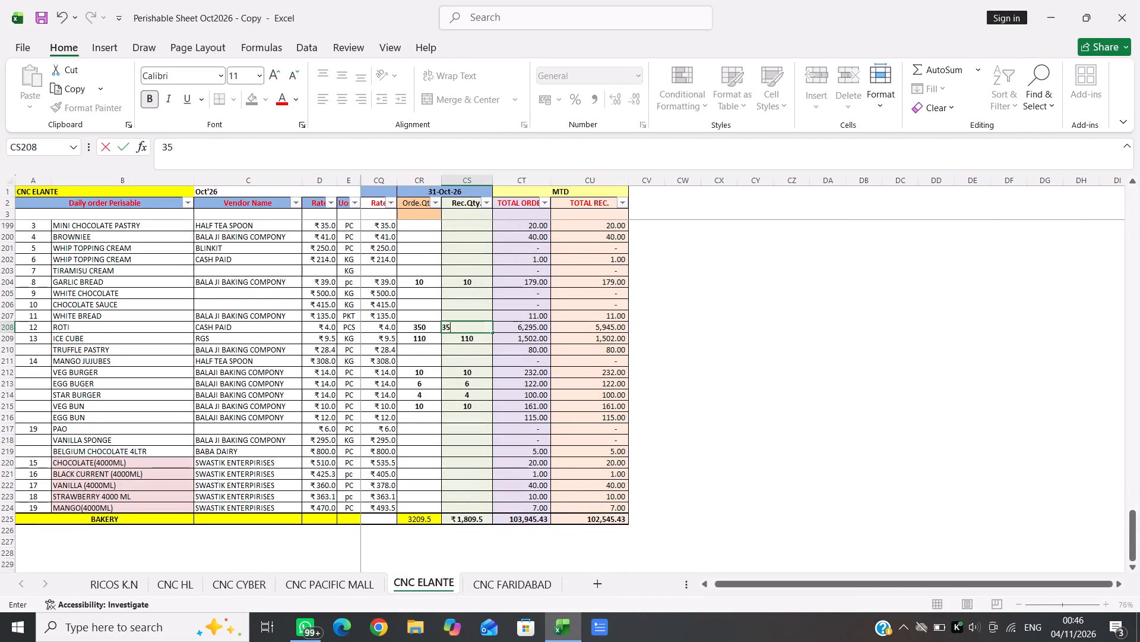
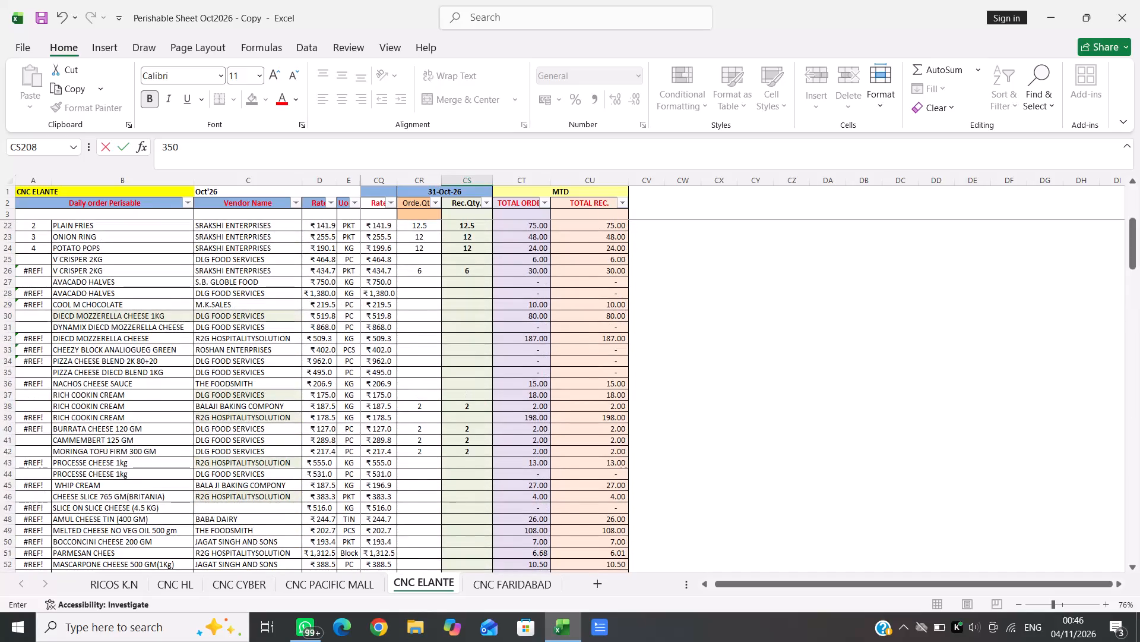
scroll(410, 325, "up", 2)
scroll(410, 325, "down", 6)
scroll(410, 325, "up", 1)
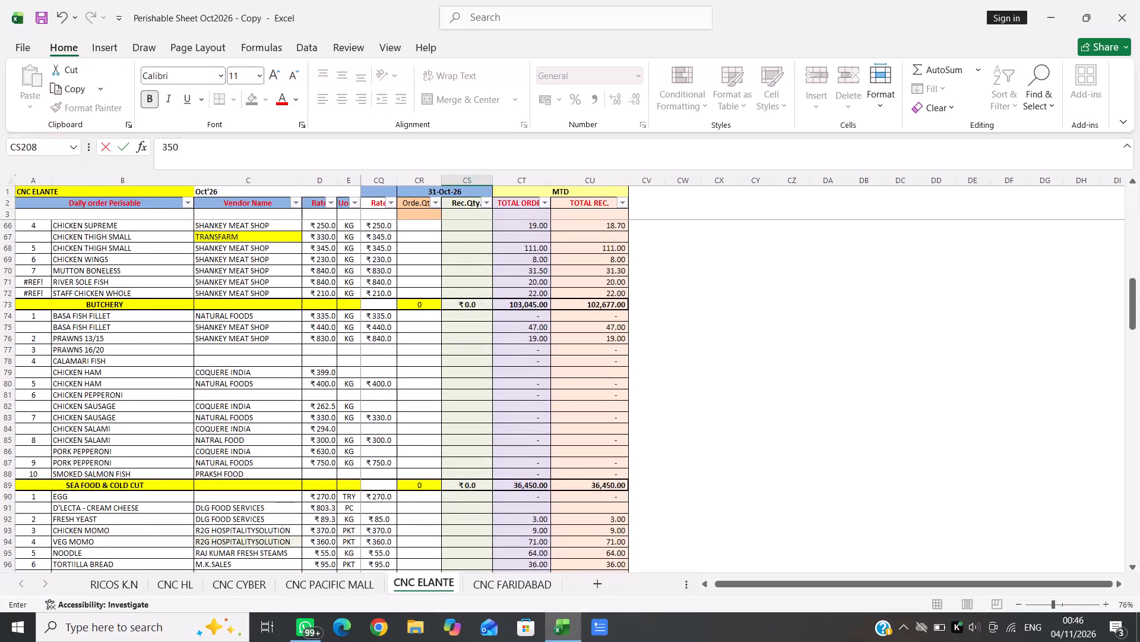
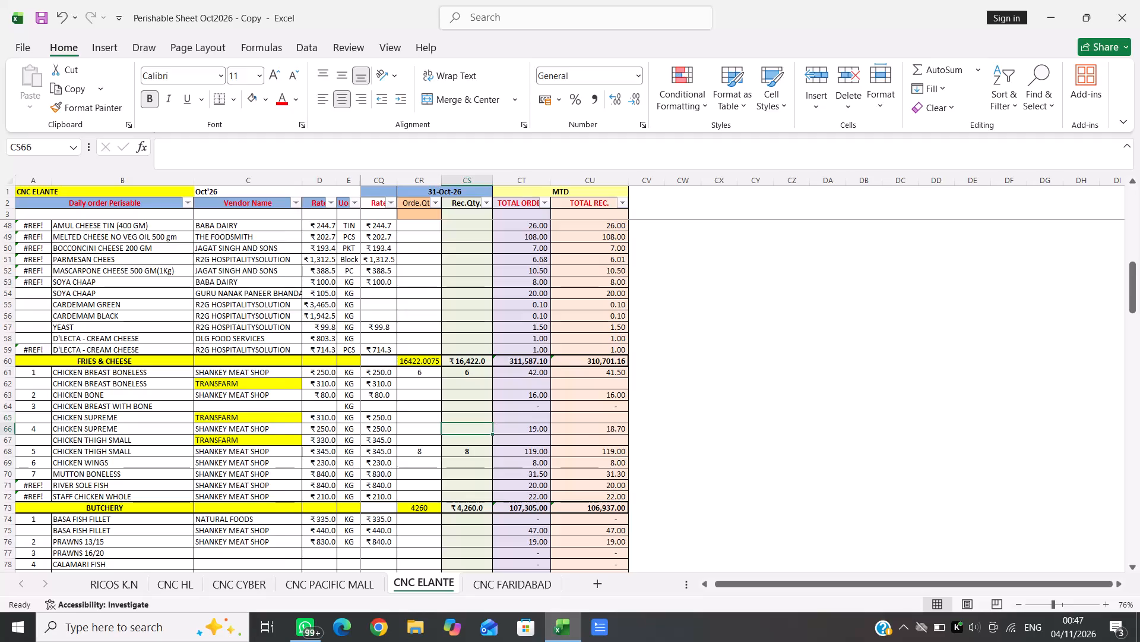
Enter a received quantity of 2 and an order quantity of 2 for CHICKEN WINGS under 31-Oct-26.
key("Down")
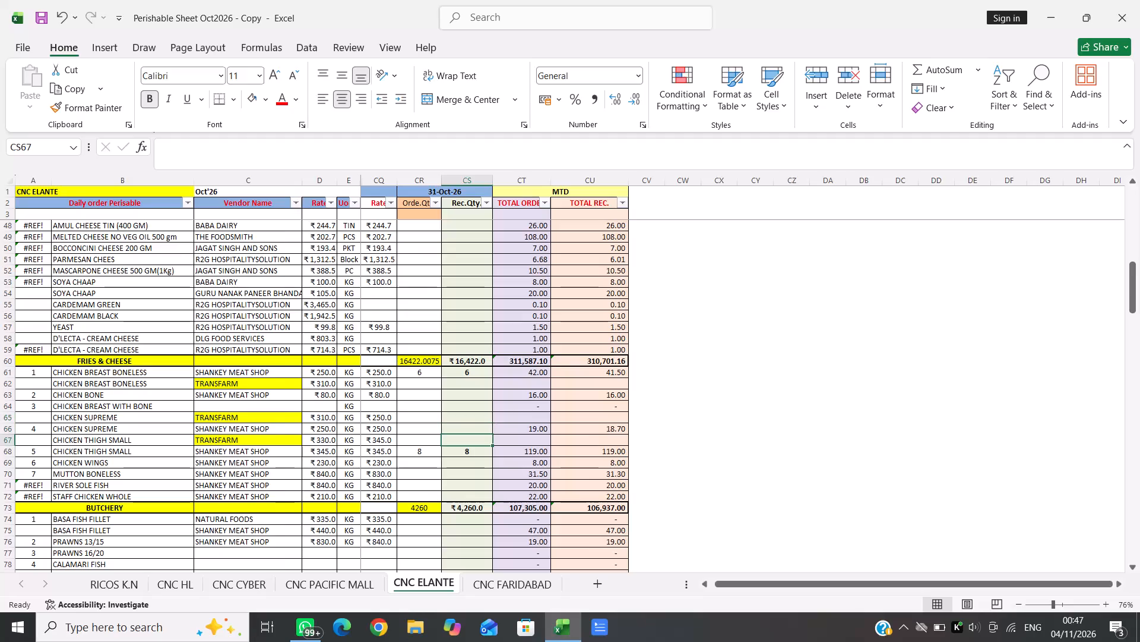
key("Down")
key("Down")
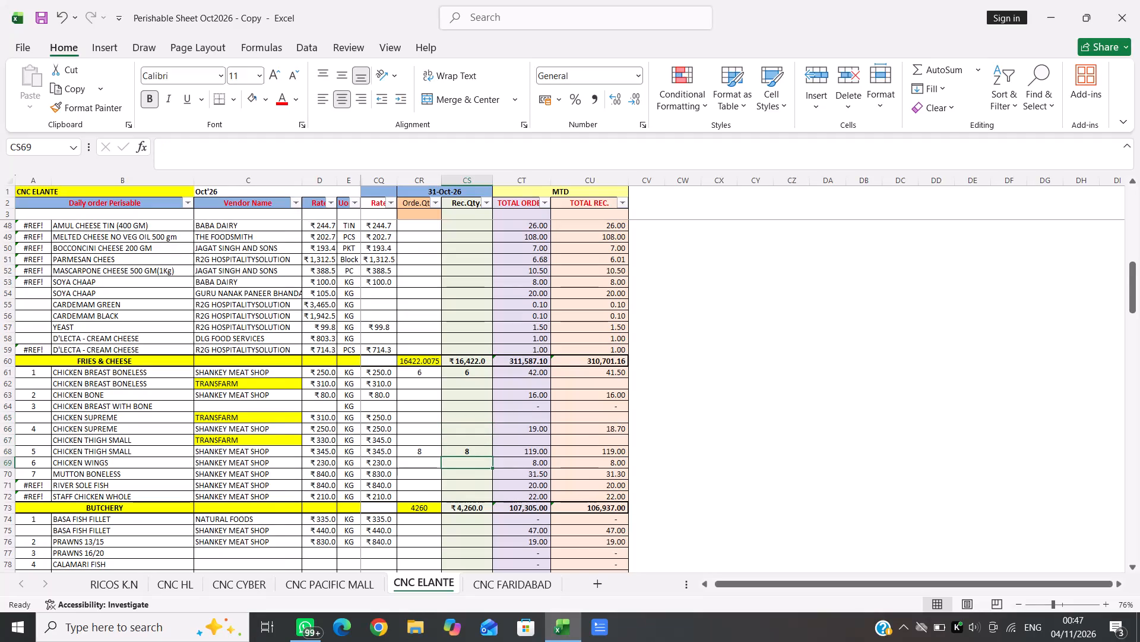
key("2")
key("Left")
key("2")
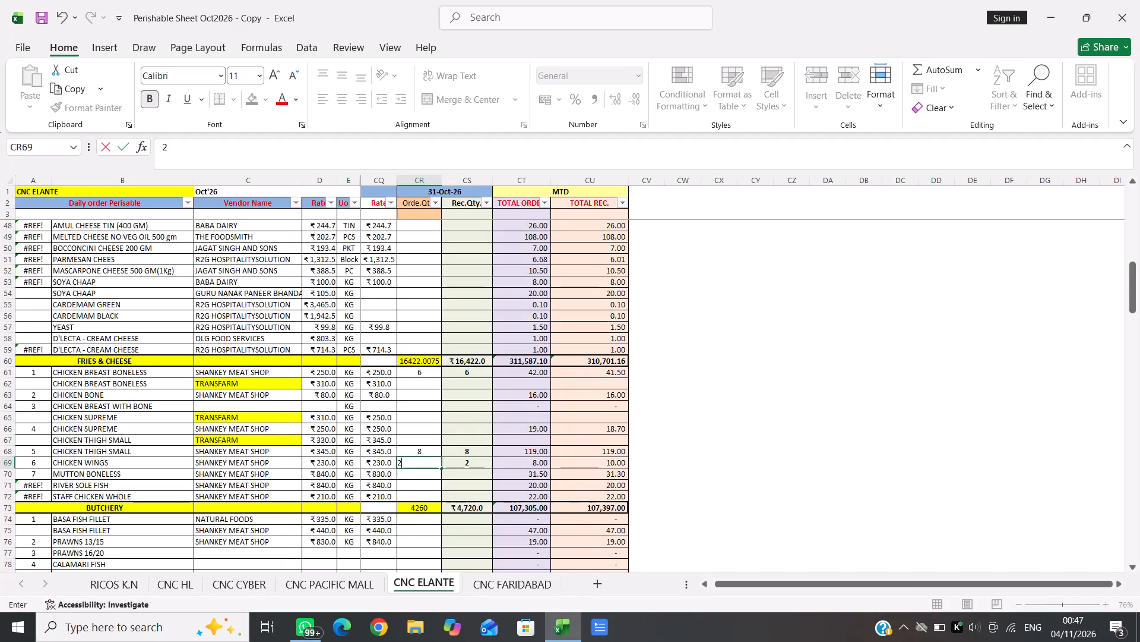
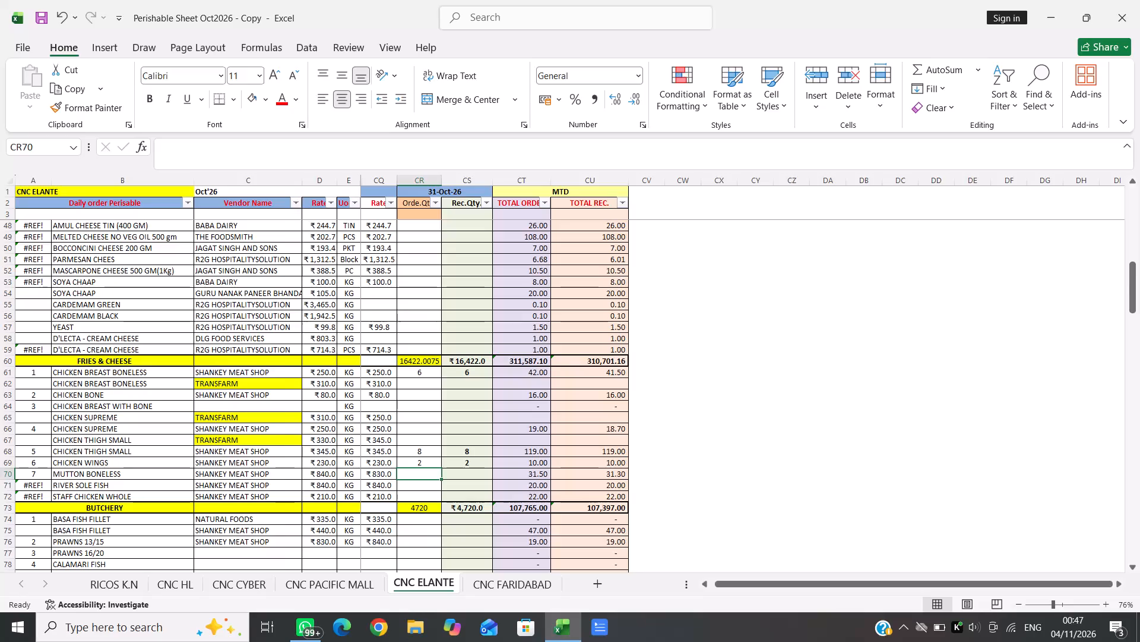
Enter an order quantity of 2 for MUTTON BONELESS under 31-Oct-26.
key("2")
key("Right")
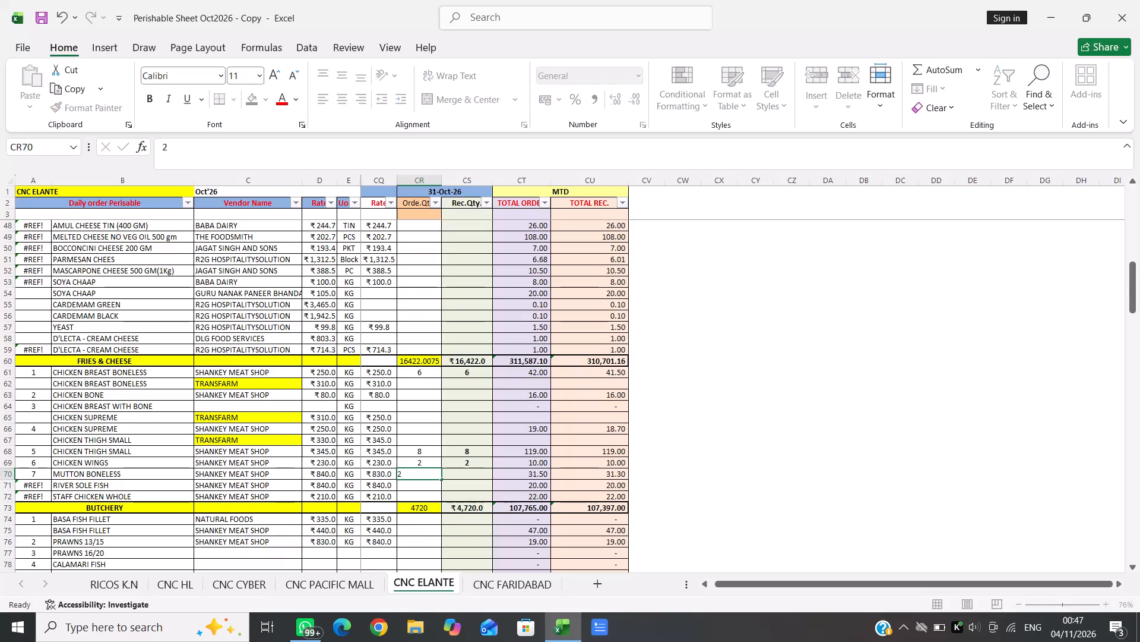
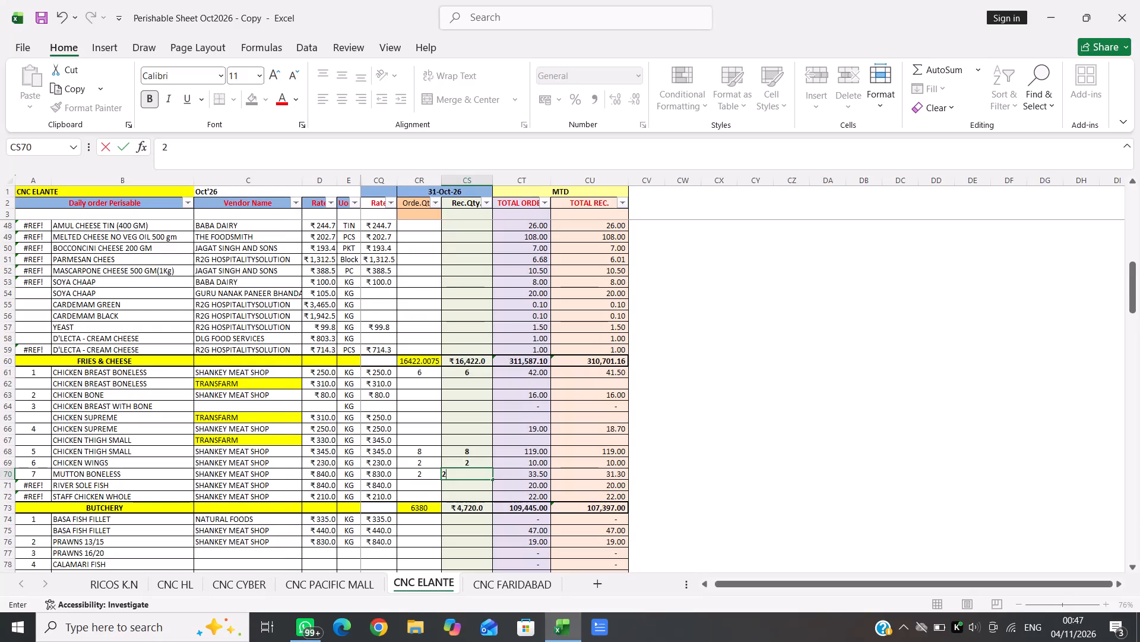
Enter order and received quantities of 3 each for the SHANKEY MEAT SHOP CHICKEN SUPREME row under 31-Oct-26.
left_click(412, 429)
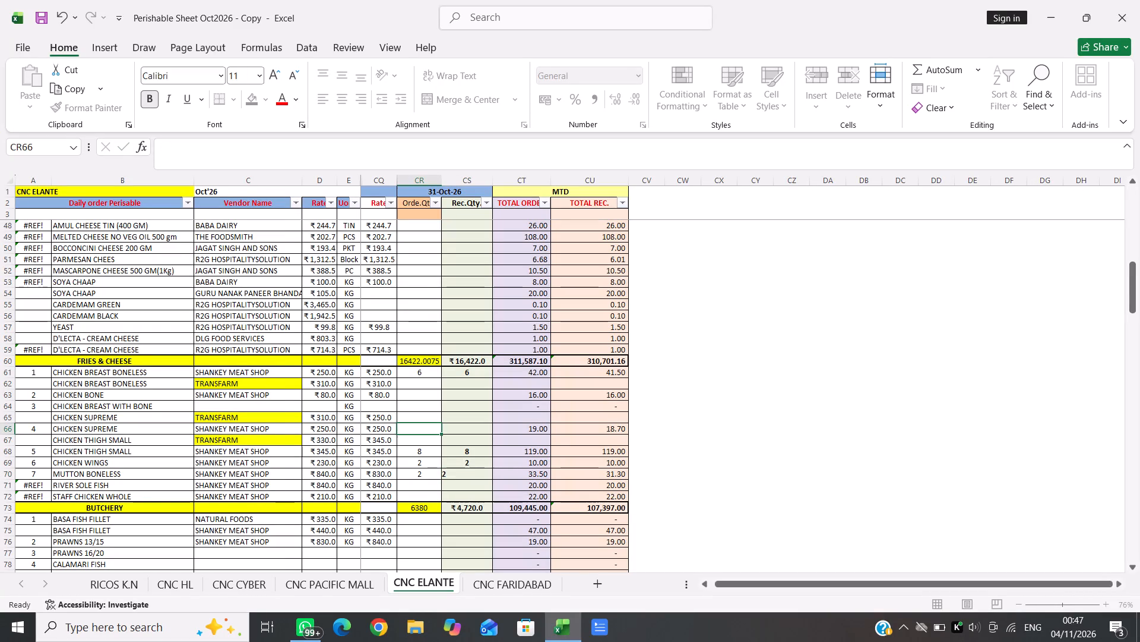
key("3")
key("Right")
key("3")
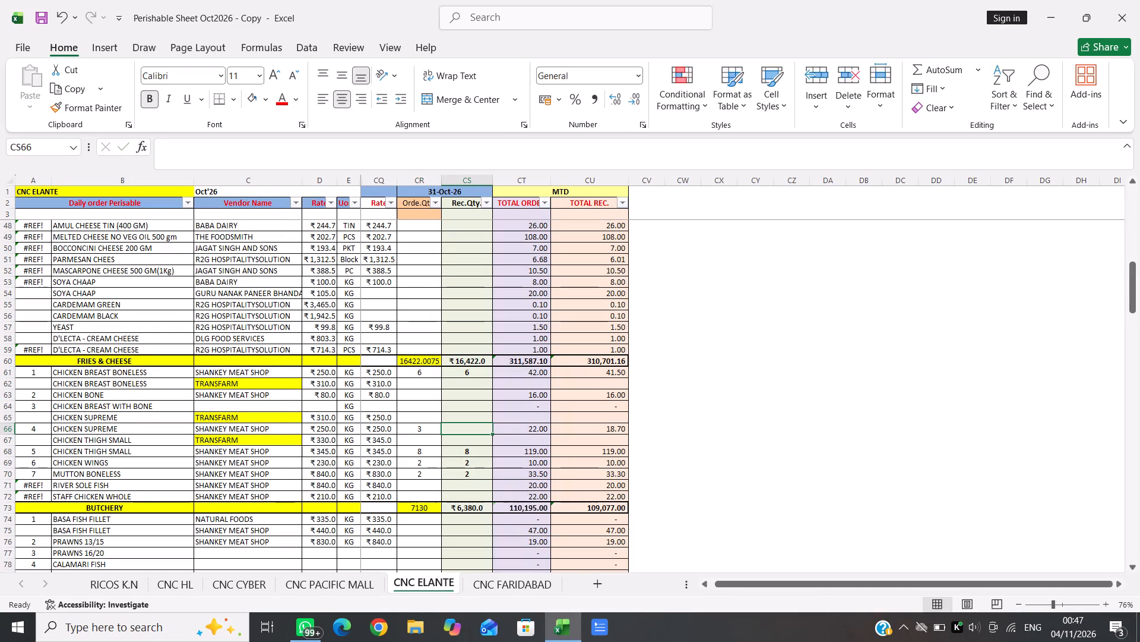
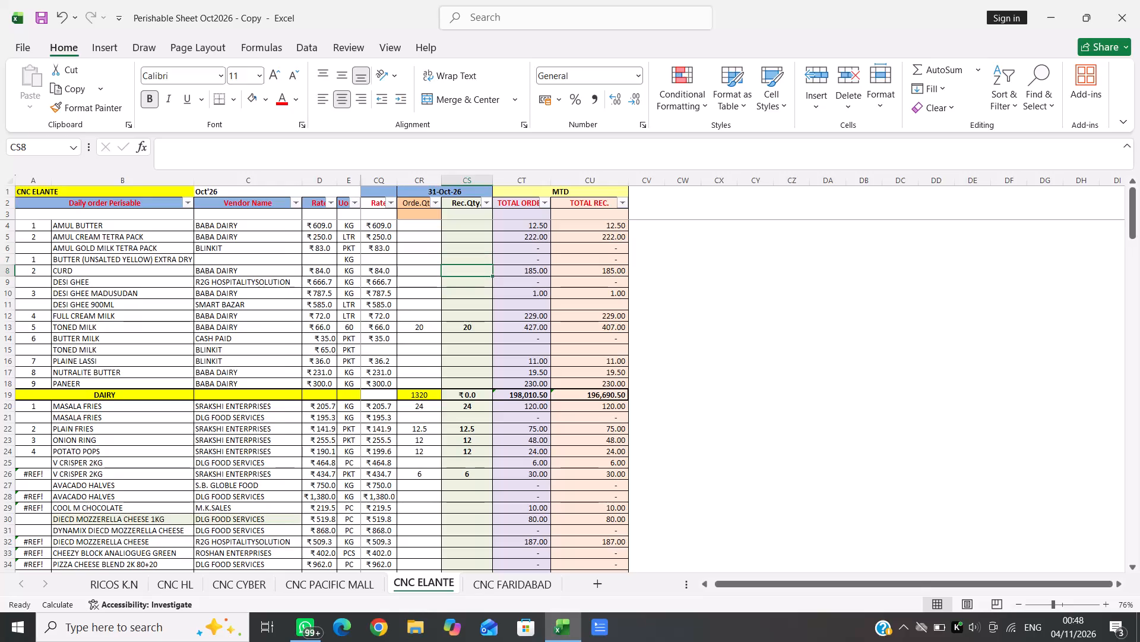
Enter a received quantity of 10 for the BABA DAIRY CURD row under 31-Oct-26.
type("10")
key("Left")
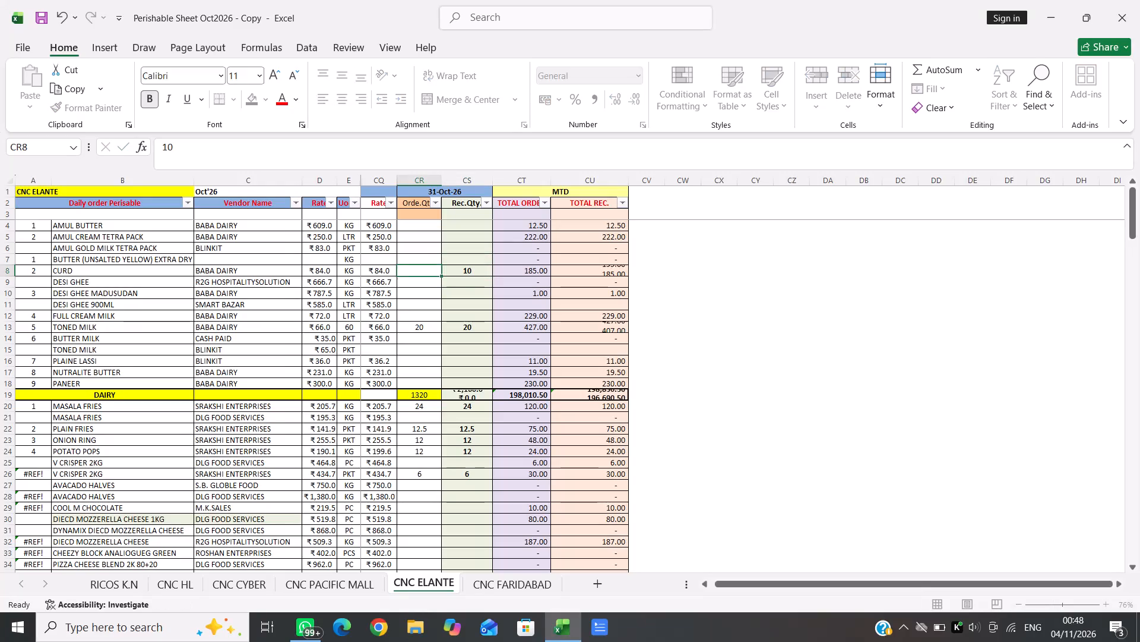
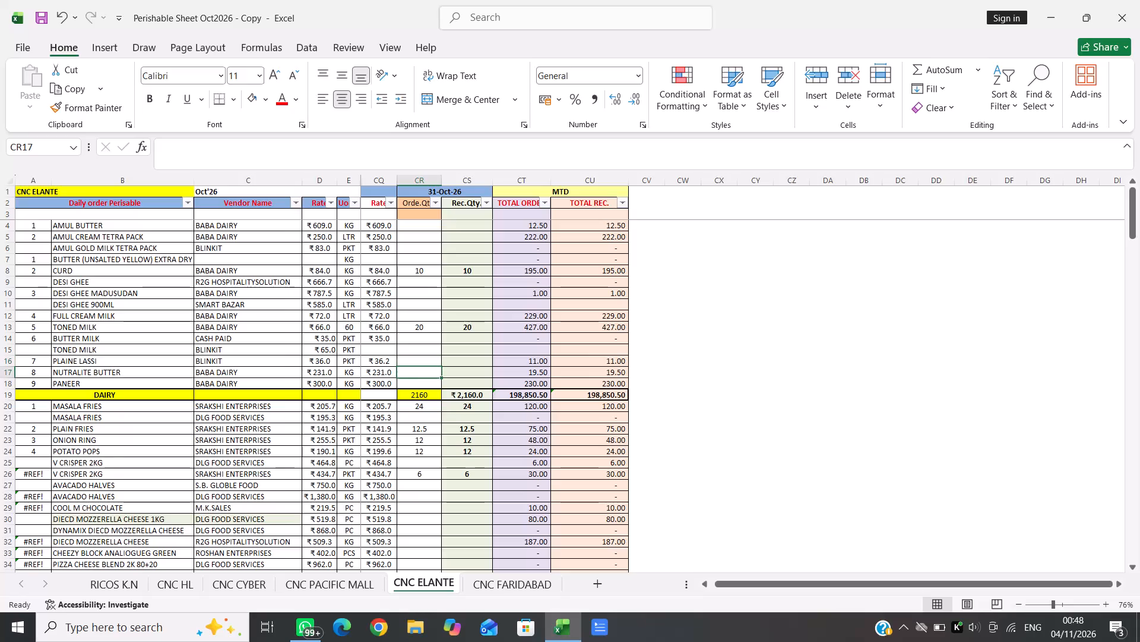
Enter an order quantity of 10 for the BABA DAIRY PANEER row under 31-Oct-26.
key("Down")
type("10")
key("Right")
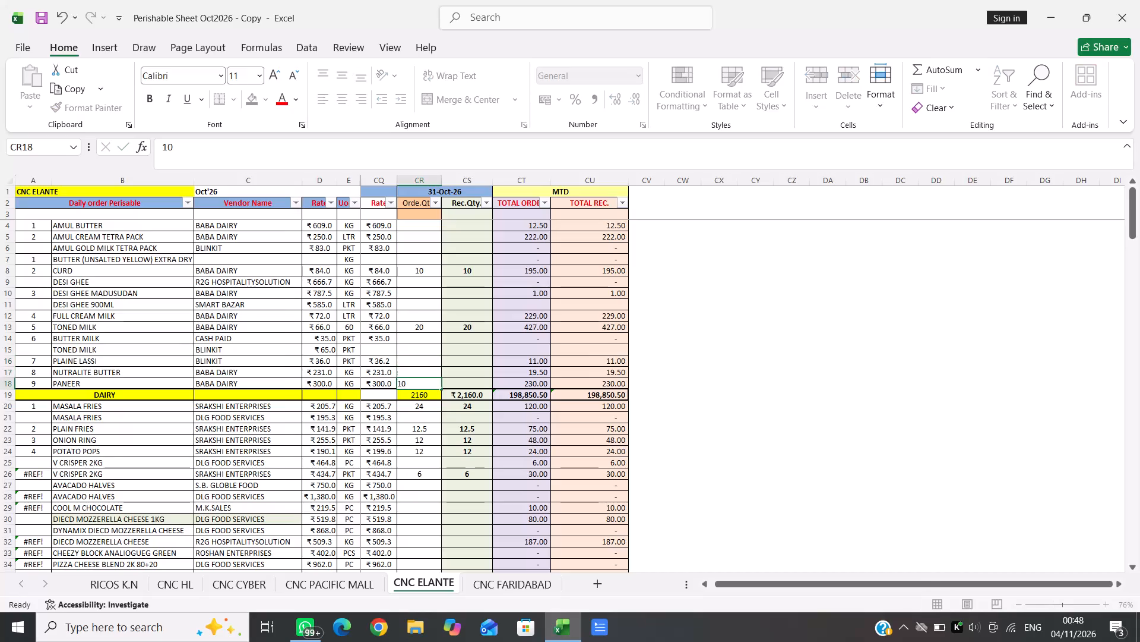
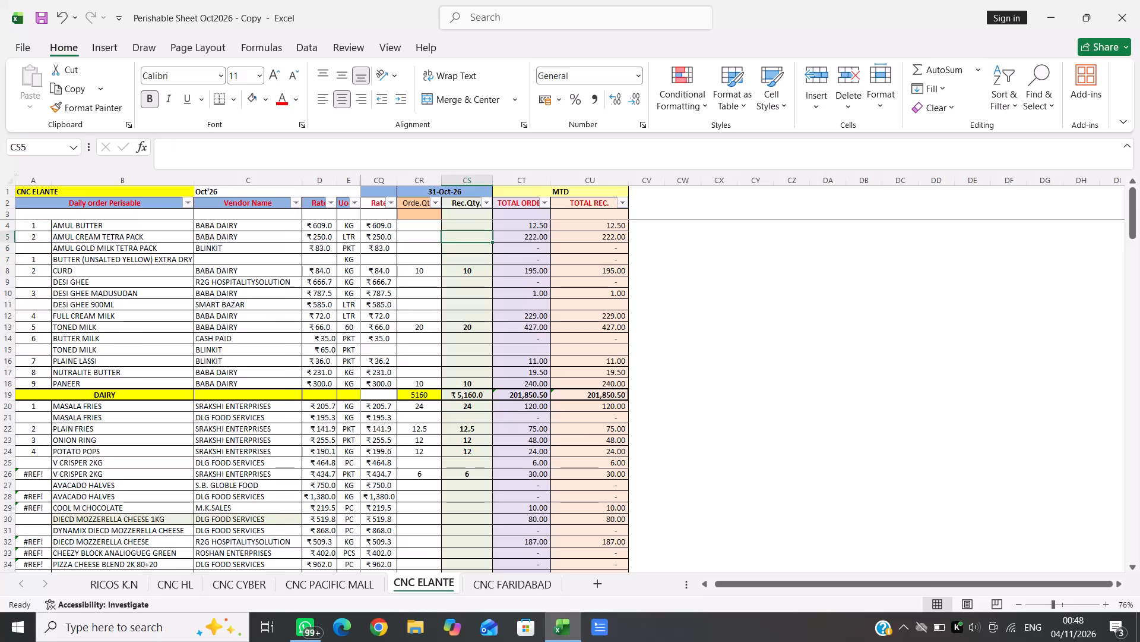
Enter 0.5 as the 31-Oct-26 received quantity for AMUL BUTTER in the CNC ELANTE sheet.
key("Up")
type("0.5")
key("Left")
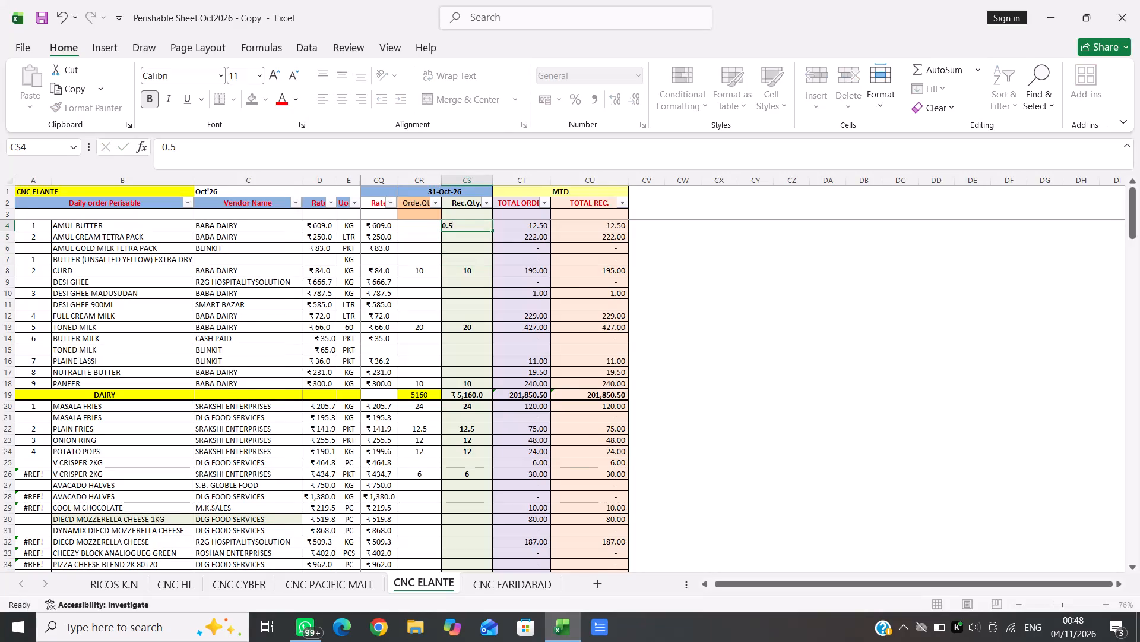
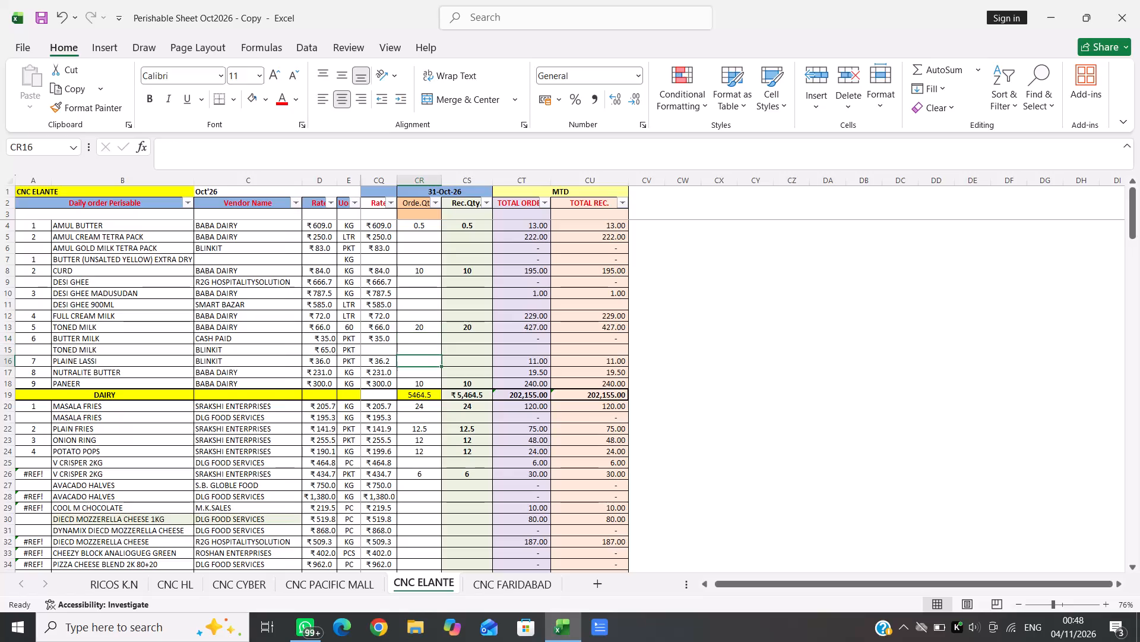
Enter 1 as both the 31-Oct-26 order quantity and received quantity for NUTRALITE BUTTER in the CNC ELANTE sheet.
key("Down")
key("1")
key("Right")
key("1")
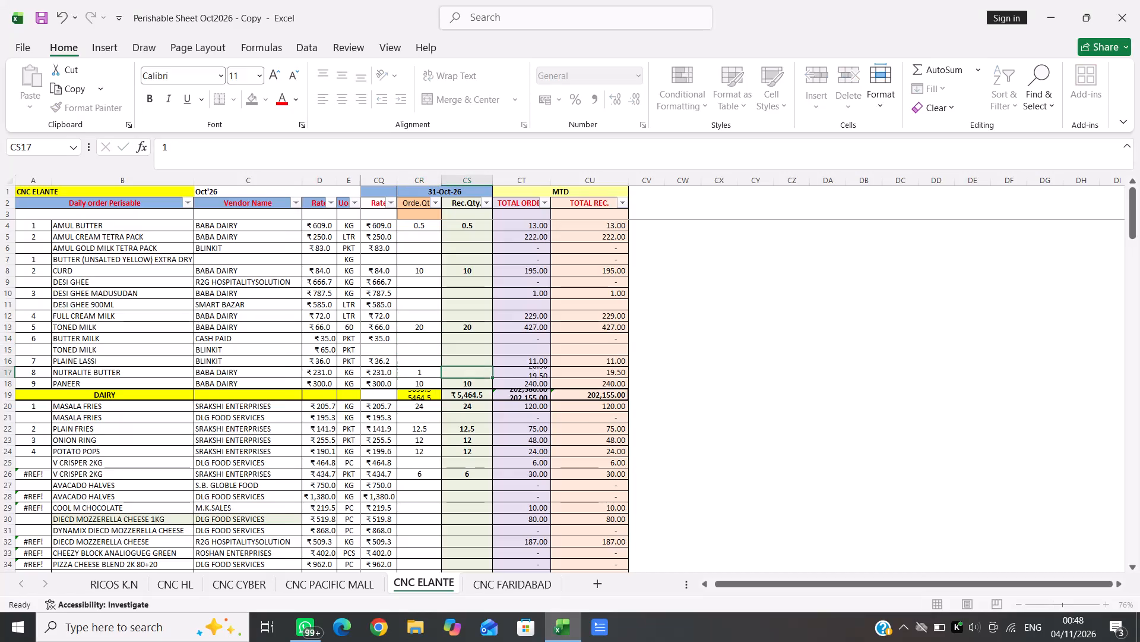
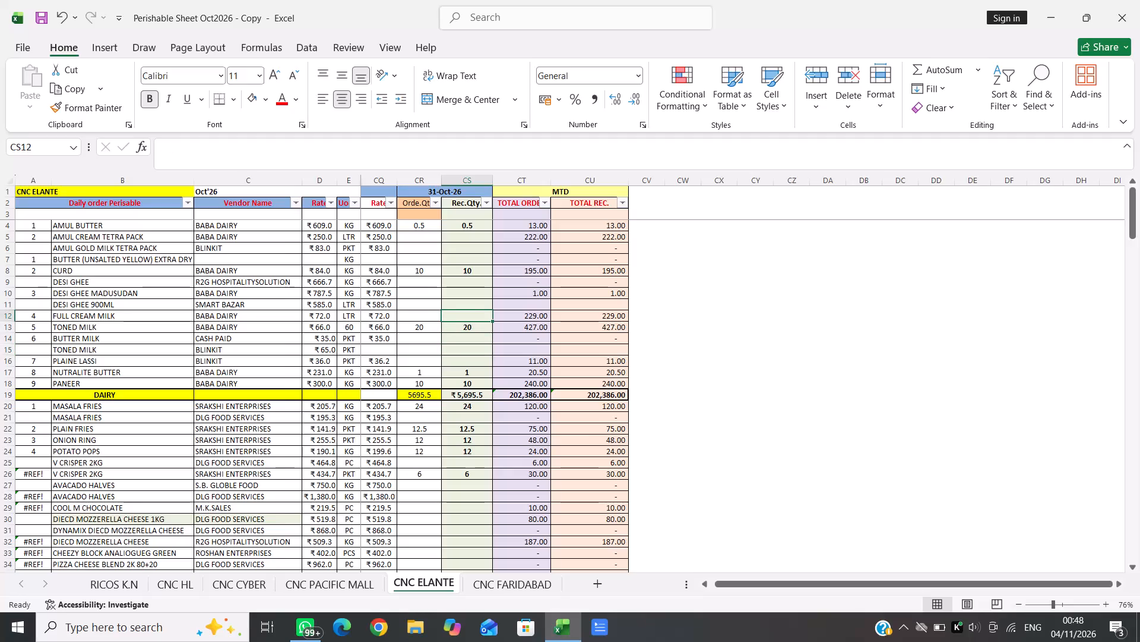
Enter 10 as both the 31-Oct-26 received quantity and order quantity for FULL CREAM MILK in the CNC ELANTE sheet.
type("10")
key("Left")
type("10")
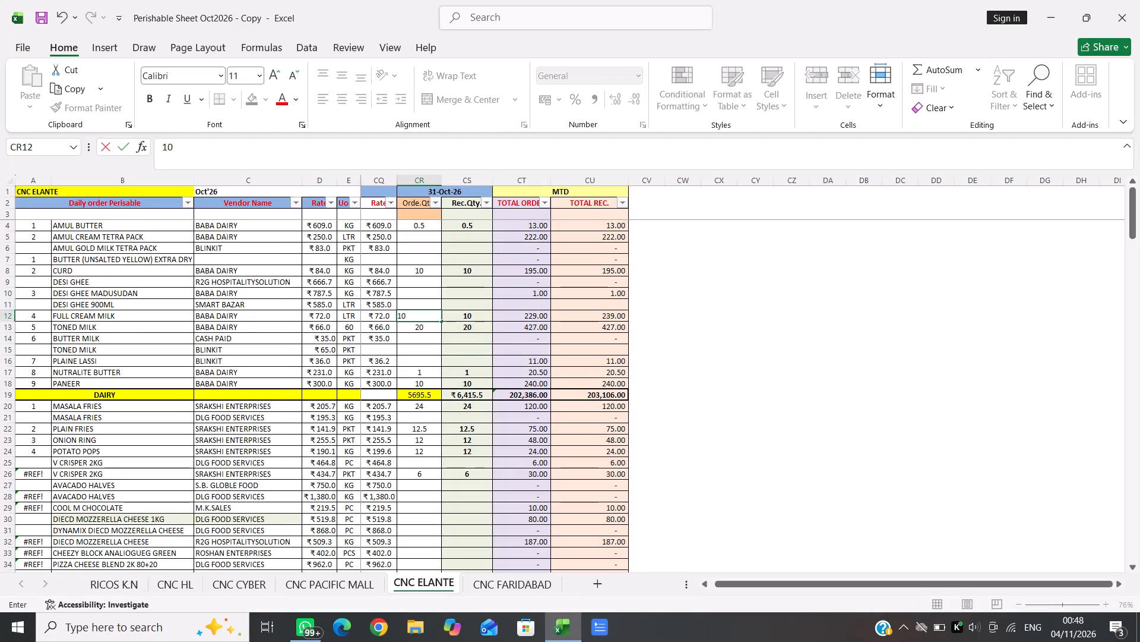
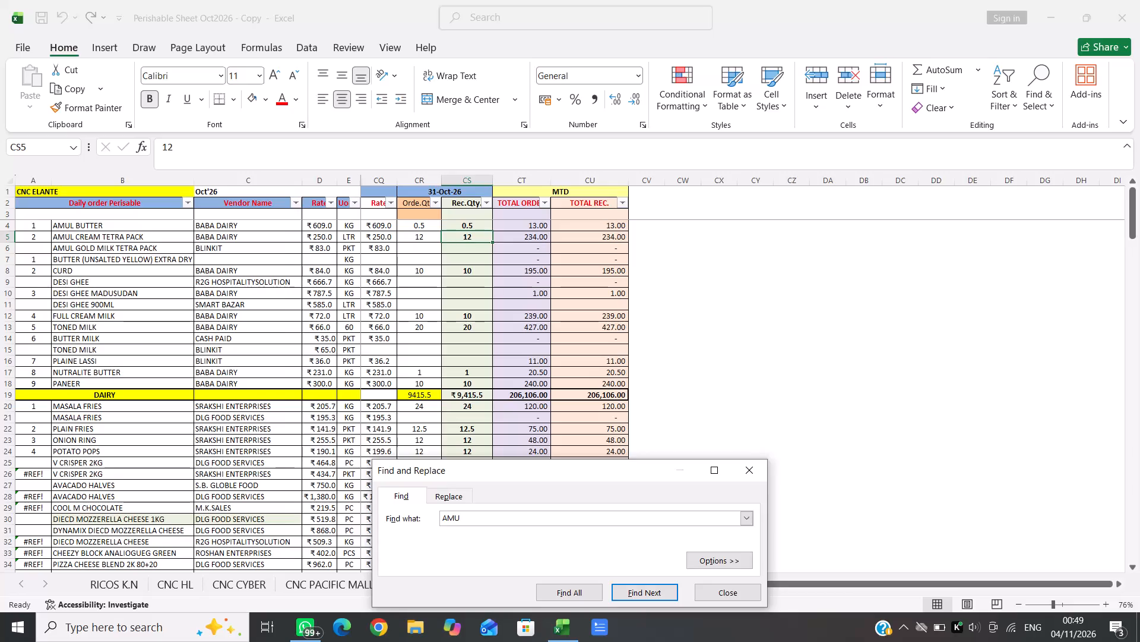
Search the sheet for AMUL C and enter 1 as the 31-Oct-26 order quantity for AMUL CHEESE TIN (400 GM).
key("space")
type("C")
key("Return")
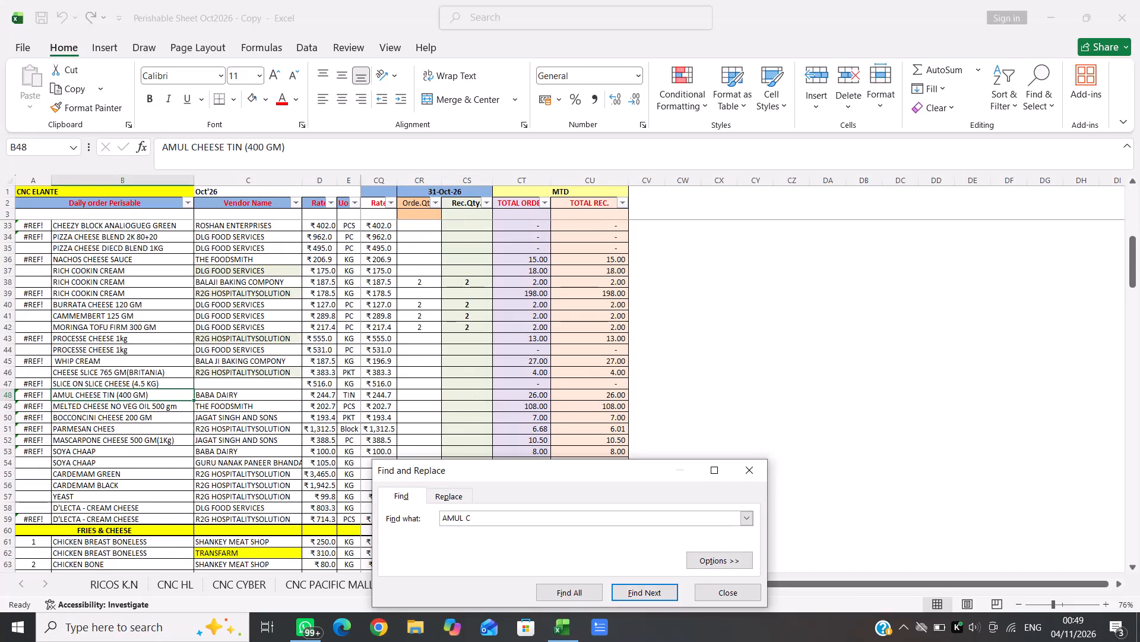
left_click(759, 469)
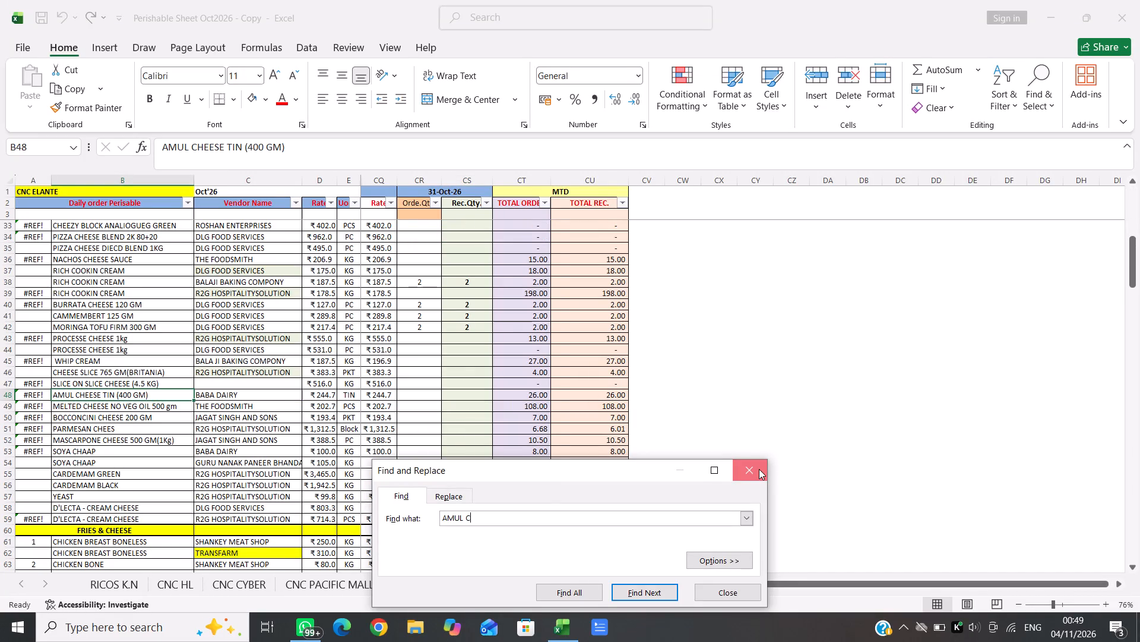
key("Right")
key("Right")
key("Right")
key("Right")
key("Right")
key("1")
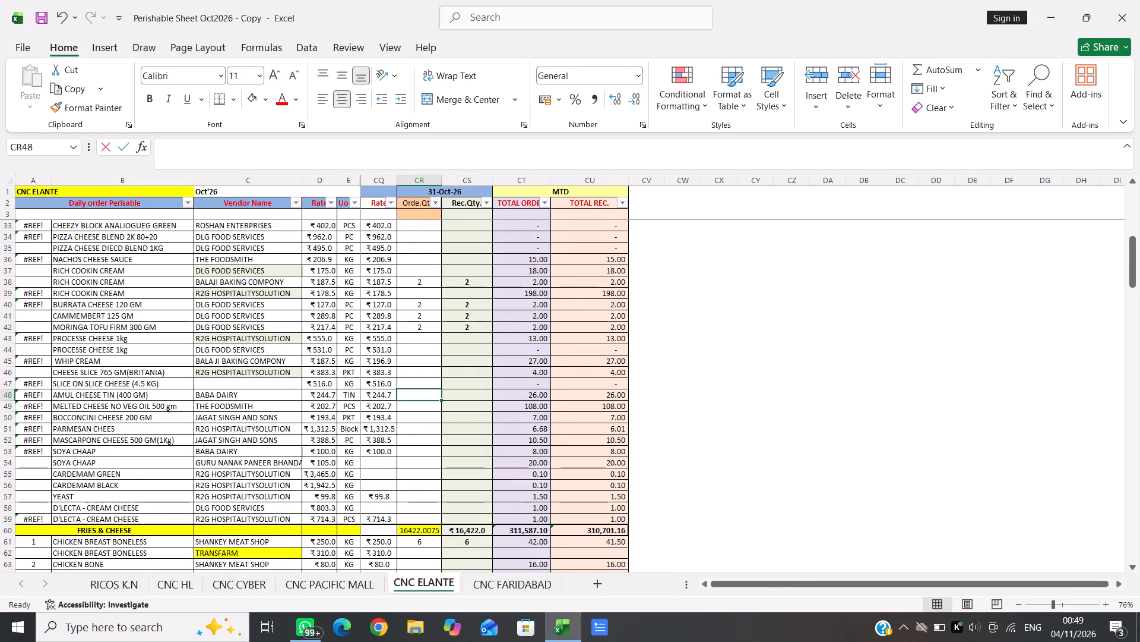
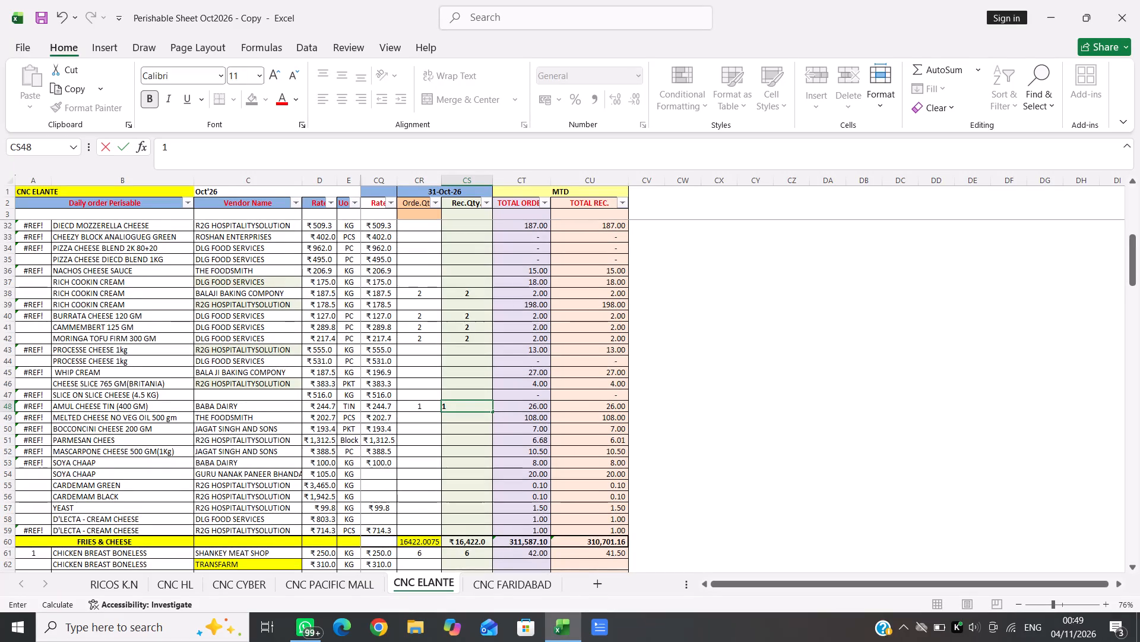
Commit the received quantity of 1 for AMUL CHEESE TIN and select the 31-Oct-26 order quantity cell for R2G HOSPITALITYSOLUTION's PROCESSE CHEESE 1kg.
scroll(176, 438, "up", 1)
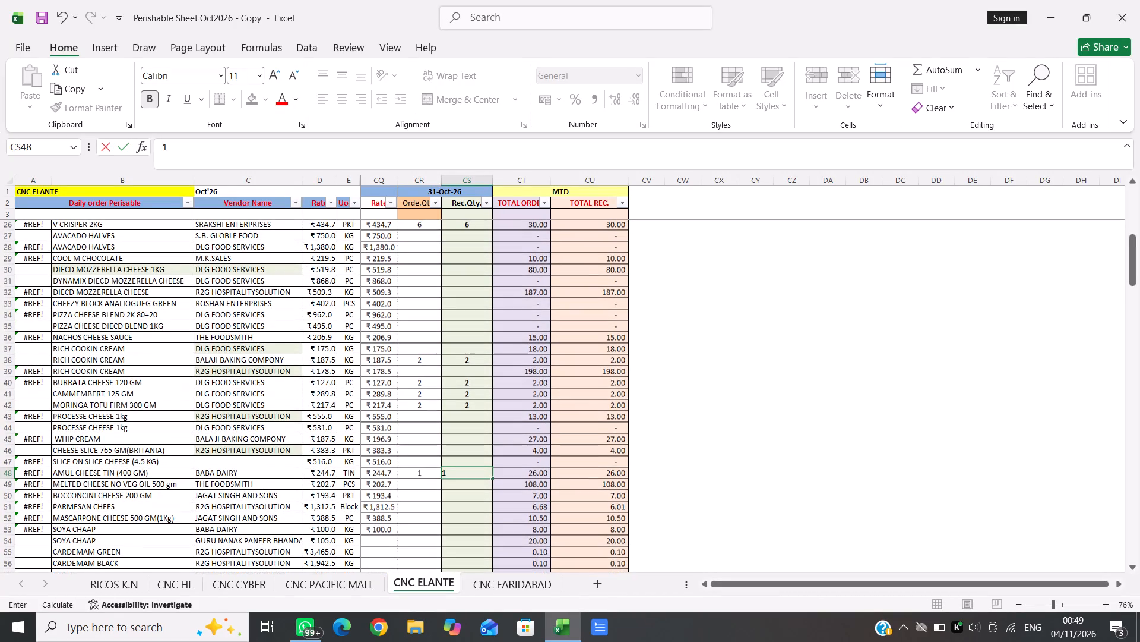
scroll(176, 438, "up", 1)
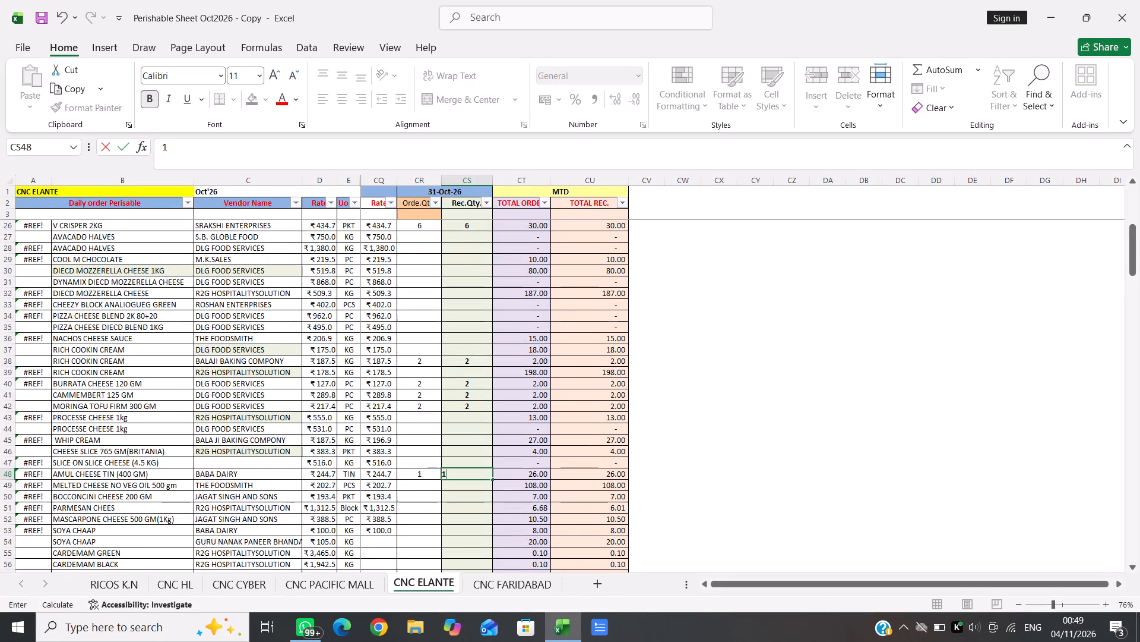
left_click(419, 415)
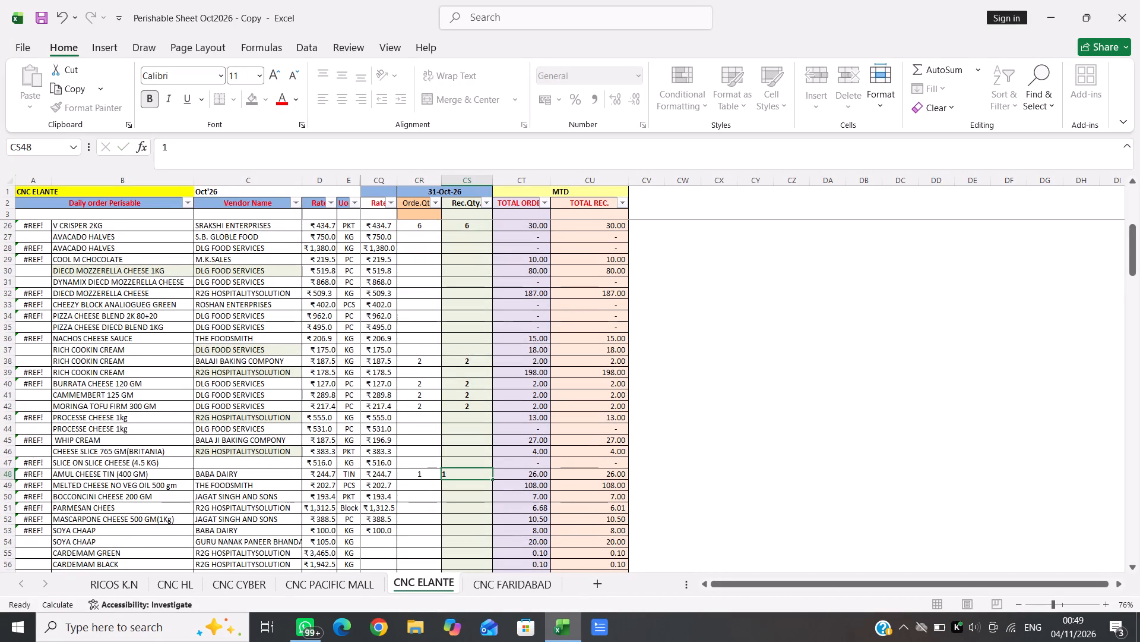
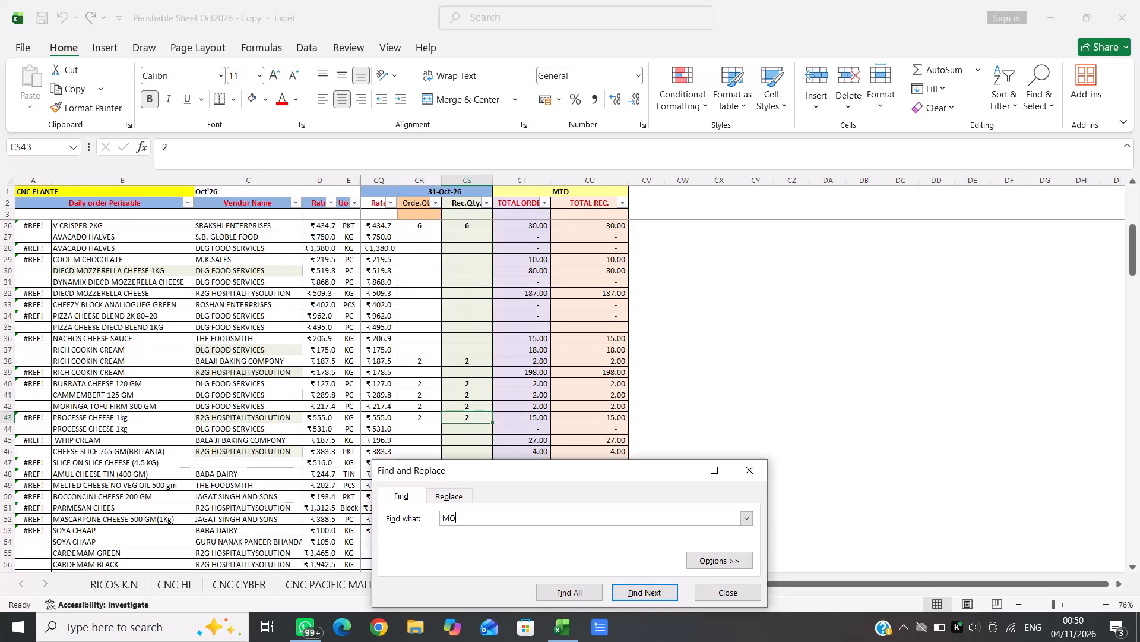
Find the CHICKEN MOMO row by searching the sheet for MOMO, and go across it towards the 31-Oct-26 quantity cells.
type("MO")
key("Return")
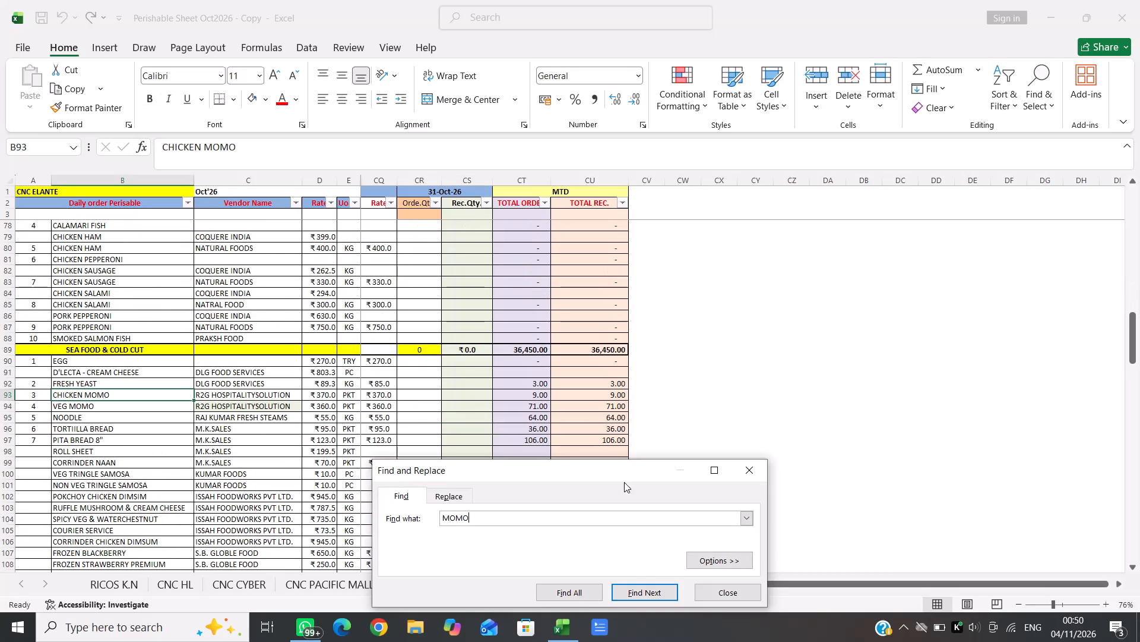
left_click(743, 468)
key("Right")
key("Right")
key("Right")
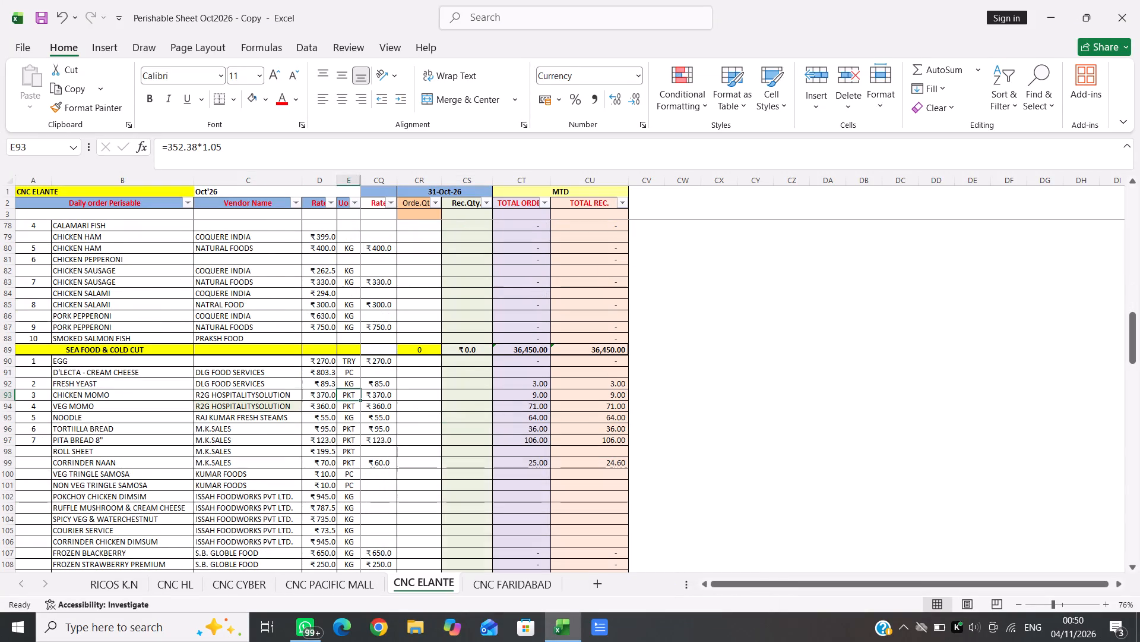
key("Right")
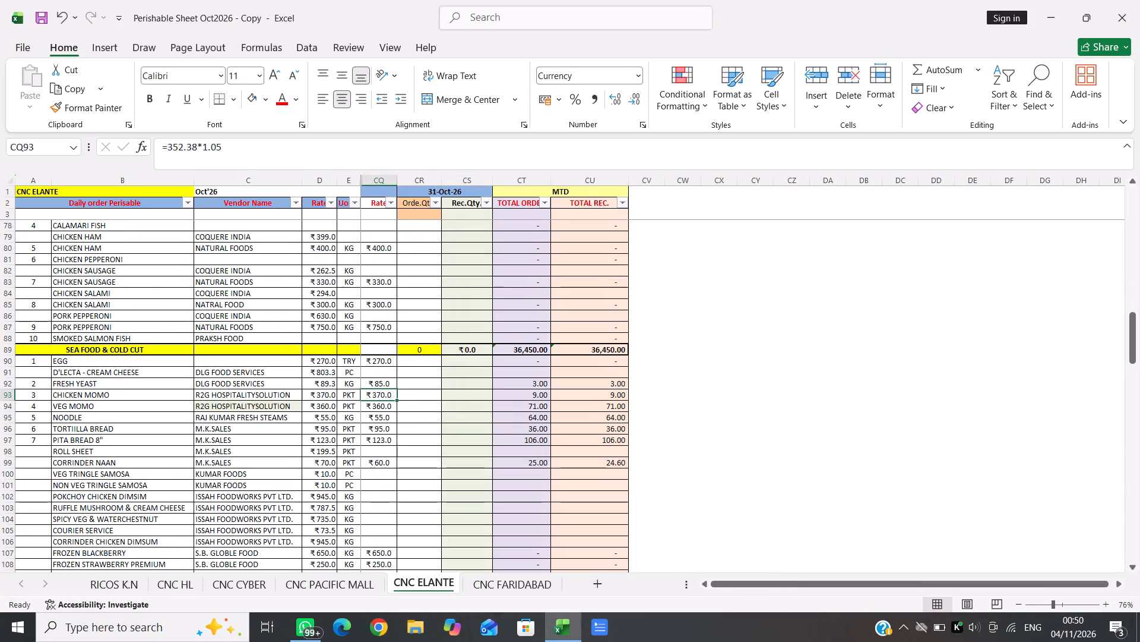
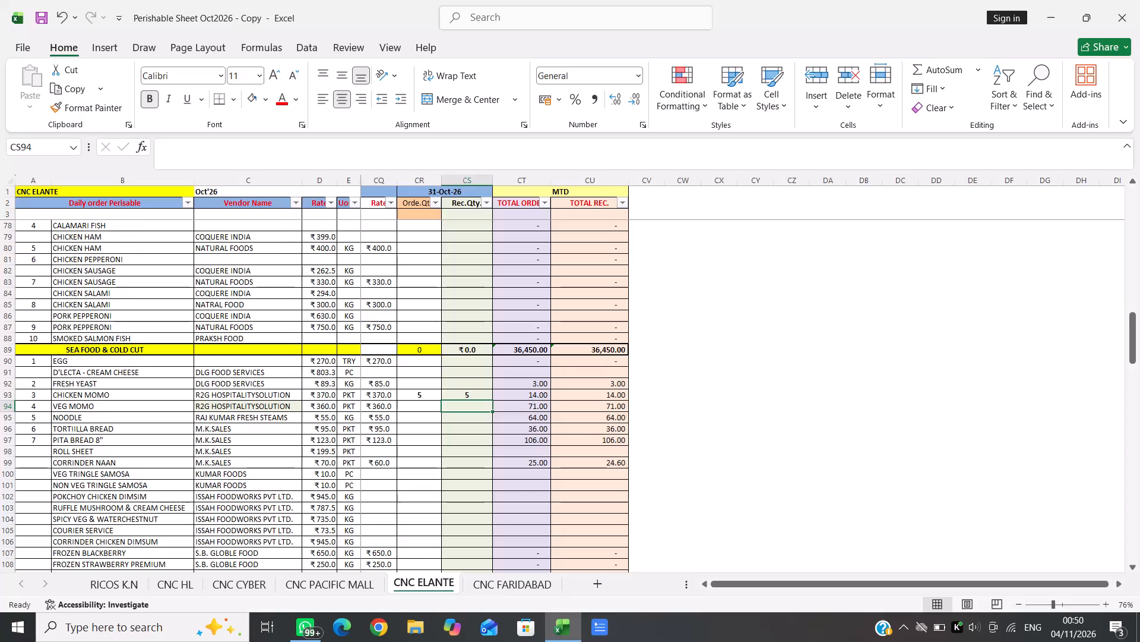
Enter 10 as both the received and the ordered quantity for VEG MOMO under 31-Oct-26.
type("10")
key("Left")
type("10")
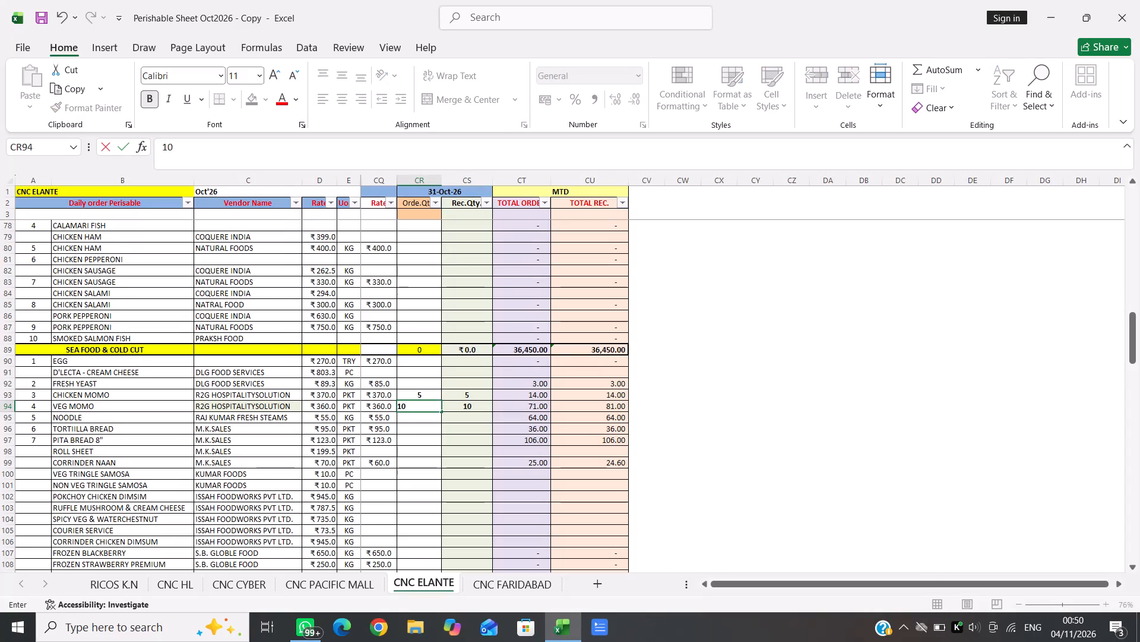
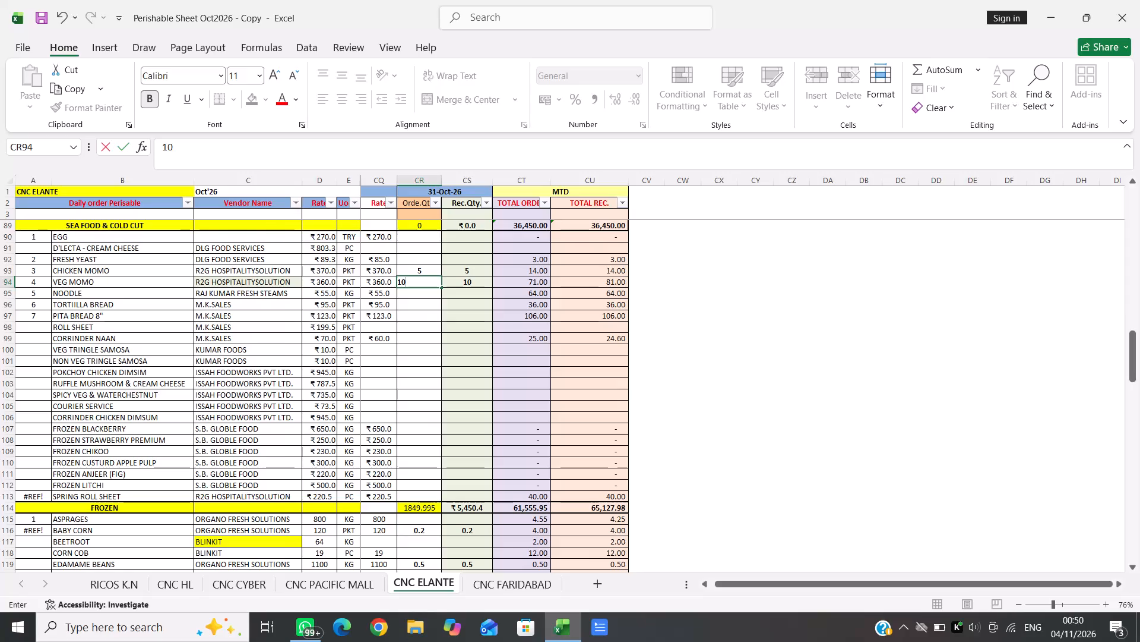
Select the 31-Oct-26 order quantity cell of DIECD MOZZERELLA CHEESE 1KG from DLG FOOD SERVICES.
scroll(743, 468, "up", 4)
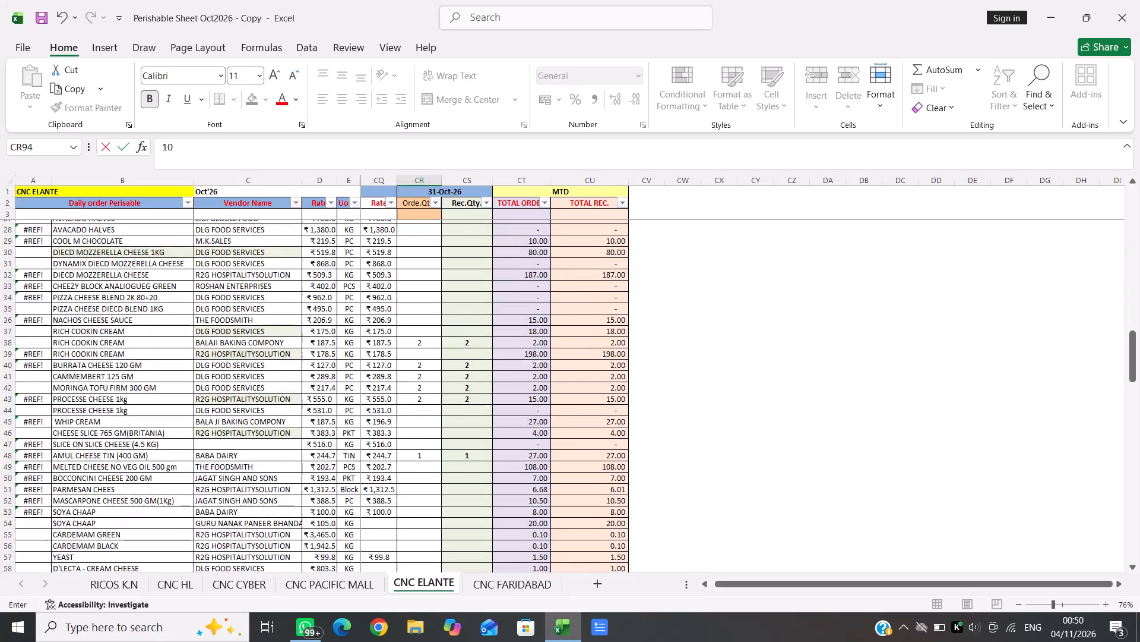
scroll(743, 468, "up", 1)
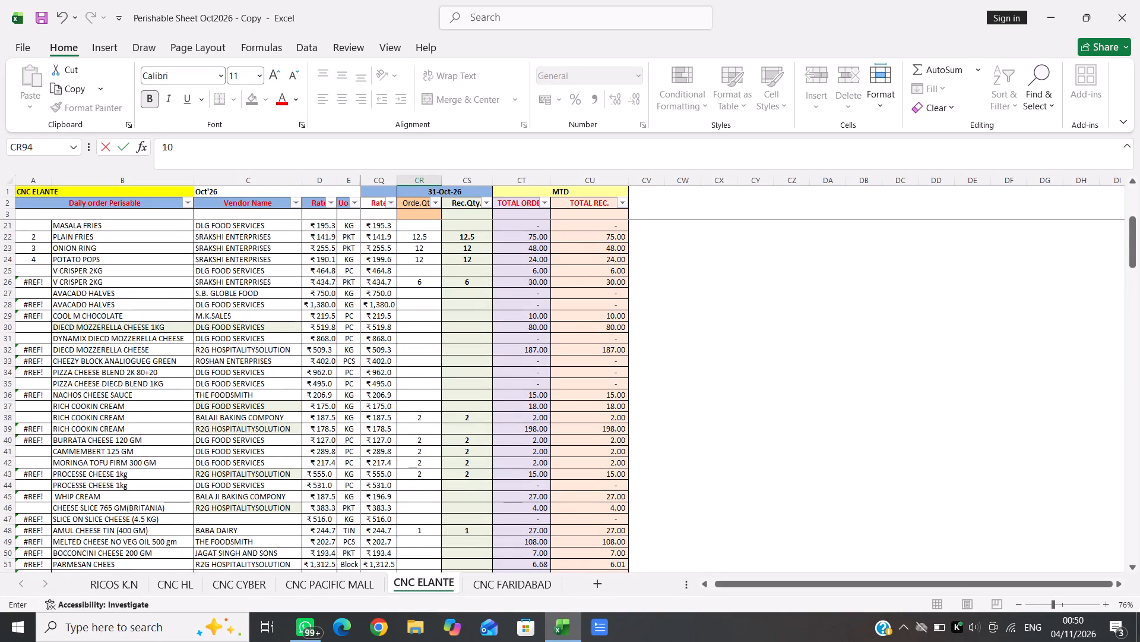
left_click(415, 326)
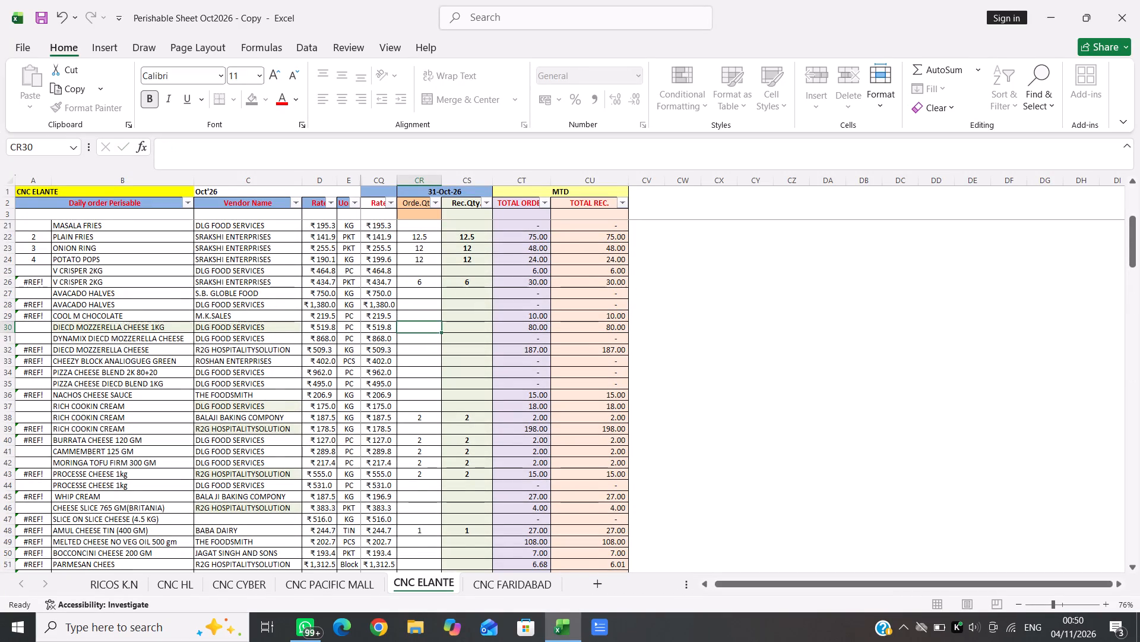
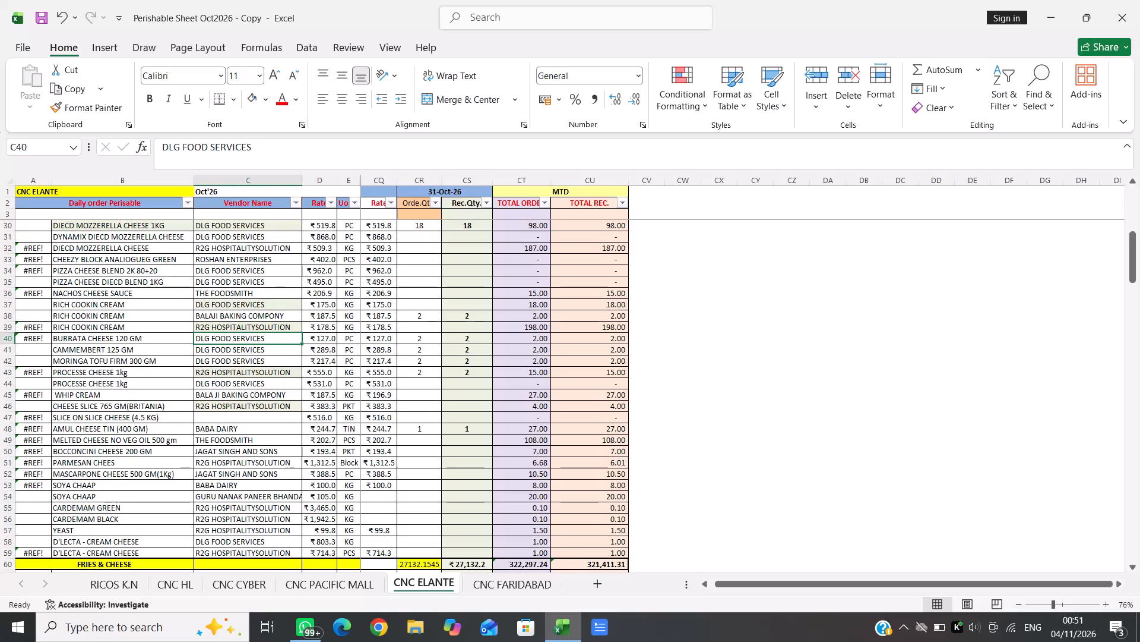
Select the 31-Oct-26 order quantity cell of BURRATA CHEESE 120 GM from DLG FOOD SERVICES.
left_click(423, 341)
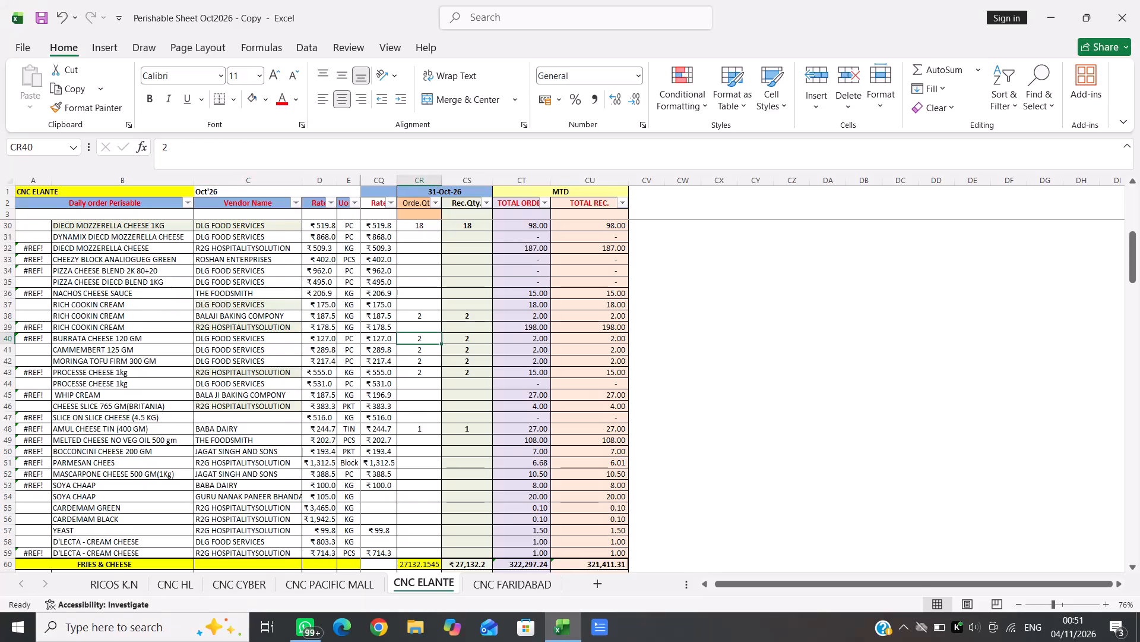
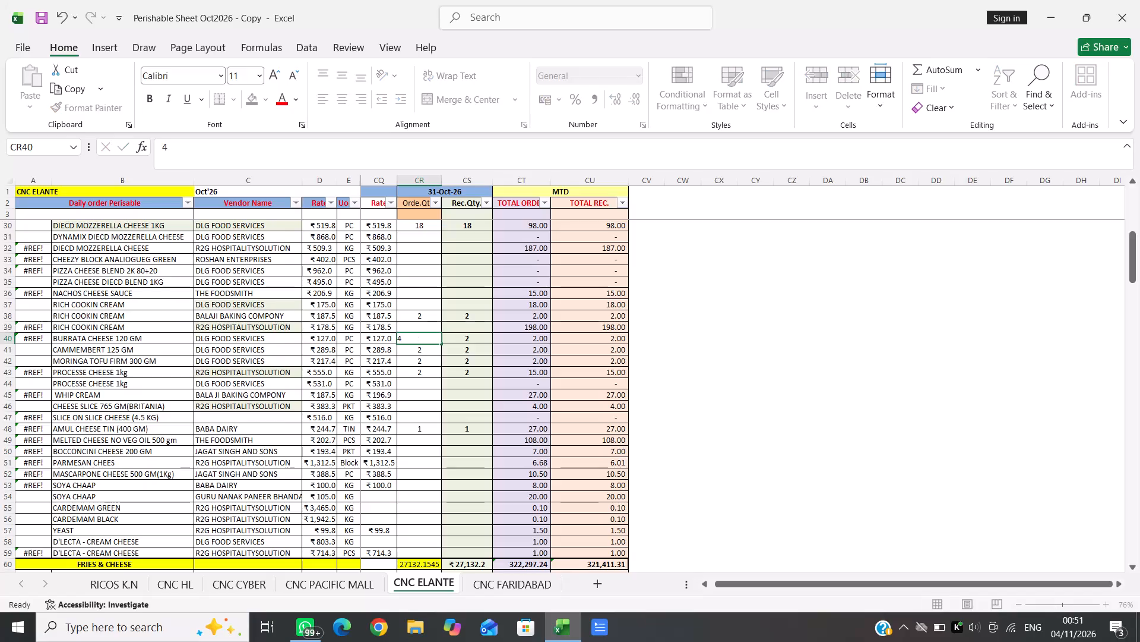
Set the 31-Oct-26 quantities of BURRATA CHEESE 120 GM from DLG FOOD SERVICES to 4 received and 6 ordered.
key("4")
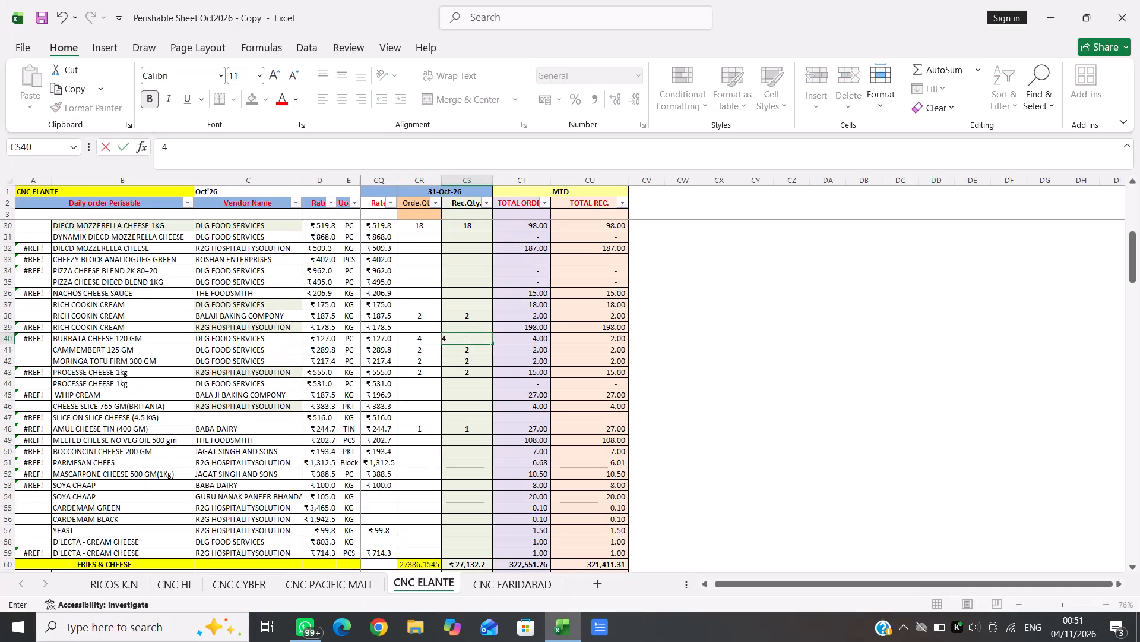
key("Left")
key("6")
key("Right")
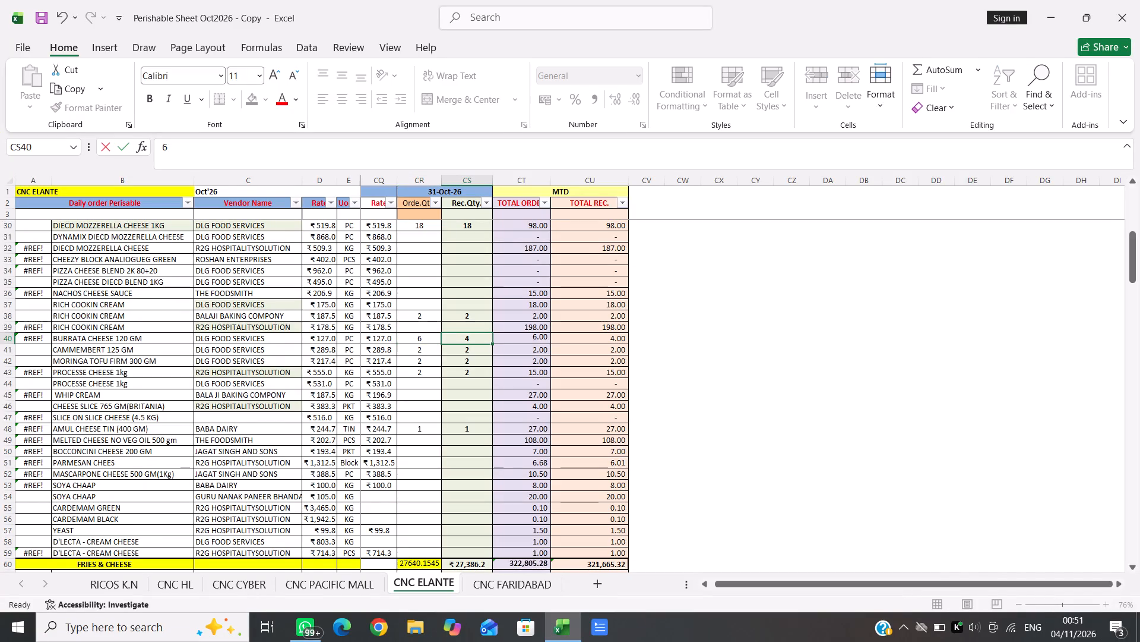
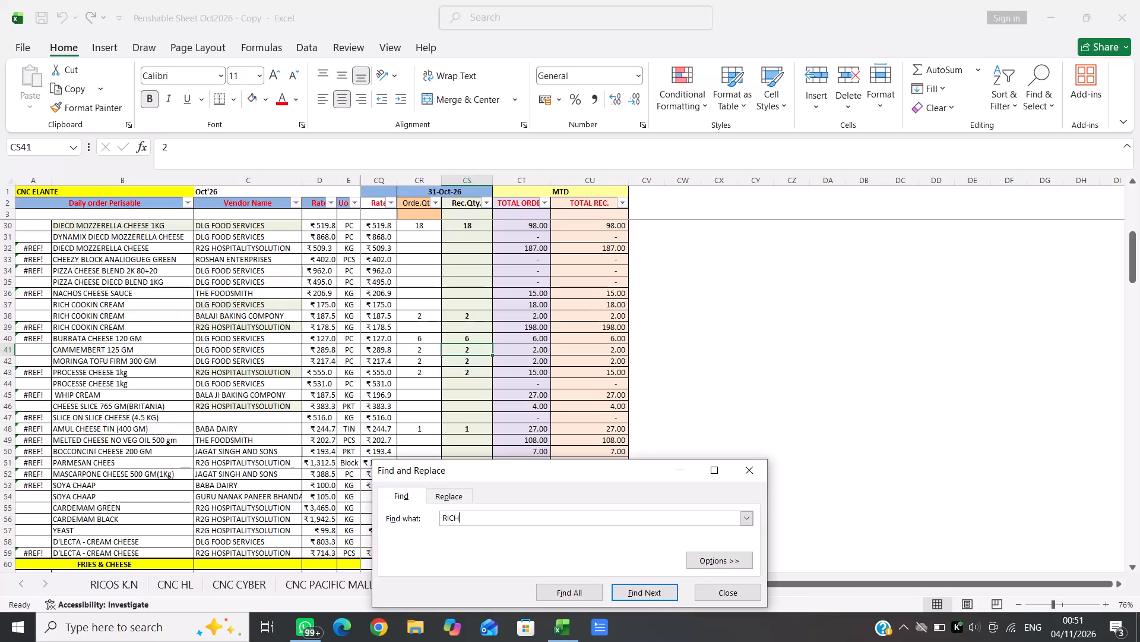
Search the sheet for RICH and go to the 31-Oct-26 order quantity of RICH COOKIN CREAM from DLG FOOD SERVICES.
key("Return")
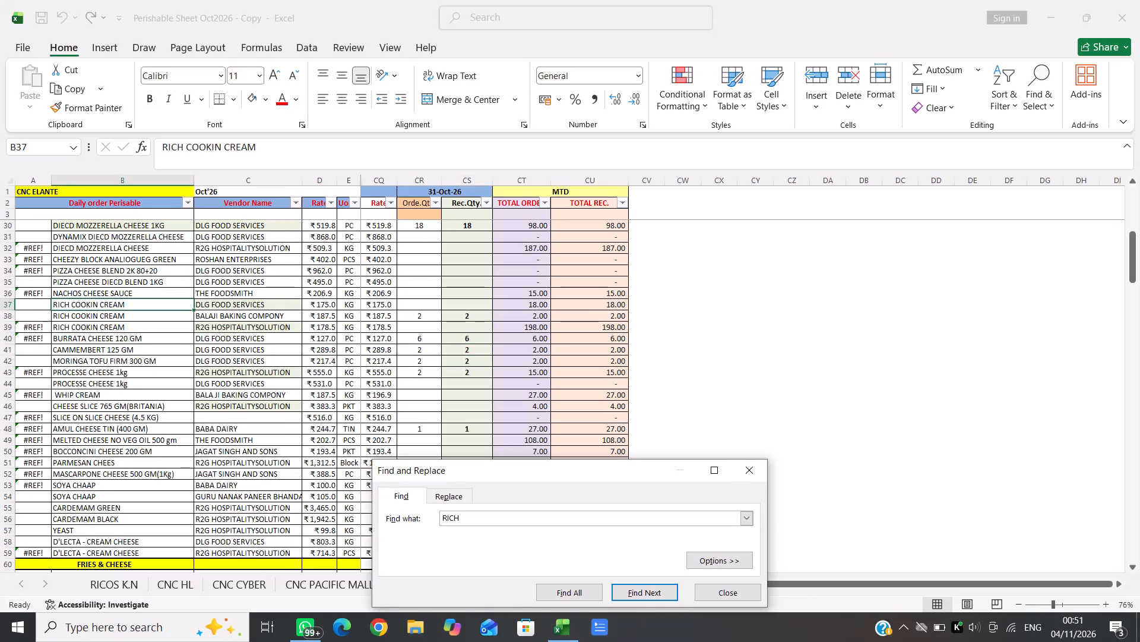
left_click(759, 474)
key("Right")
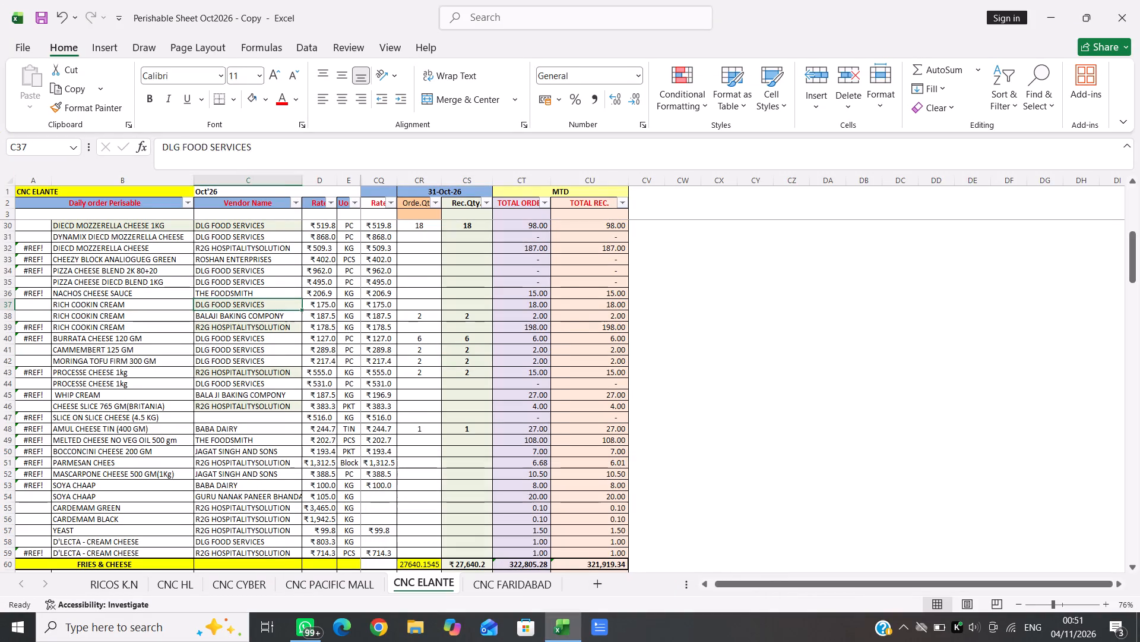
key("Right")
key("Right")
key("Right")
key("Right")
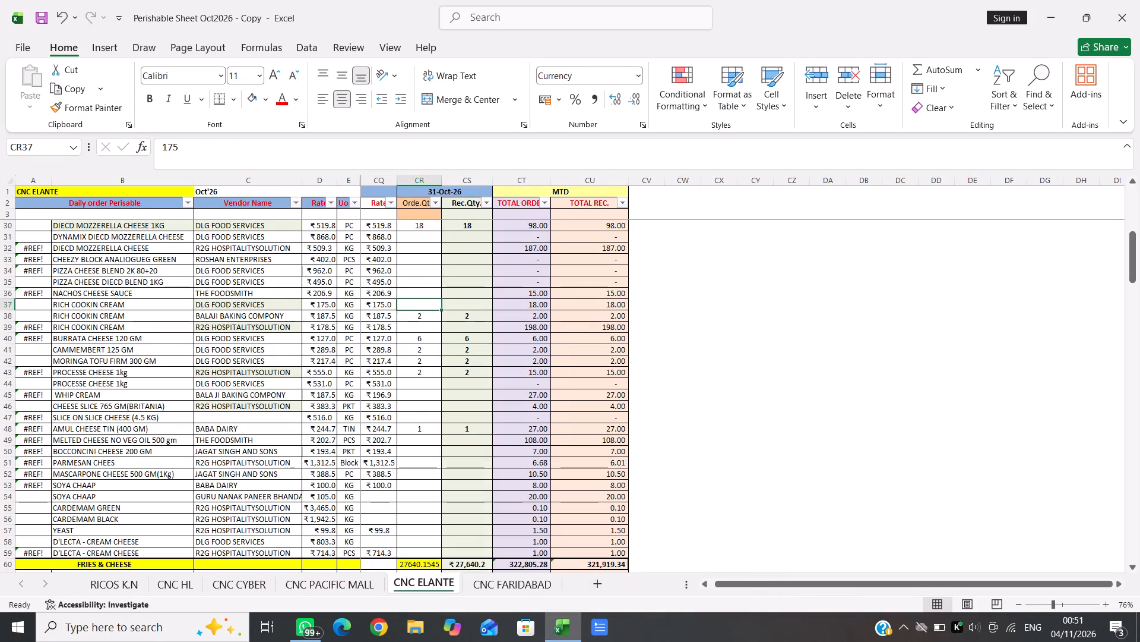
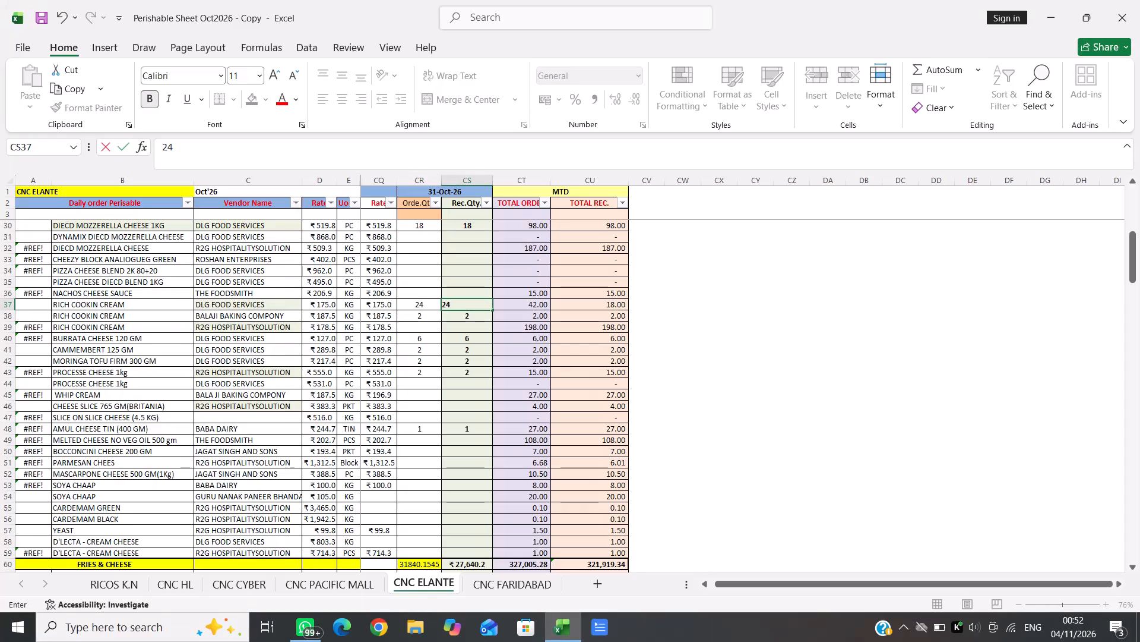
Set the 31-Oct-26 rate of RICH COOKIN CREAM from DLG FOOD SERVICES to the formula =165*1.05.
left_click(377, 304)
key("equal")
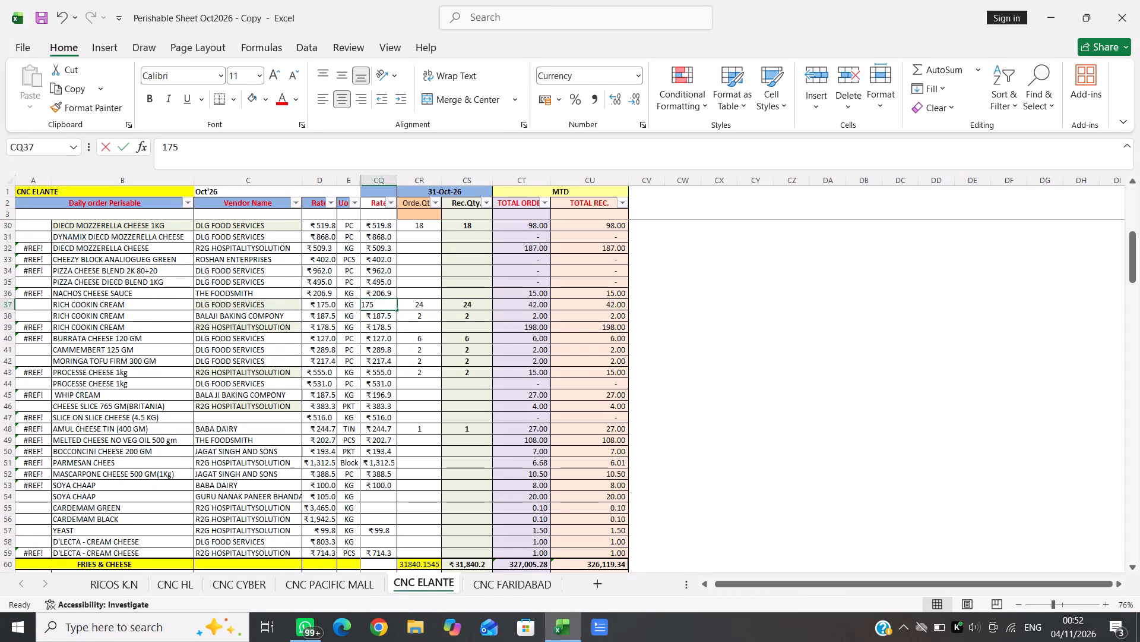
type("165*1.05")
key("Return")
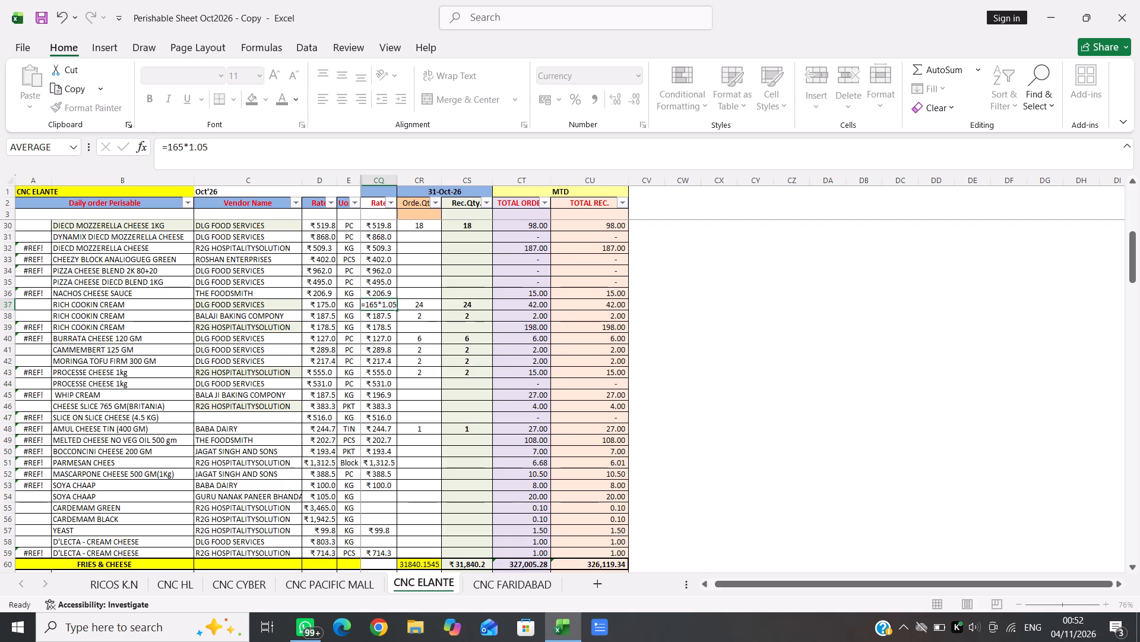
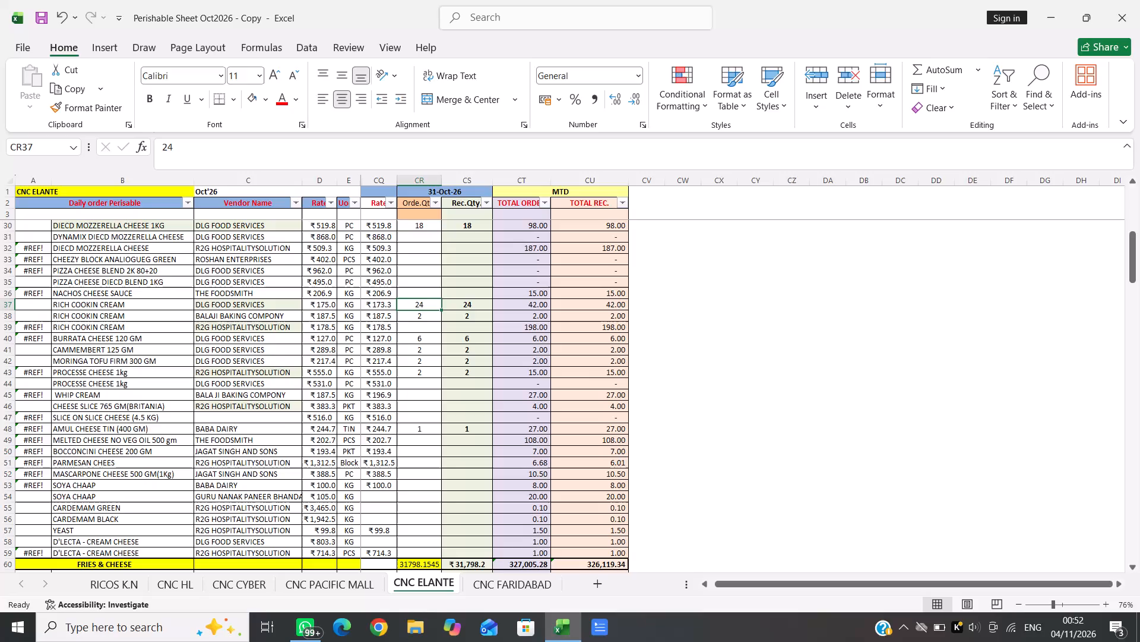
Save the Perishable Sheet Oct2026 - Copy workbook.
key("ctrl+s")
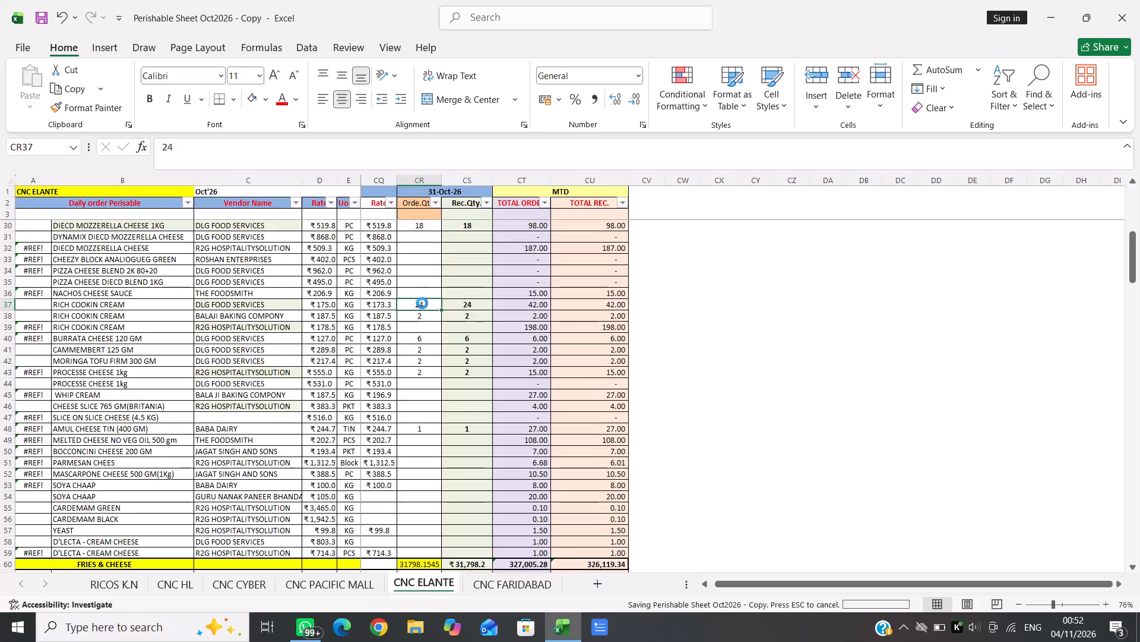
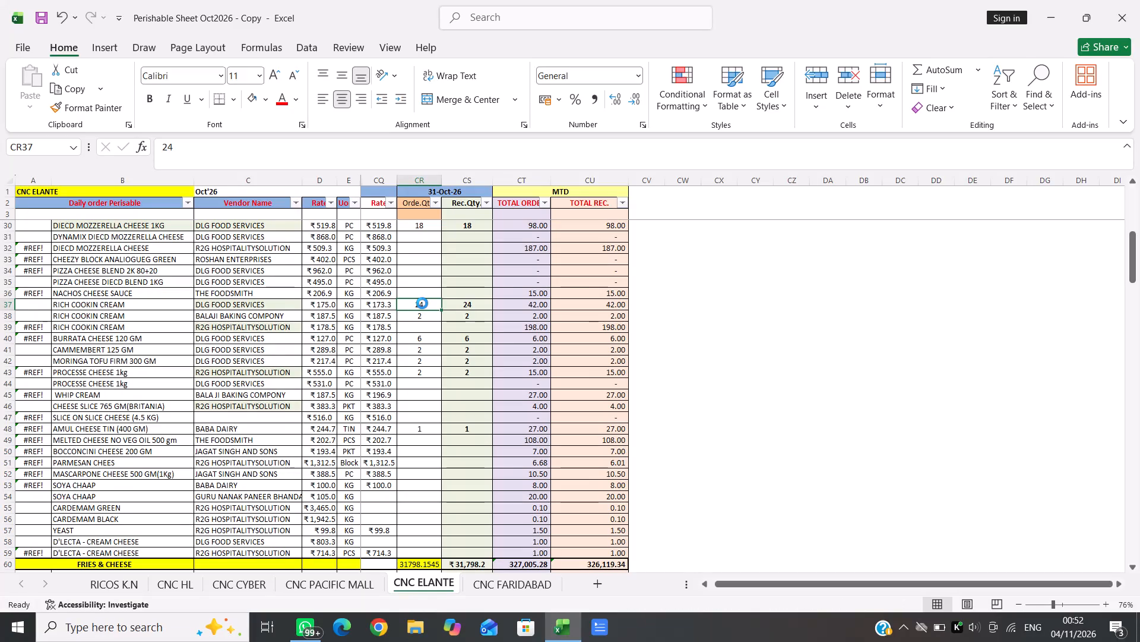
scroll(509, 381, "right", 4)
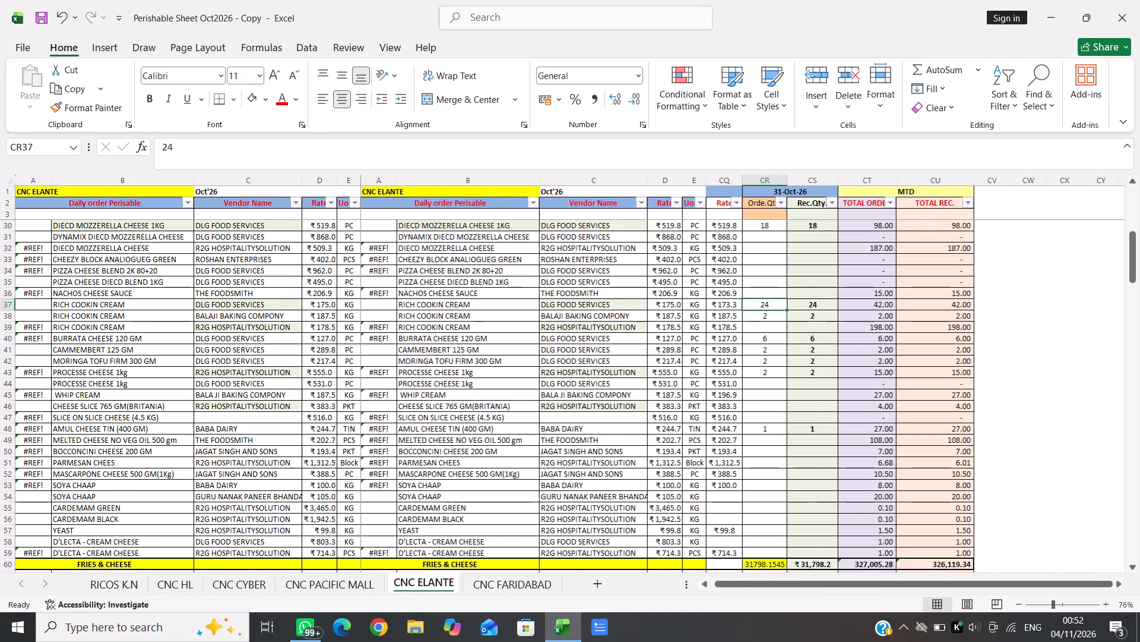
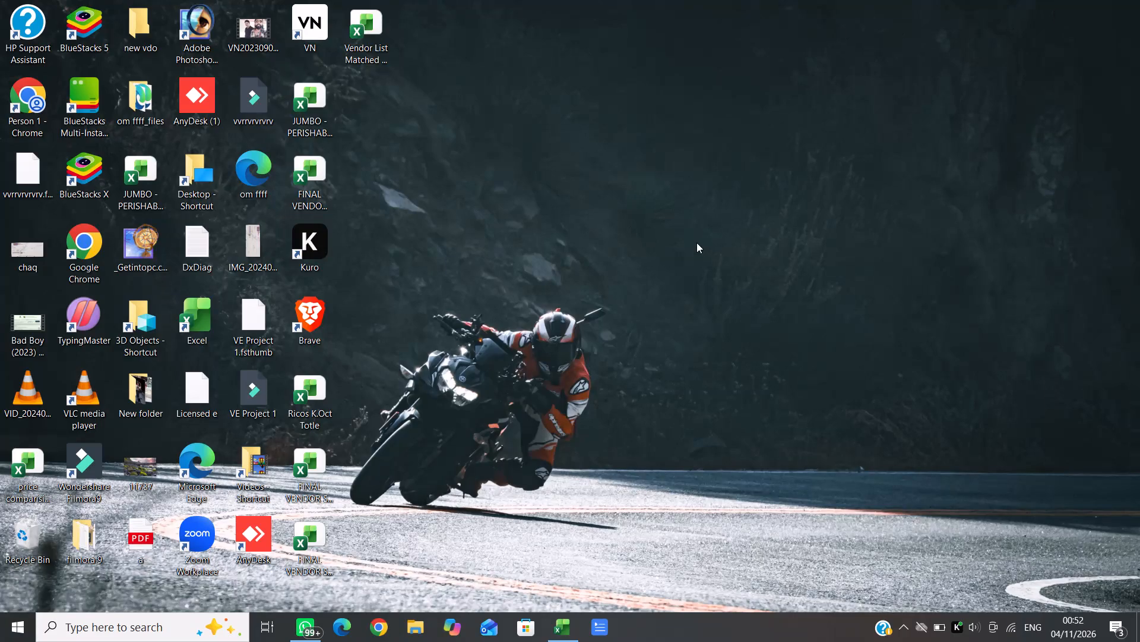
Shut down the computer from the desktop.
key("ctrl+f")
key("alt+F4")
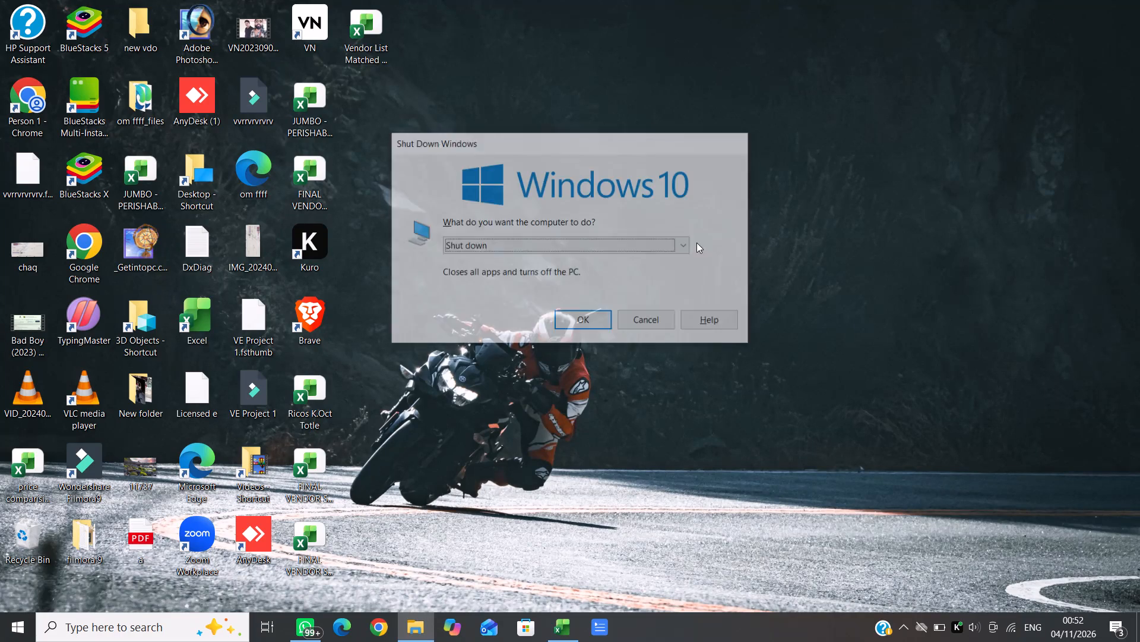
key("Return")
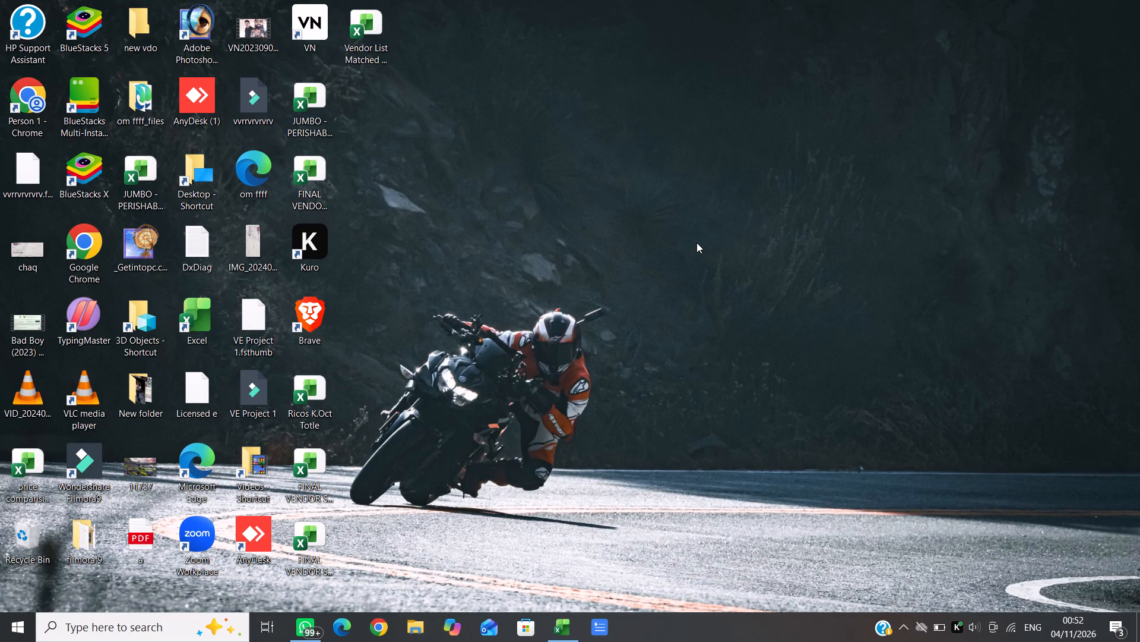